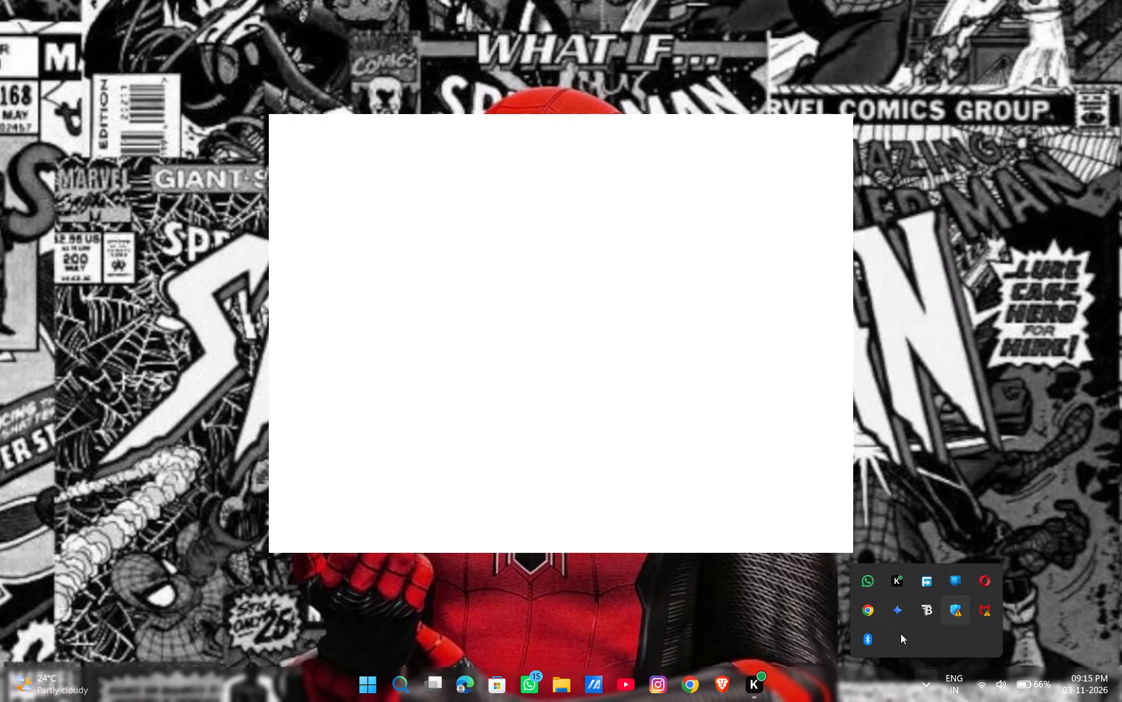
Launch X-VPN from the installed apps and connect the VPN through the free servers.
left_click(681, 605)
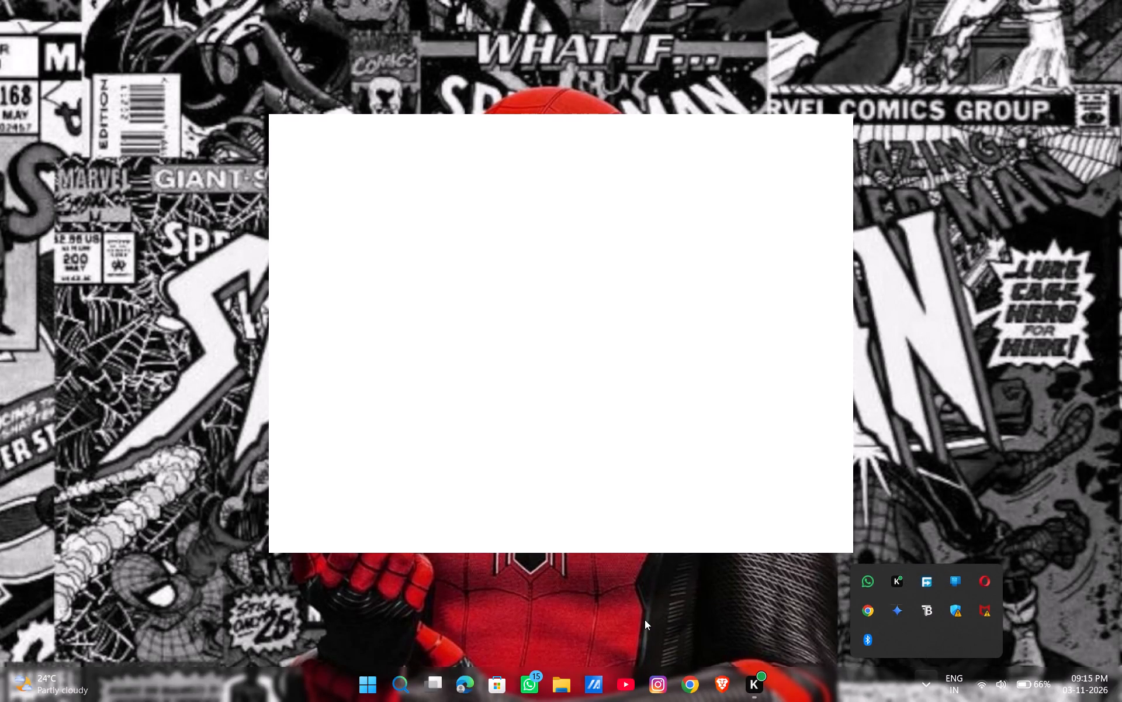
left_click(378, 679)
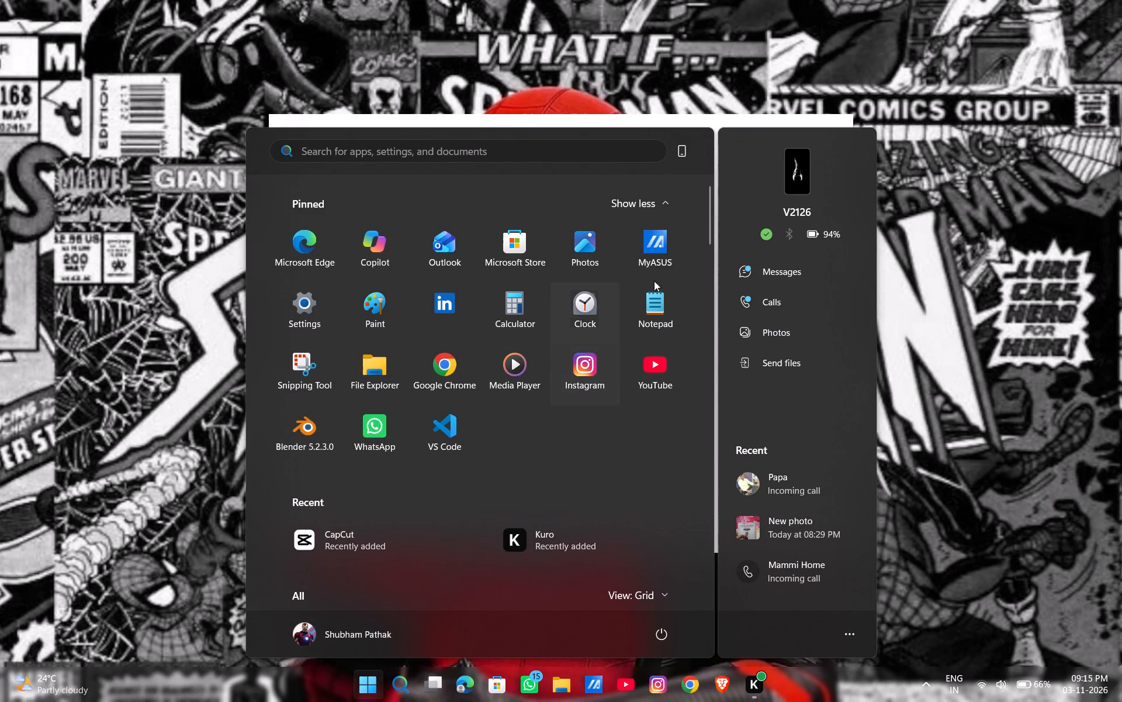
scroll(438, 408, "down", 4)
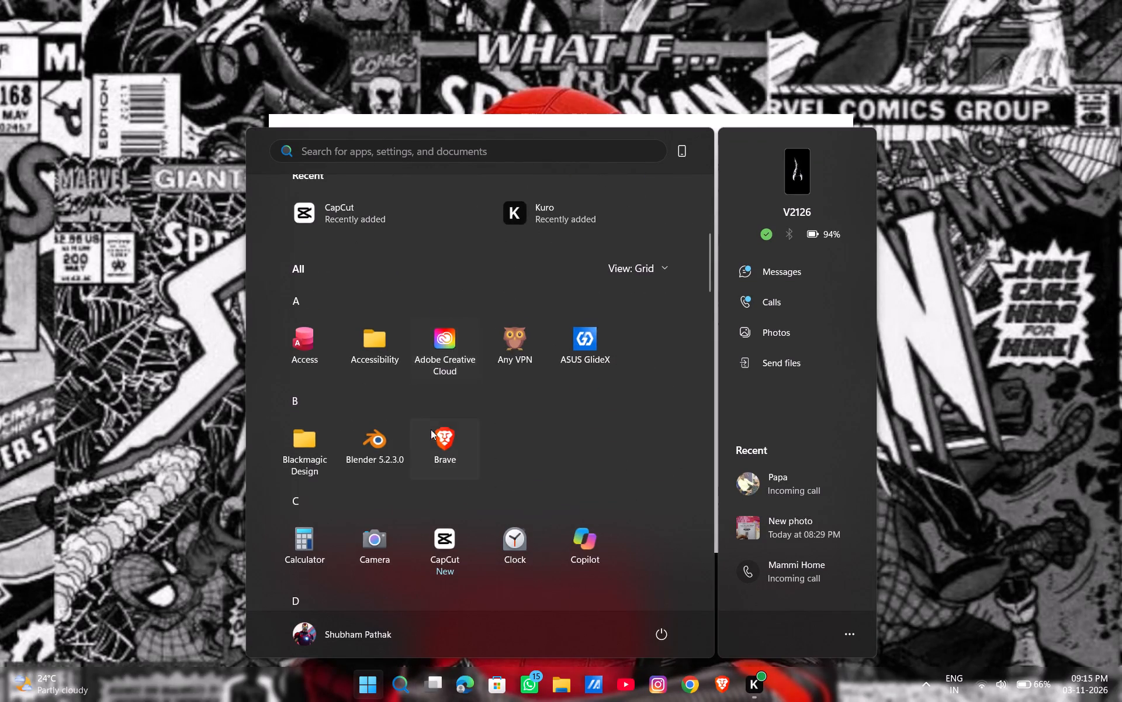
scroll(418, 439, "down", 19)
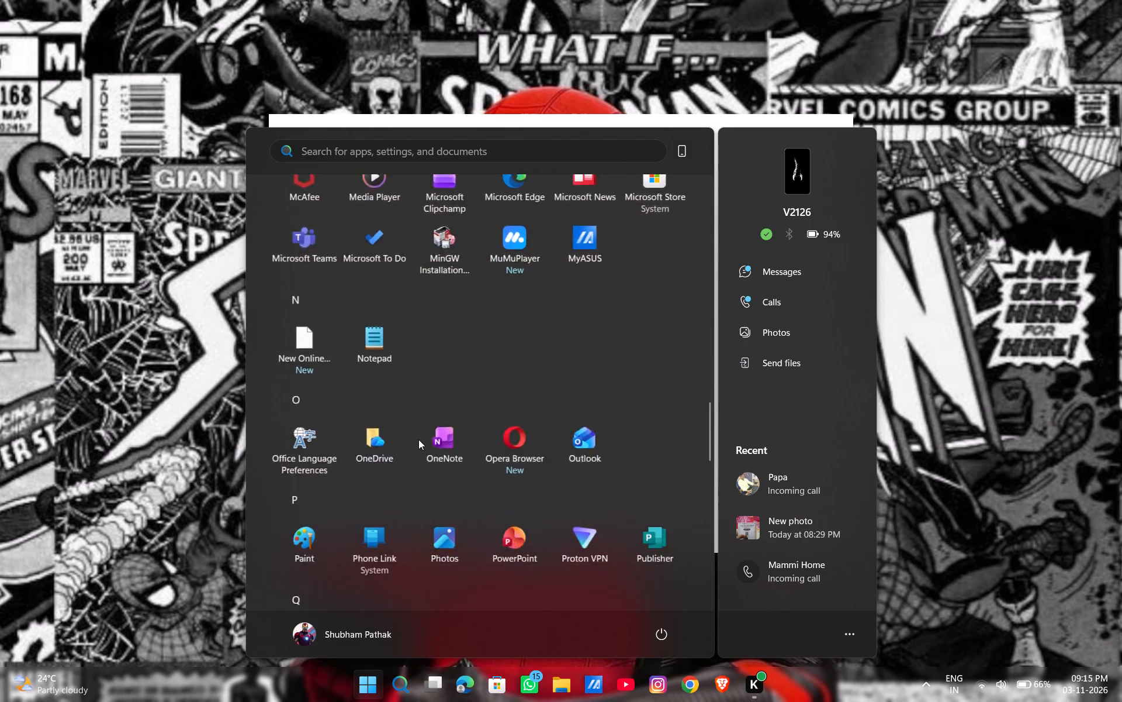
scroll(418, 439, "down", 6)
scroll(418, 439, "up", 5)
scroll(418, 439, "down", 7)
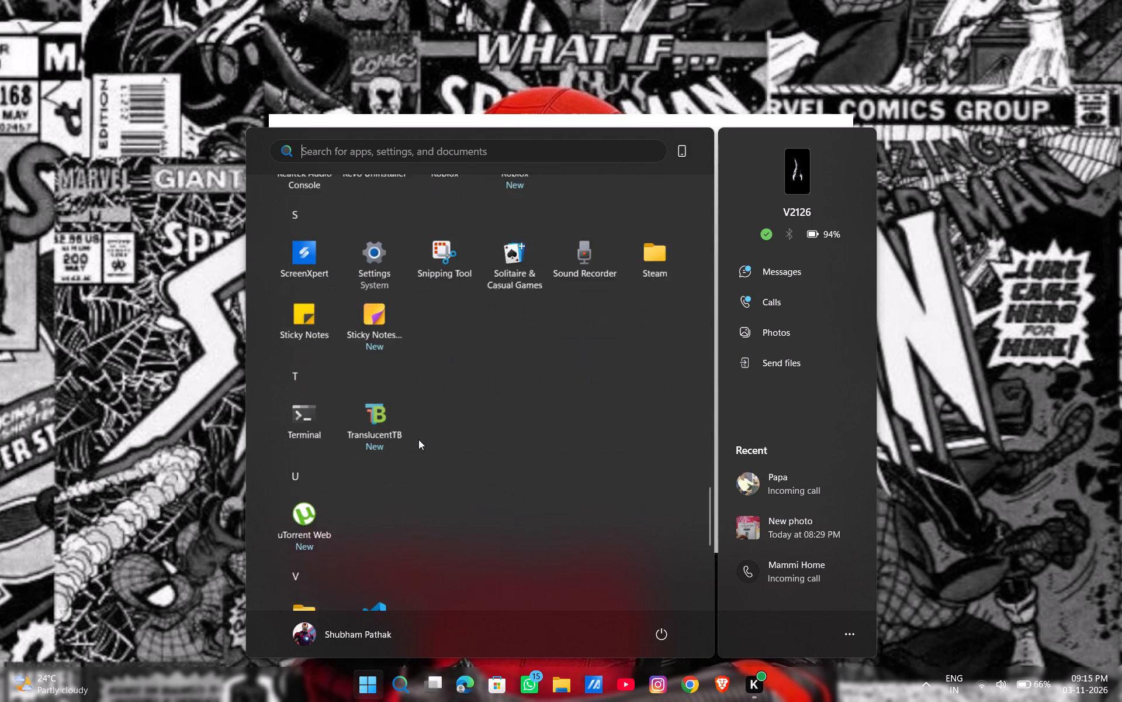
scroll(418, 439, "down", 11)
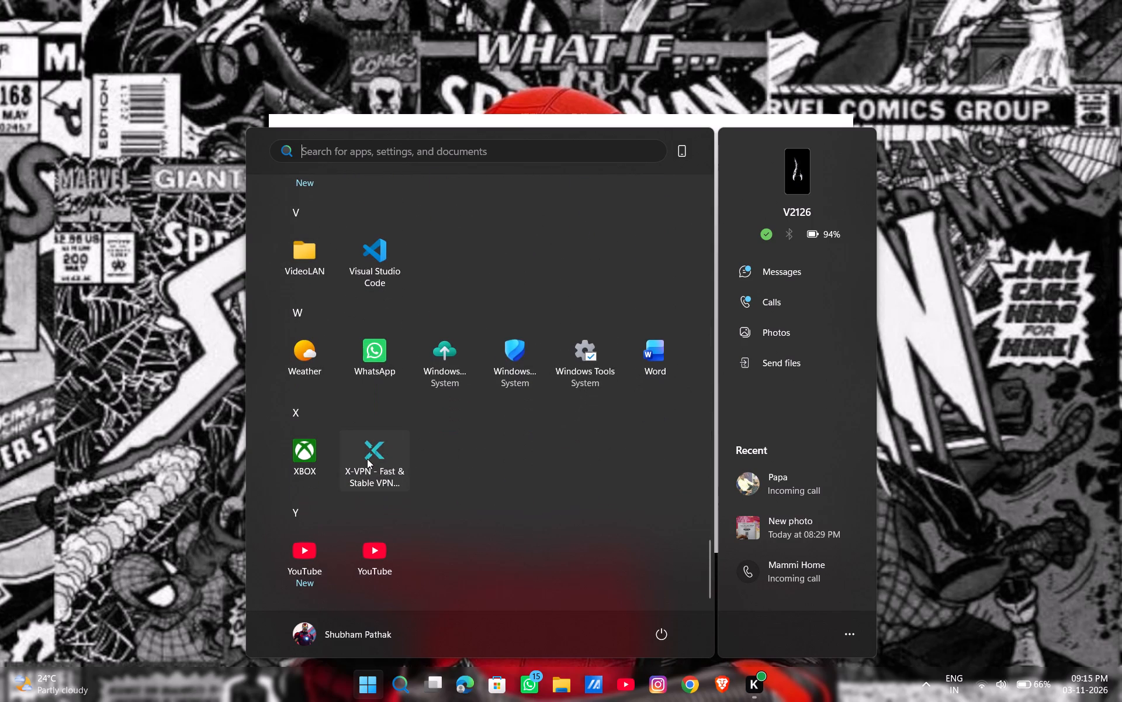
left_click(367, 459)
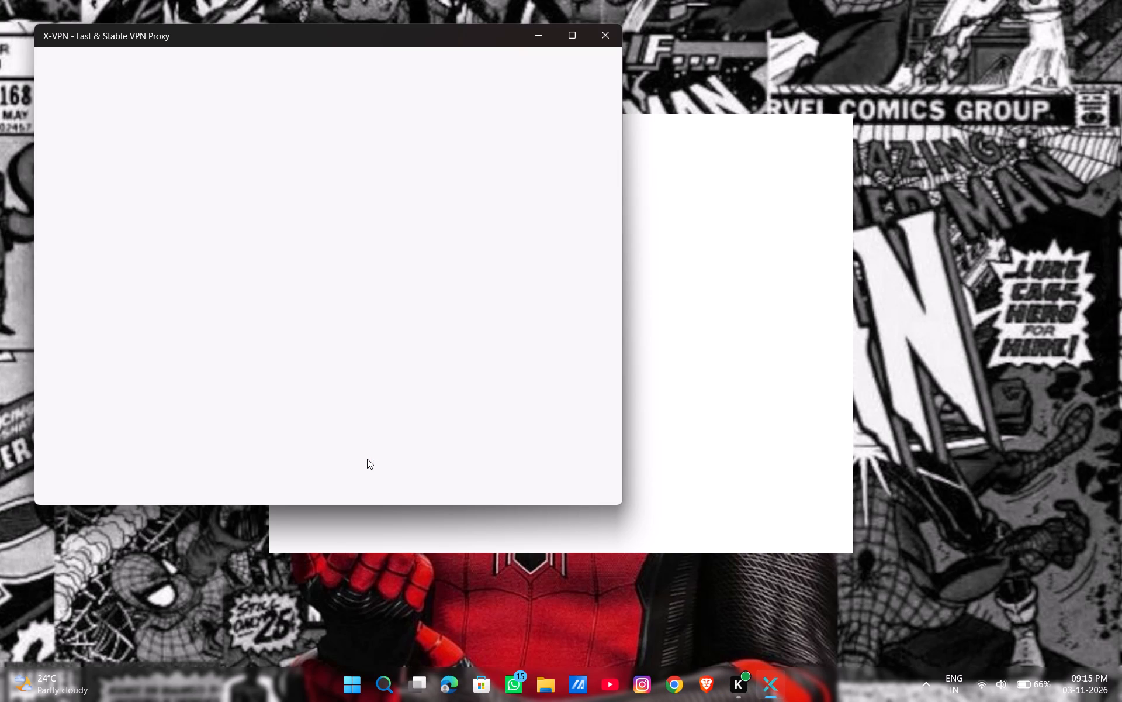
left_click(523, 433)
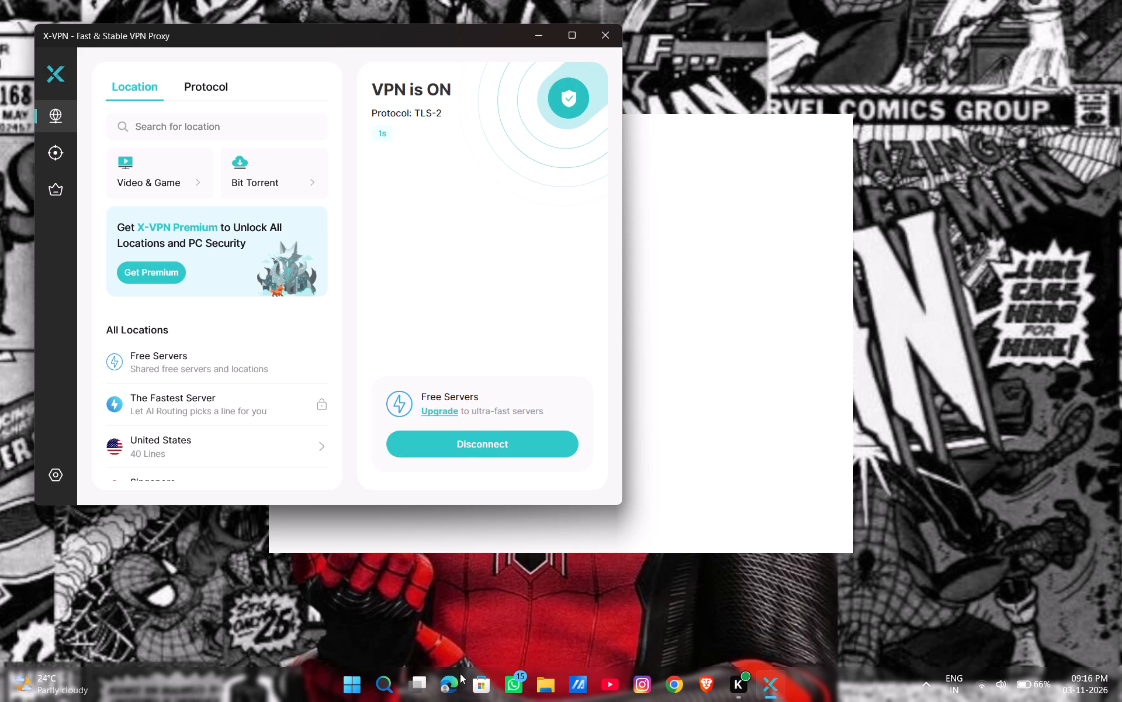
Switch to CapCut by launching it and create a new project.
left_click(347, 684)
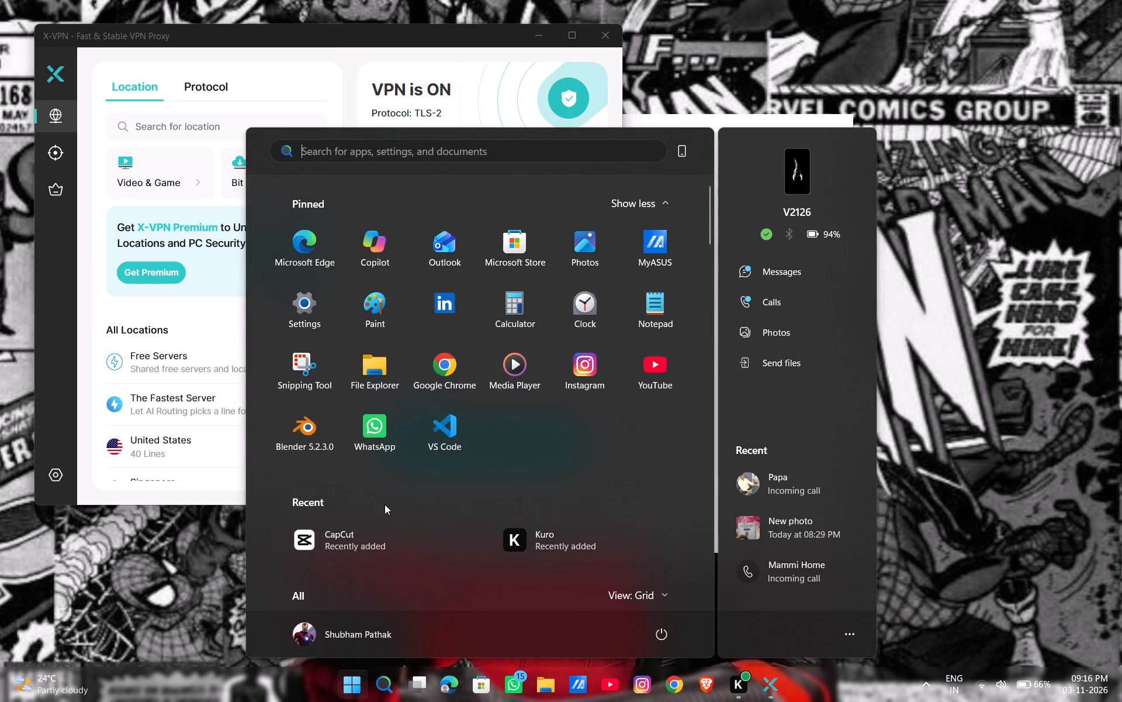
left_click(373, 526)
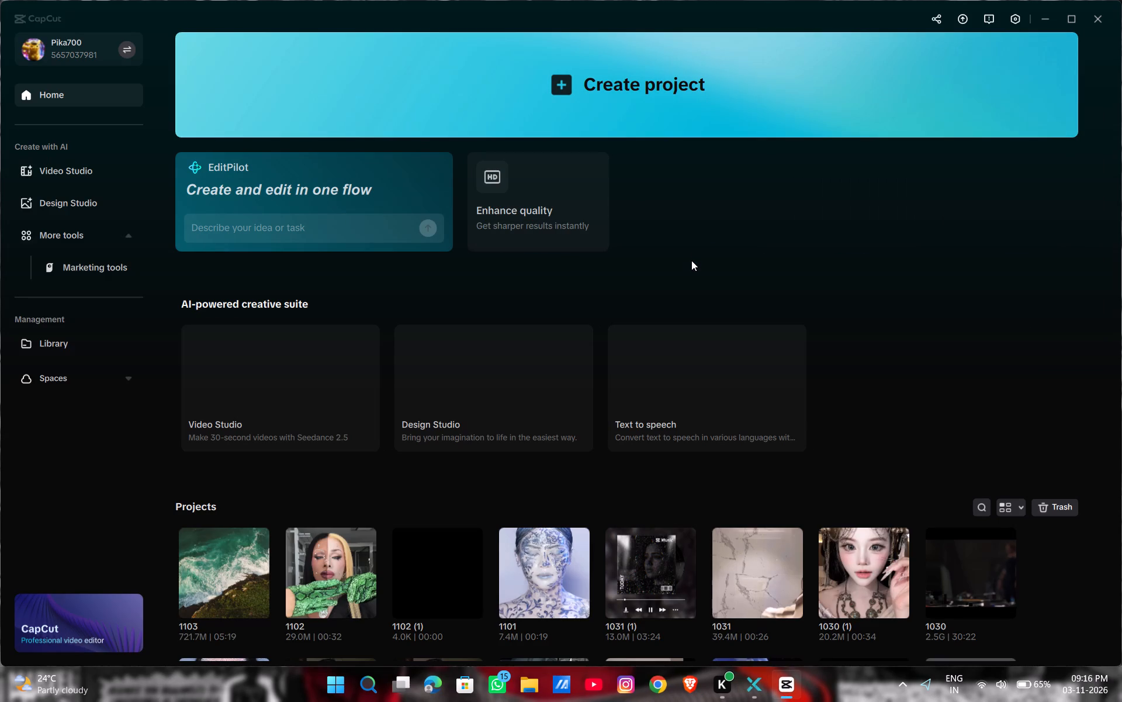
left_click(788, 101)
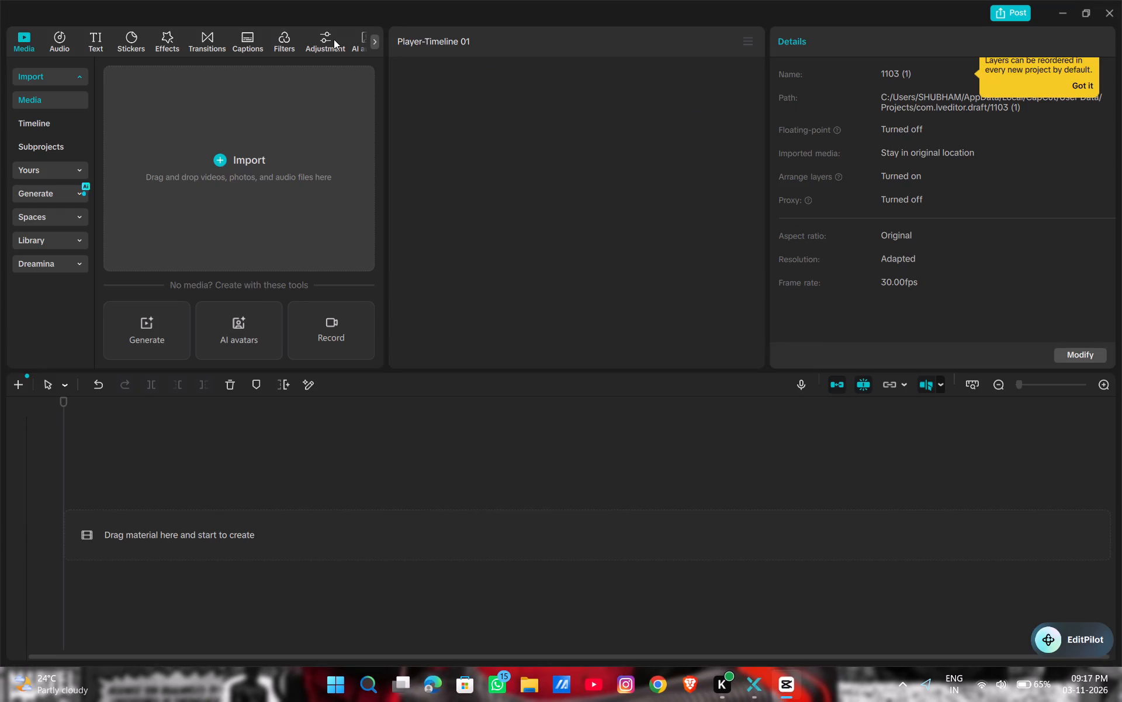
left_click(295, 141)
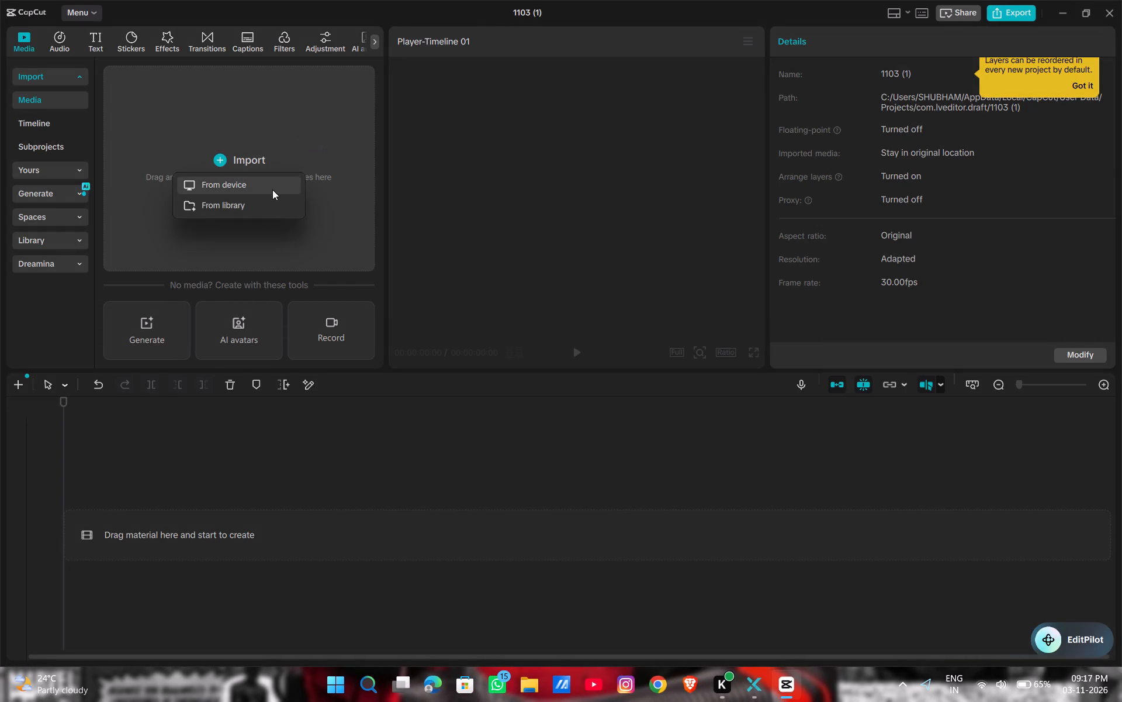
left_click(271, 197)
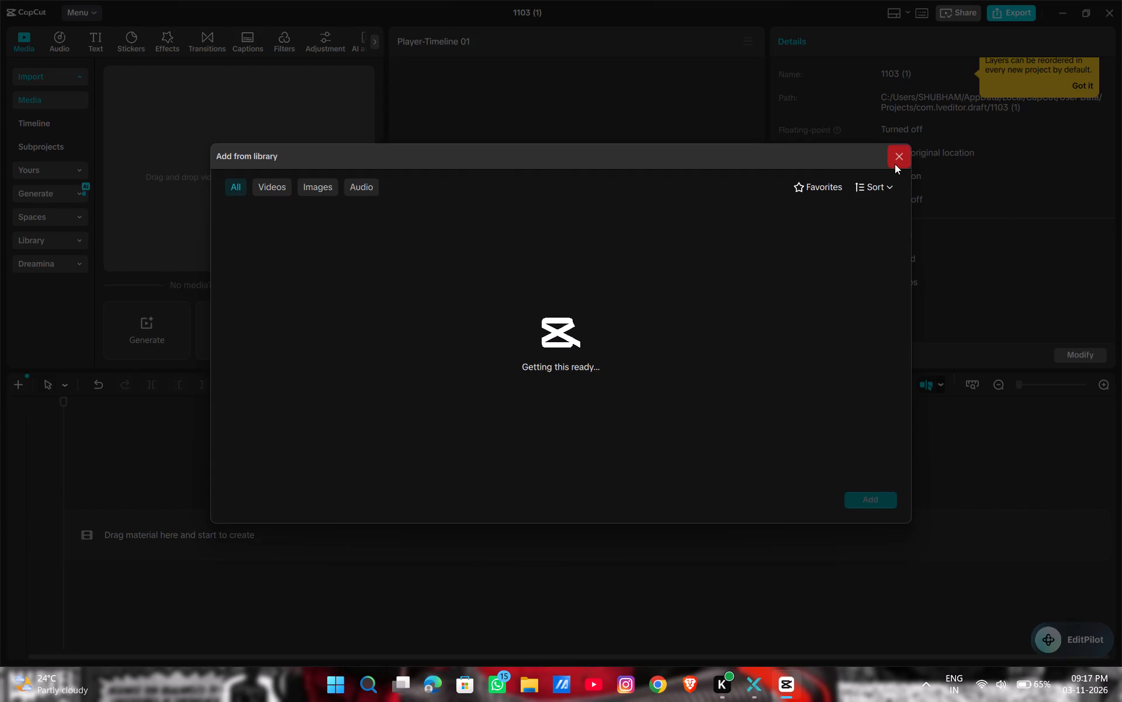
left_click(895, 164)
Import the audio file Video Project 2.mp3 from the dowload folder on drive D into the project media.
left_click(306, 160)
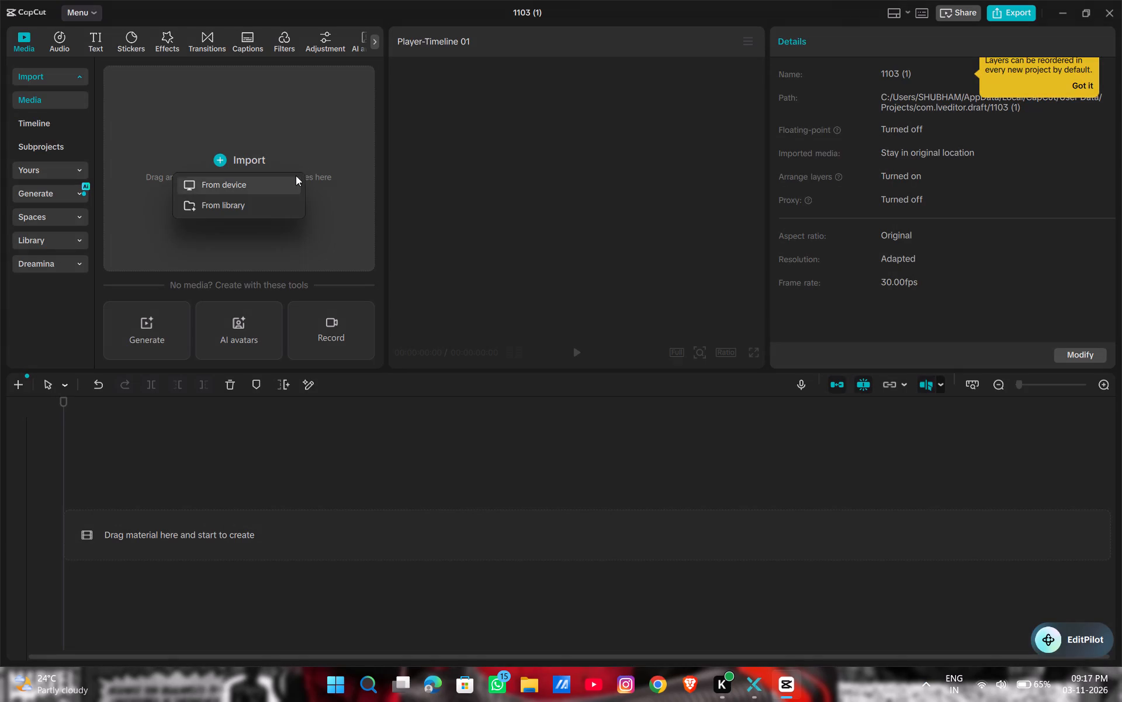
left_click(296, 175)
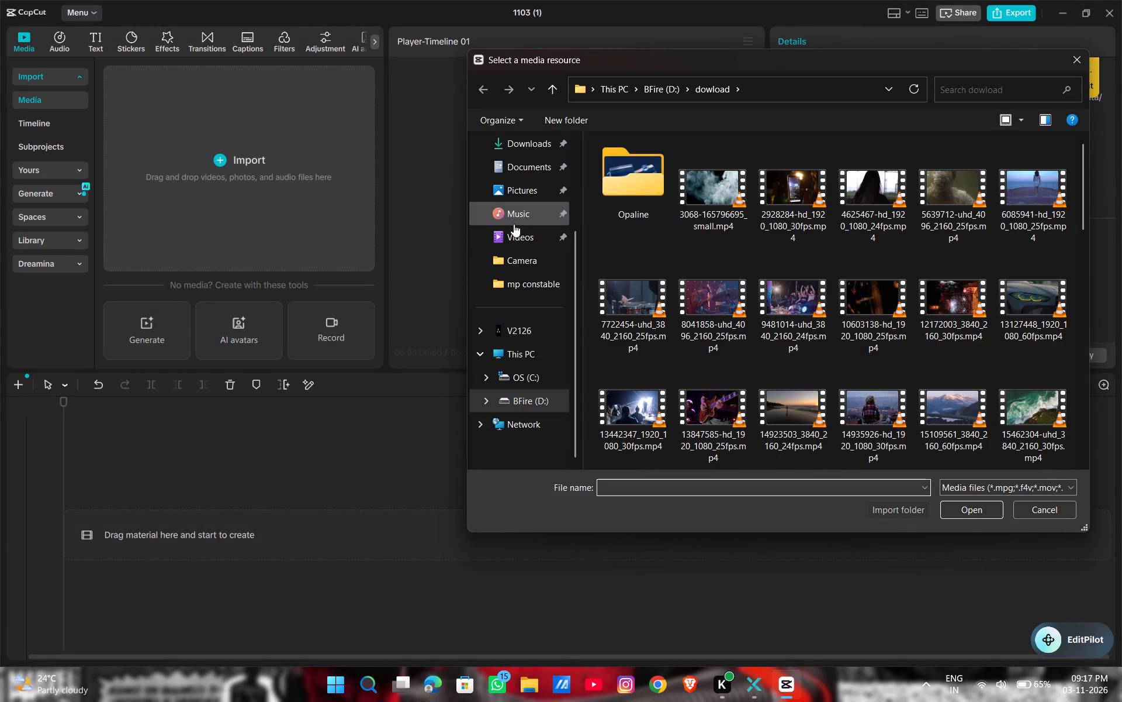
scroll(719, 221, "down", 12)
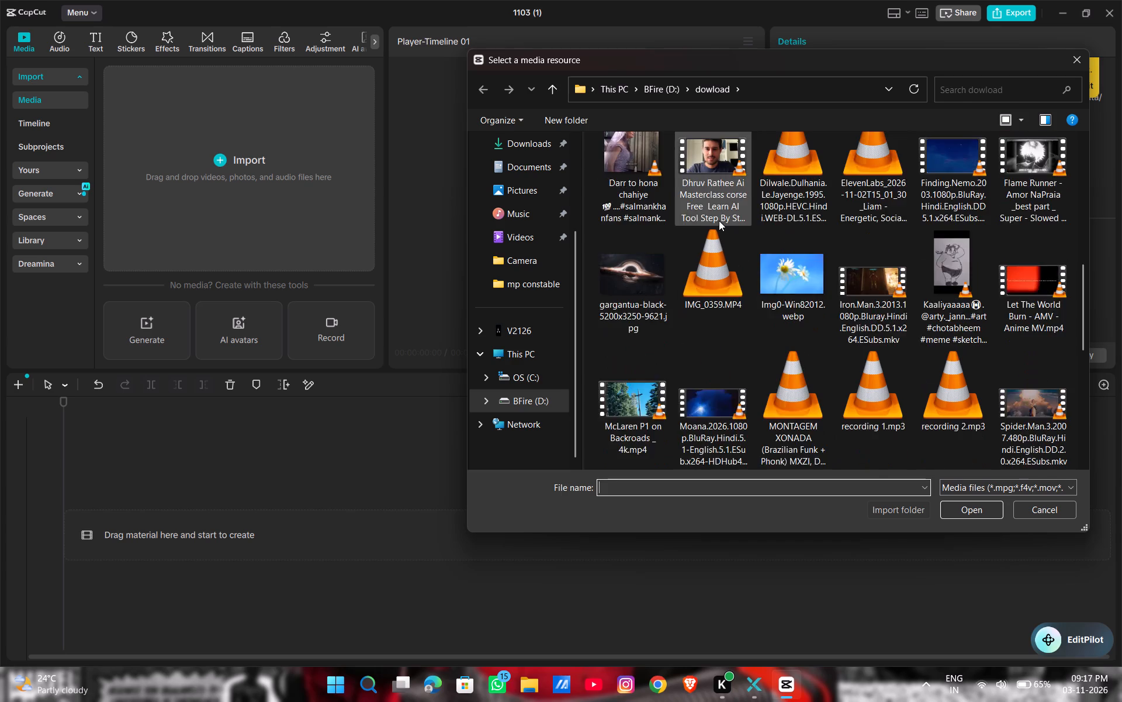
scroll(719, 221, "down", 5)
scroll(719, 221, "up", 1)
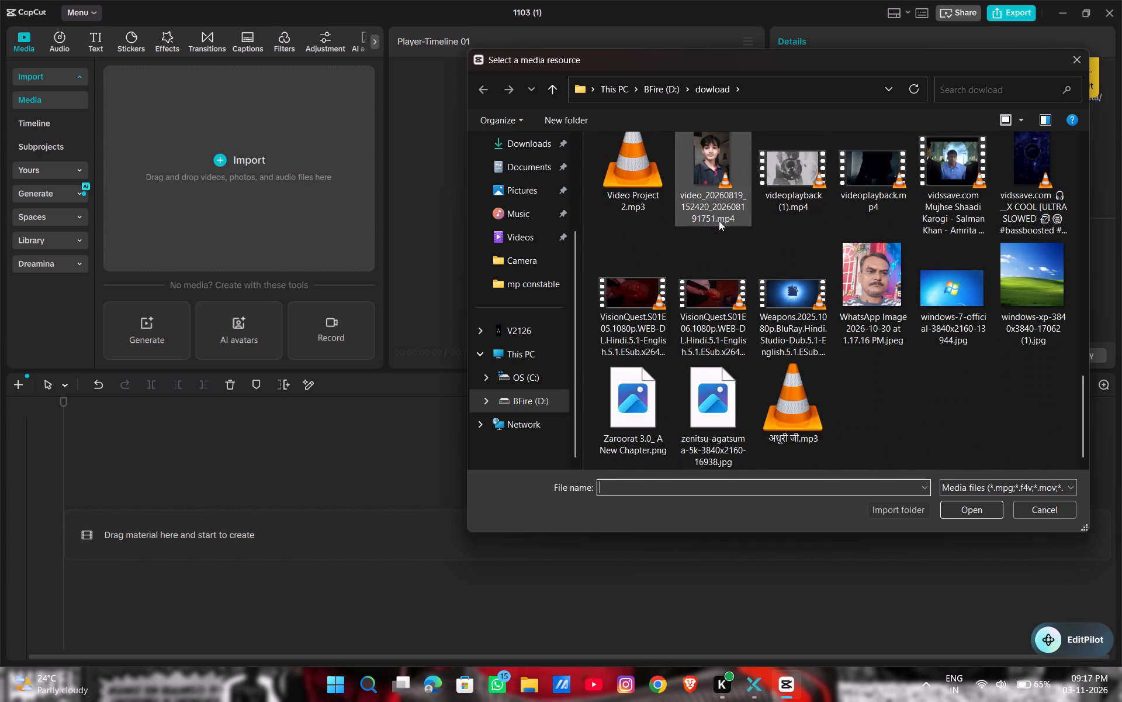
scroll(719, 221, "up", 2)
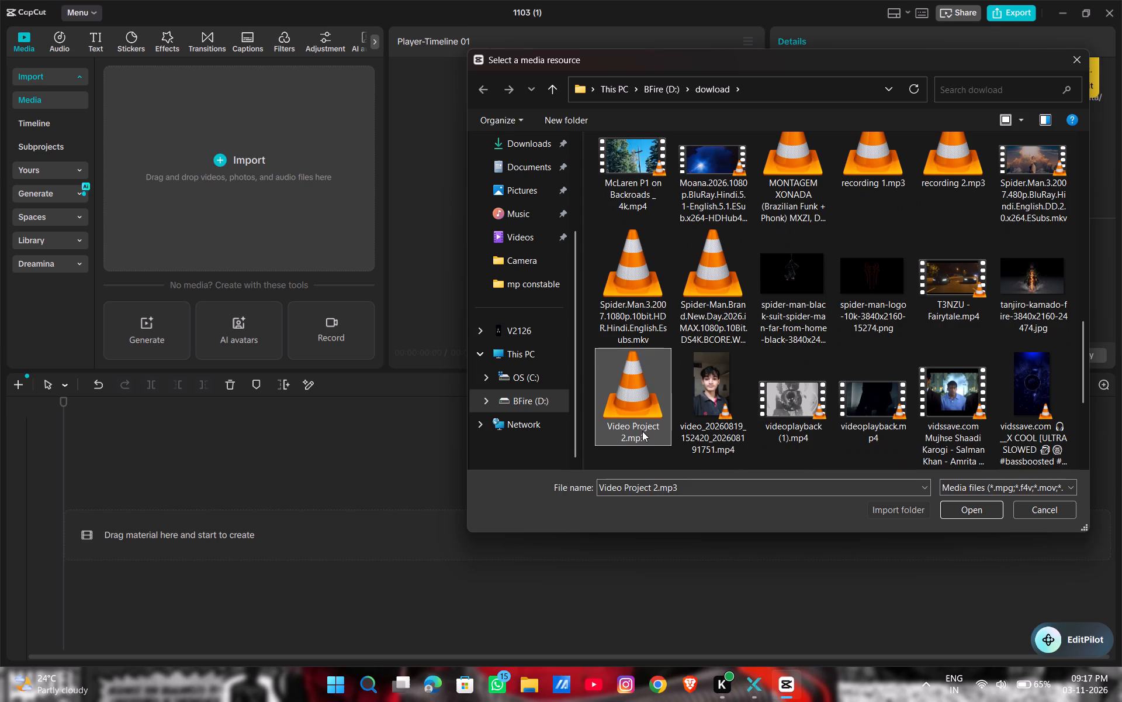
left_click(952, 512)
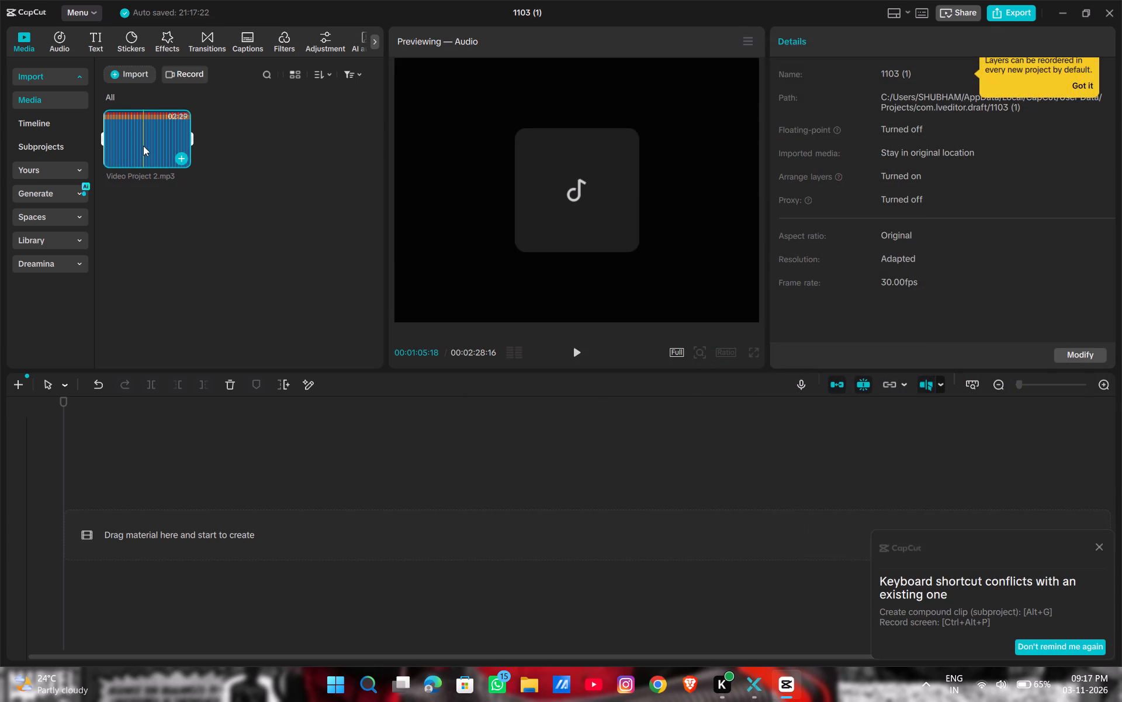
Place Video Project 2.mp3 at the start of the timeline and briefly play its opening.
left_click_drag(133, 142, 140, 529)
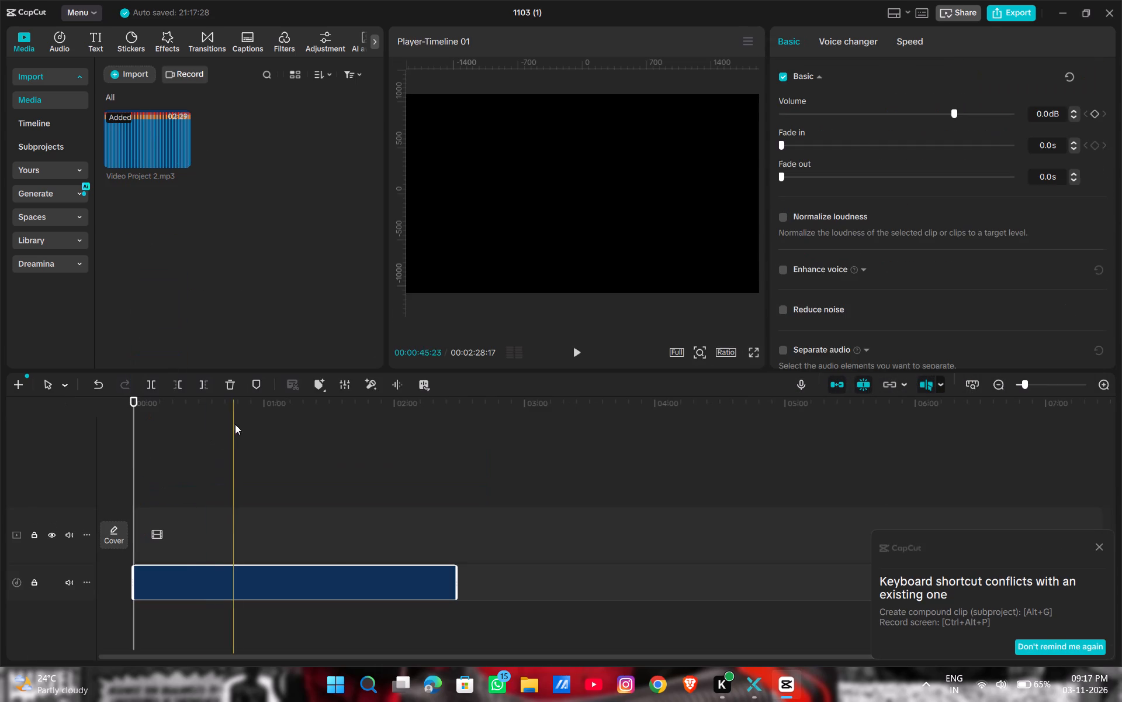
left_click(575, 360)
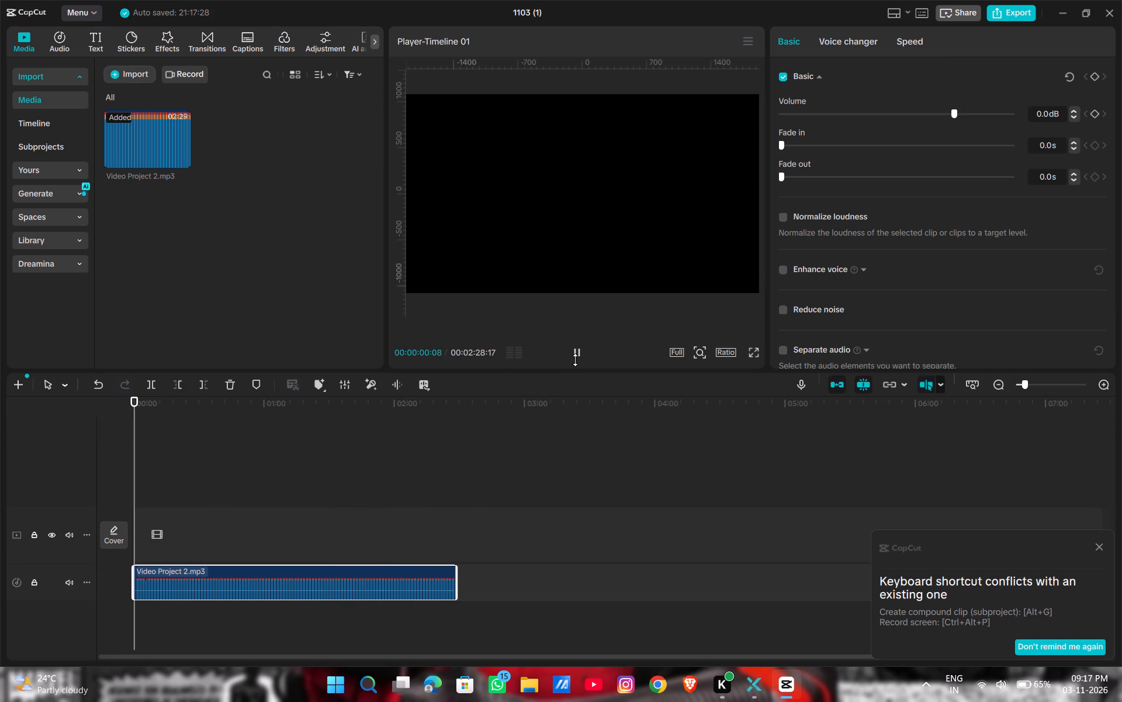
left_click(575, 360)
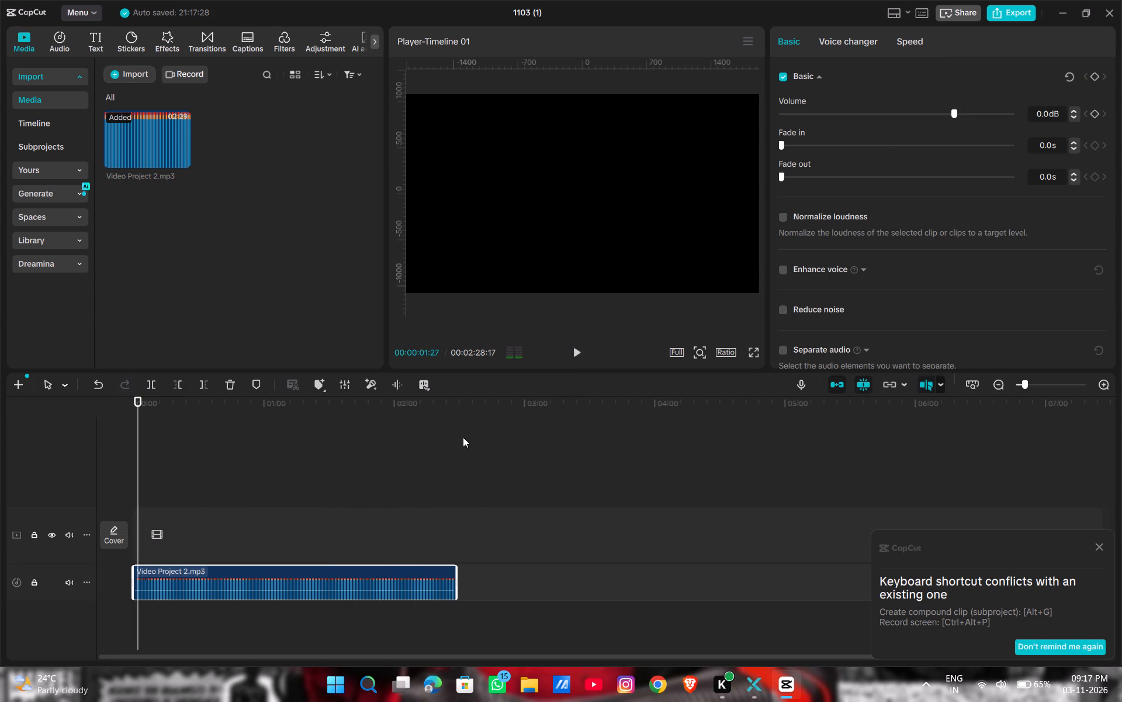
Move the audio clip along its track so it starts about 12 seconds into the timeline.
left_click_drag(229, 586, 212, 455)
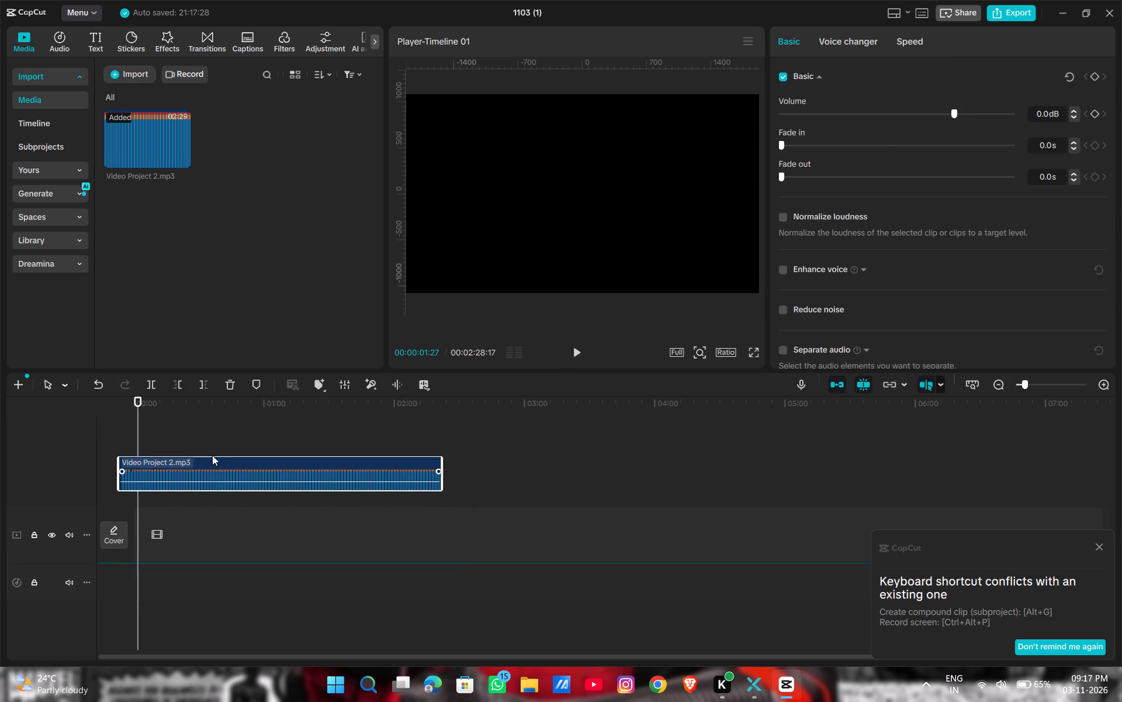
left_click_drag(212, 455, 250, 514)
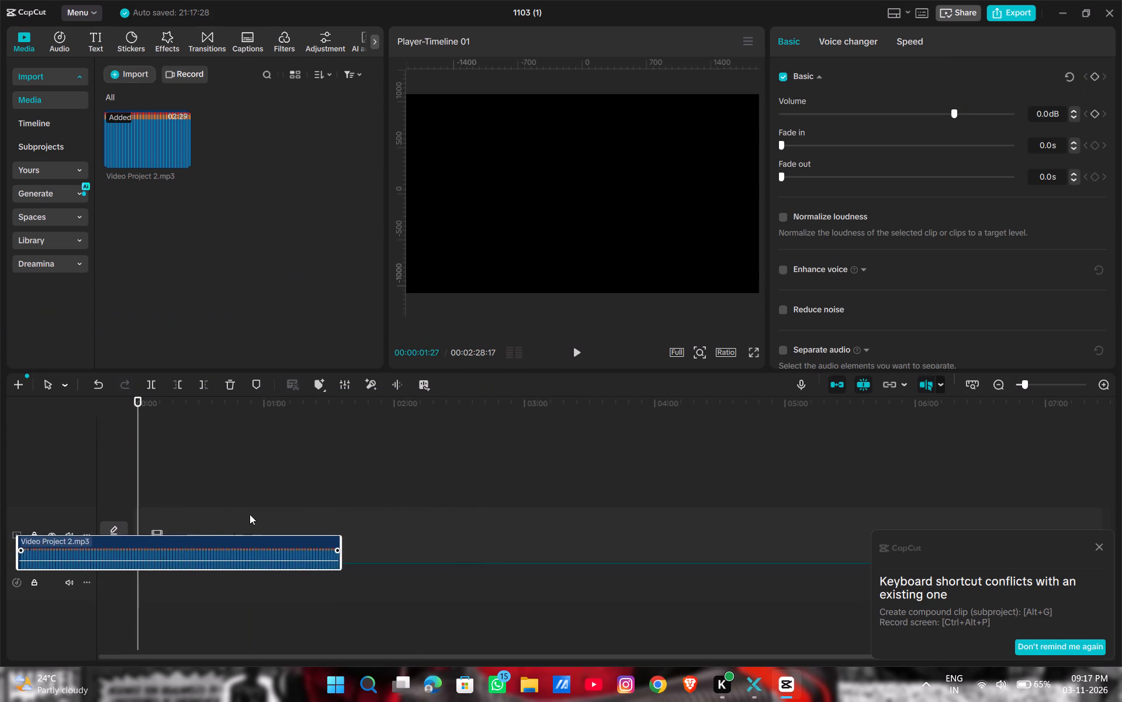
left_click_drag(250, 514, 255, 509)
Briefly play the timeline audio from about the 1:30 mark.
left_click(328, 532)
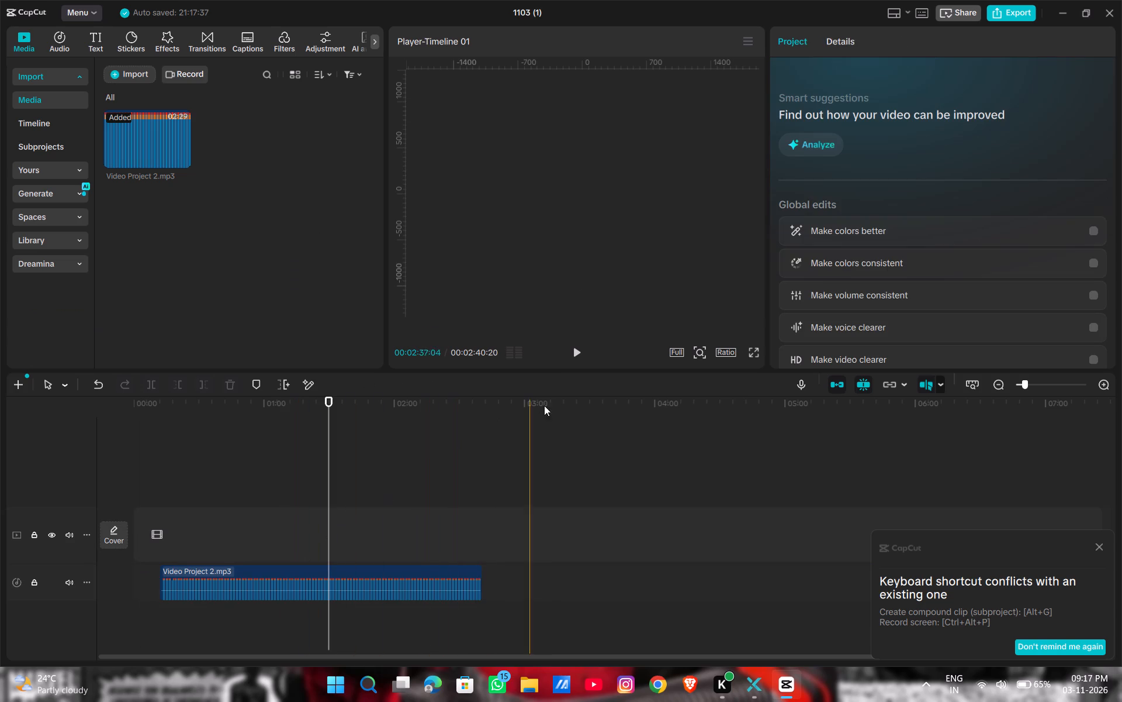
left_click(570, 362)
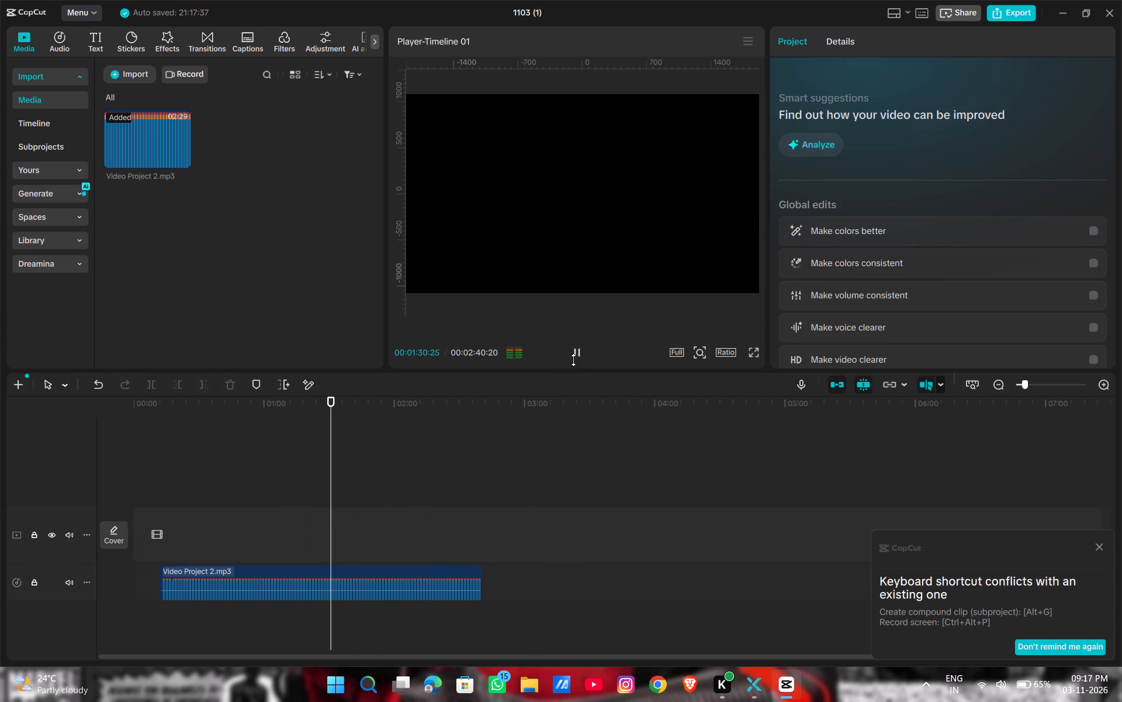
left_click(573, 360)
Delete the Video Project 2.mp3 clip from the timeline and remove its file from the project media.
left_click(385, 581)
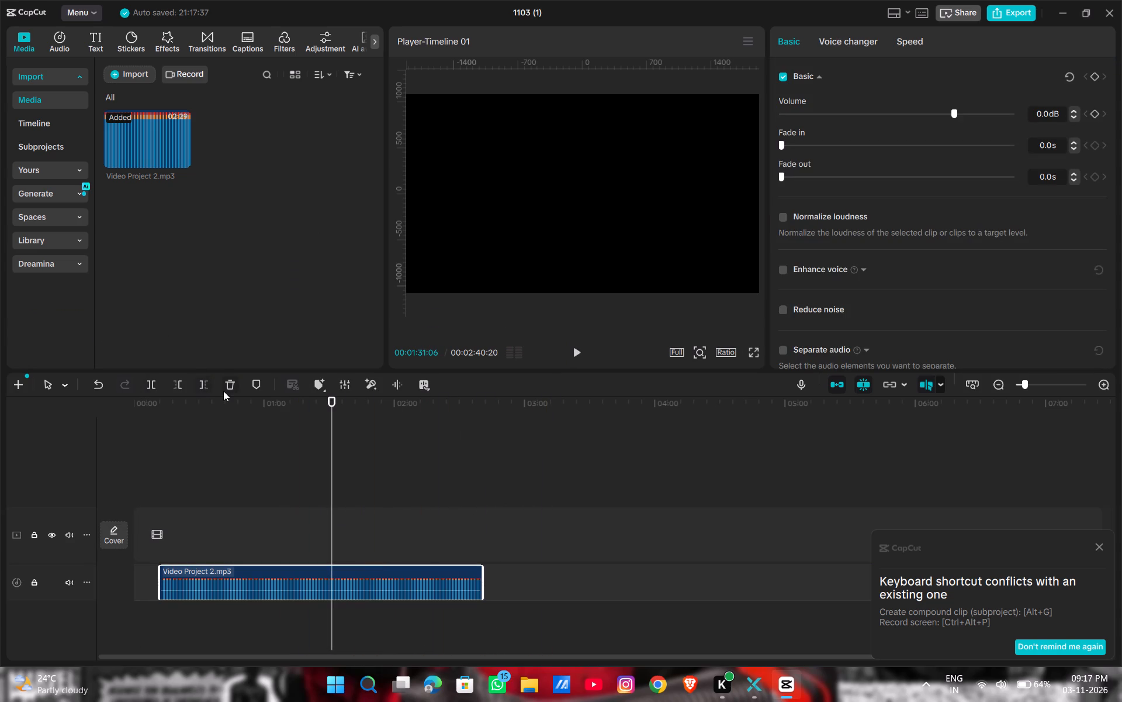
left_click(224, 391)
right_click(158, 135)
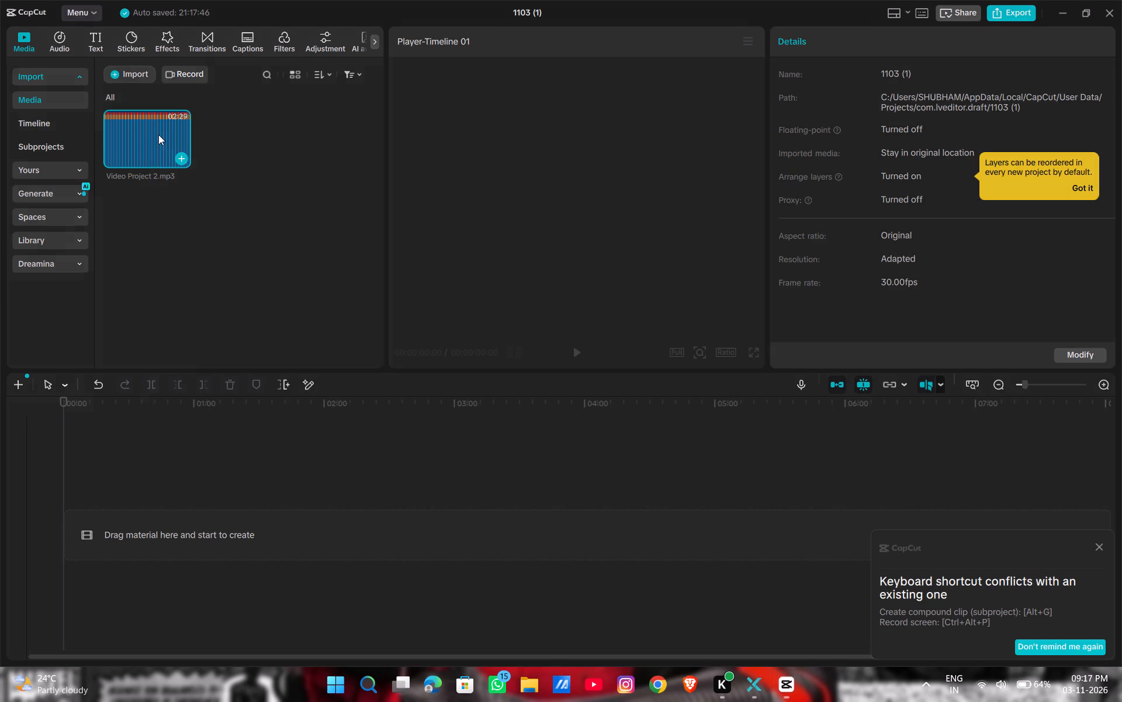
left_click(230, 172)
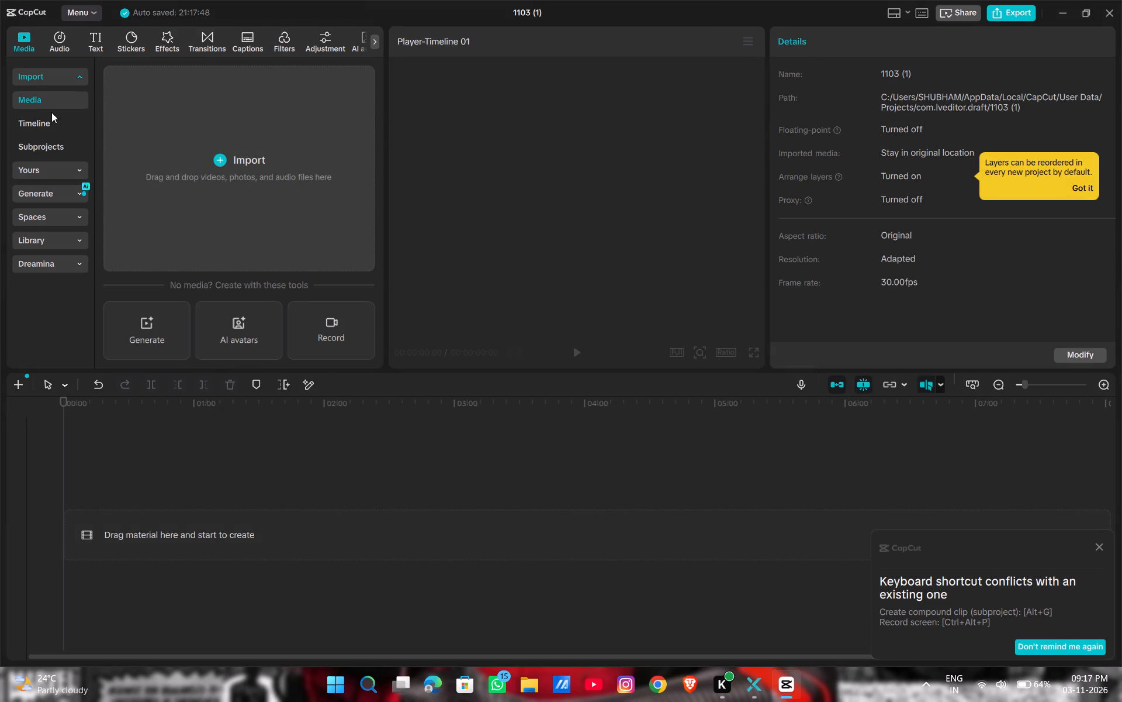
Import IMG_0359.MP4 from the dowload folder on drive D into the project media.
left_click(32, 101)
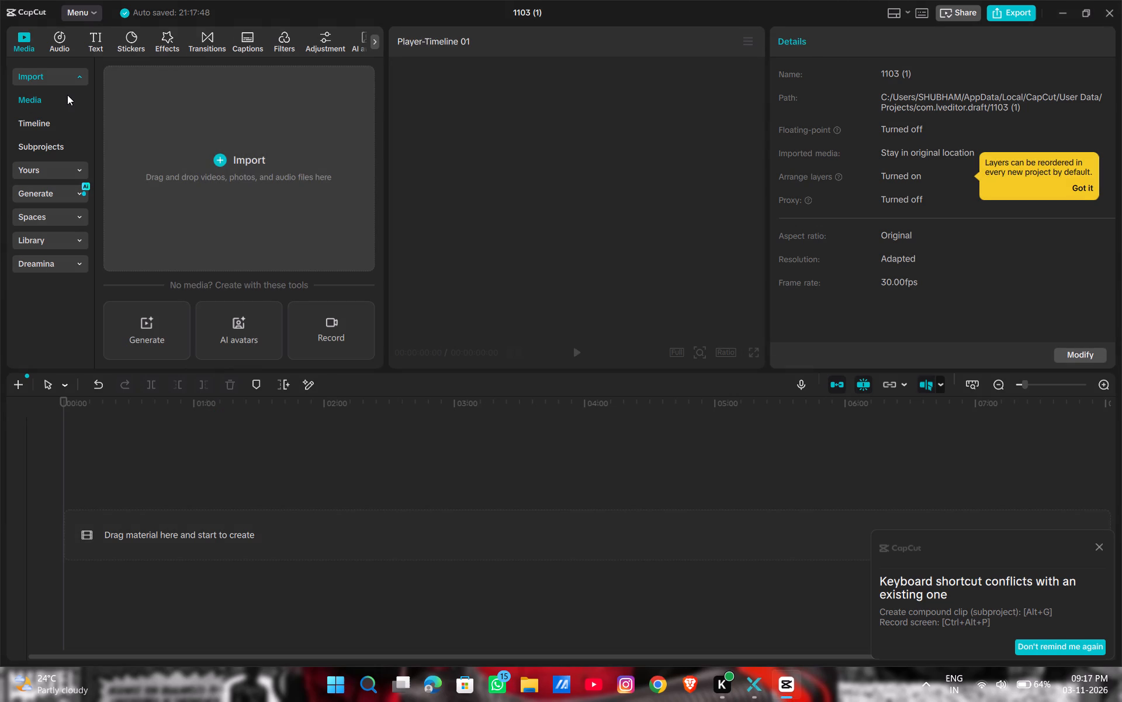
left_click(67, 95)
left_click(271, 178)
left_click(243, 190)
scroll(735, 207, "down", 5)
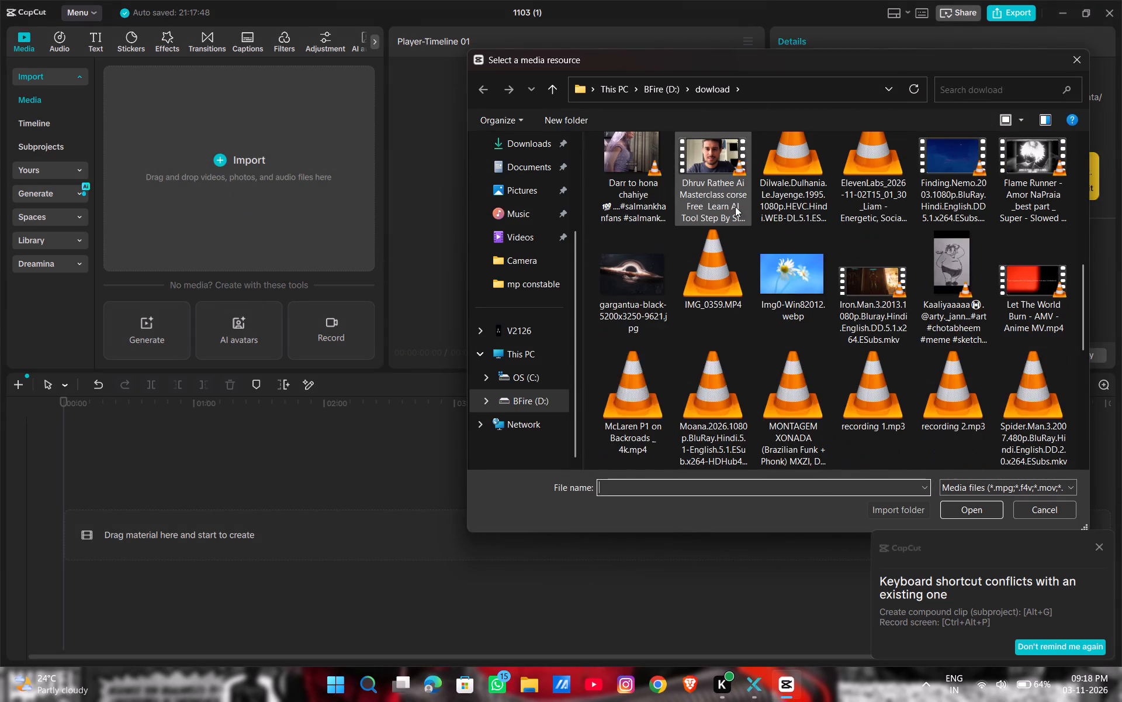
scroll(735, 207, "down", 1)
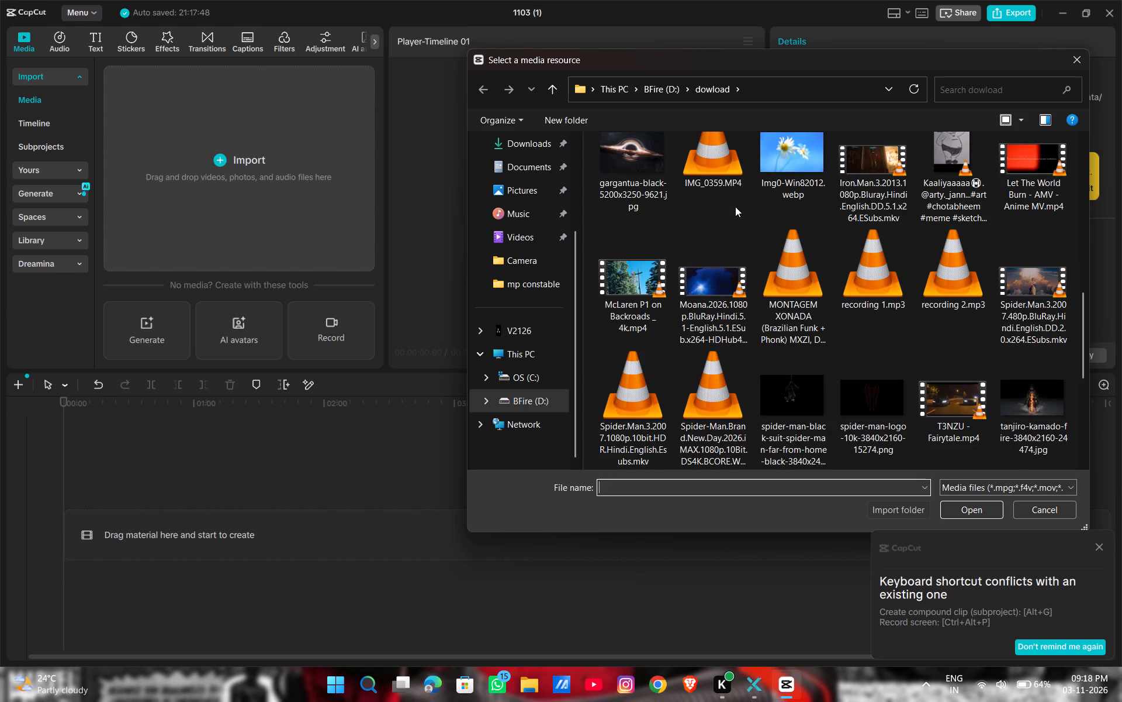
scroll(735, 207, "down", 2)
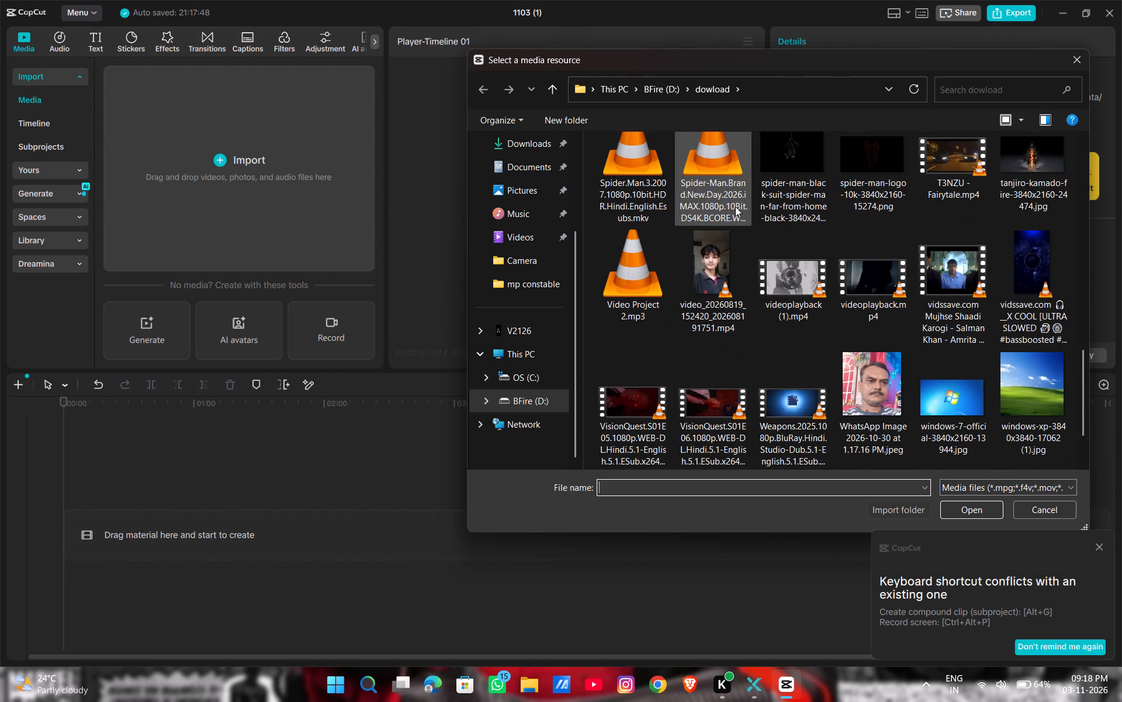
scroll(735, 207, "down", 3)
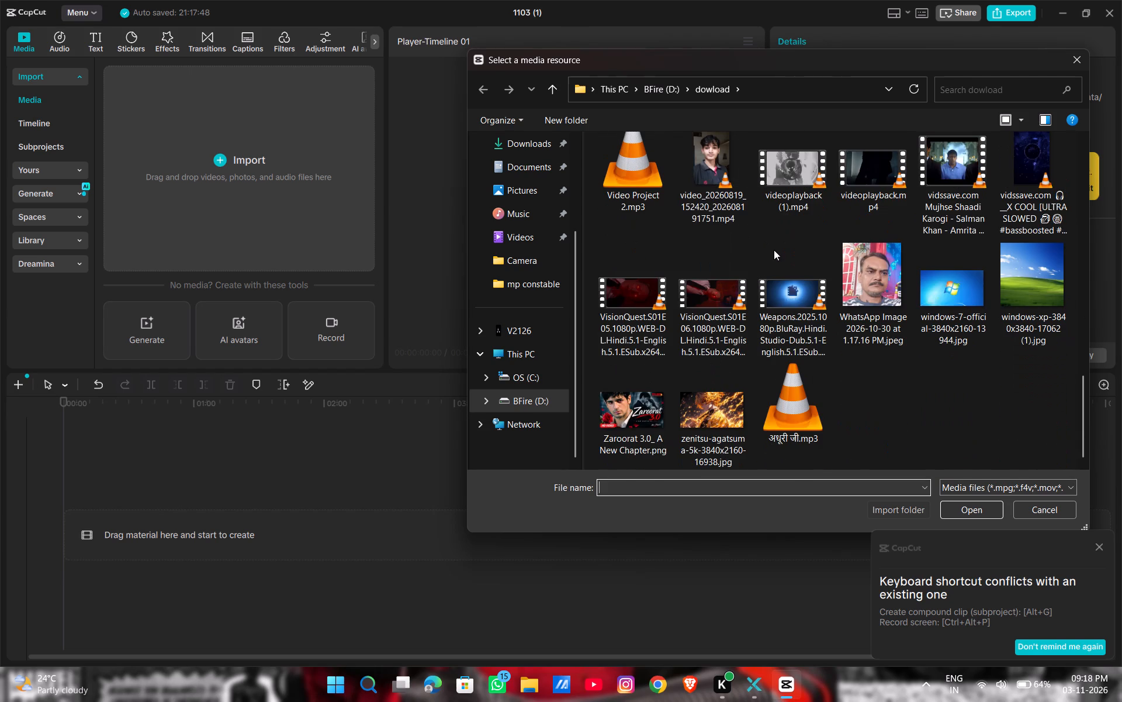
scroll(774, 250, "up", 2)
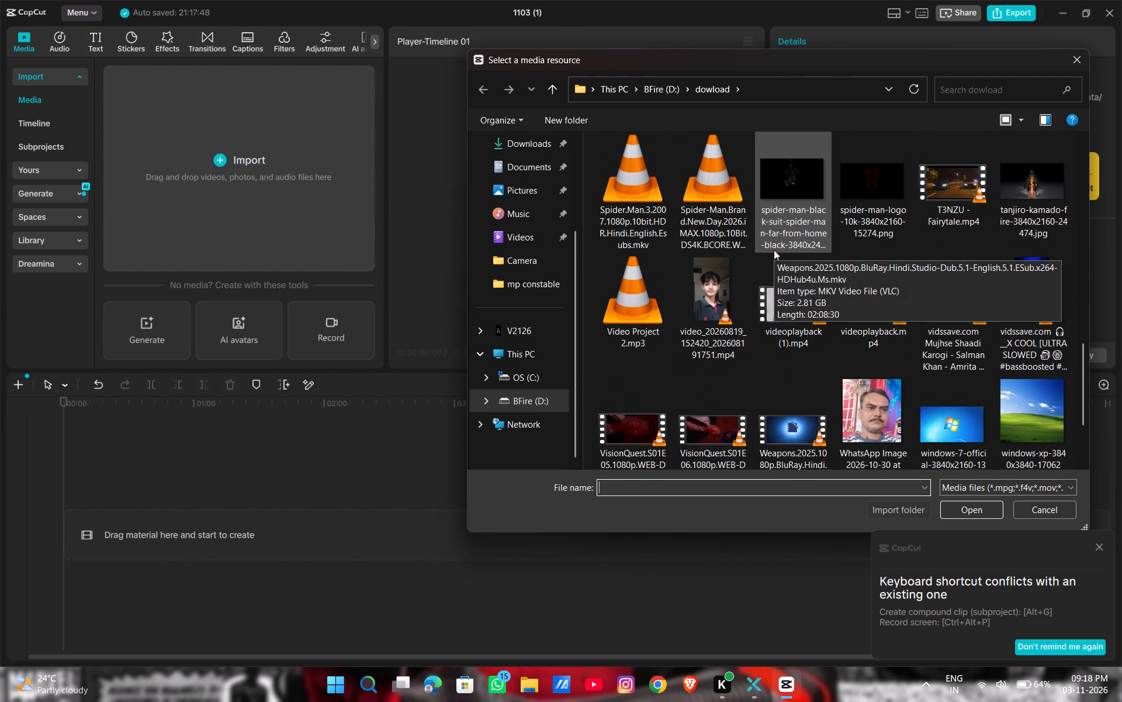
scroll(774, 250, "up", 8)
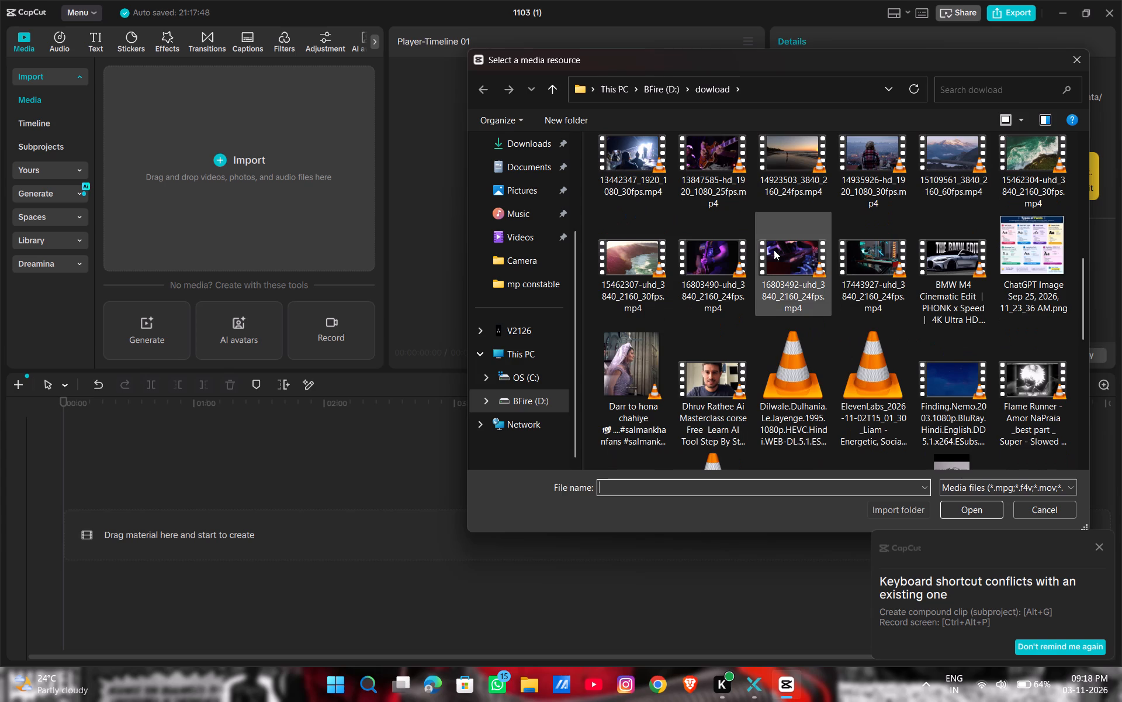
scroll(774, 250, "down", 1)
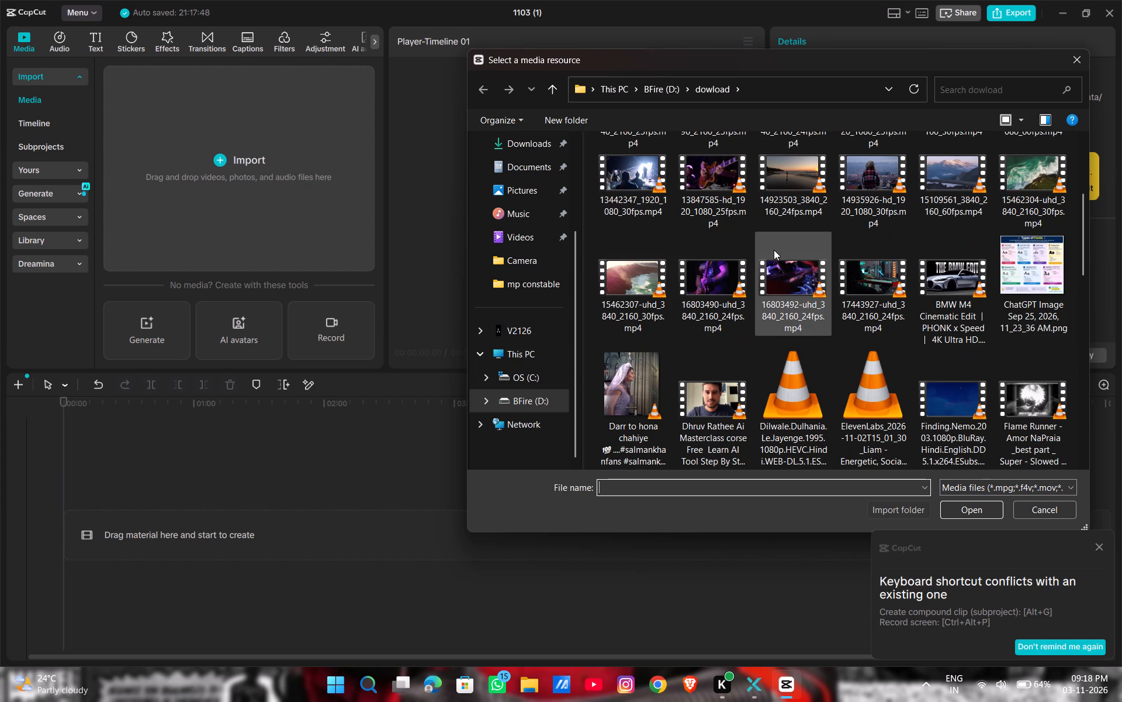
scroll(774, 250, "down", 2)
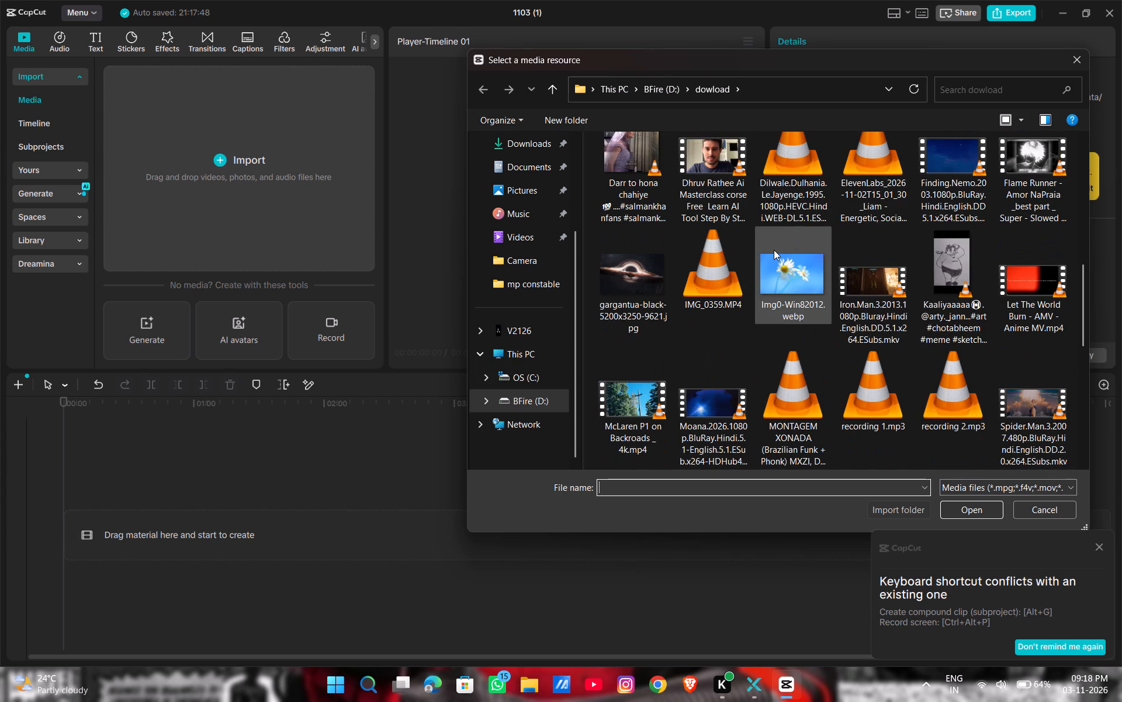
left_click(727, 260)
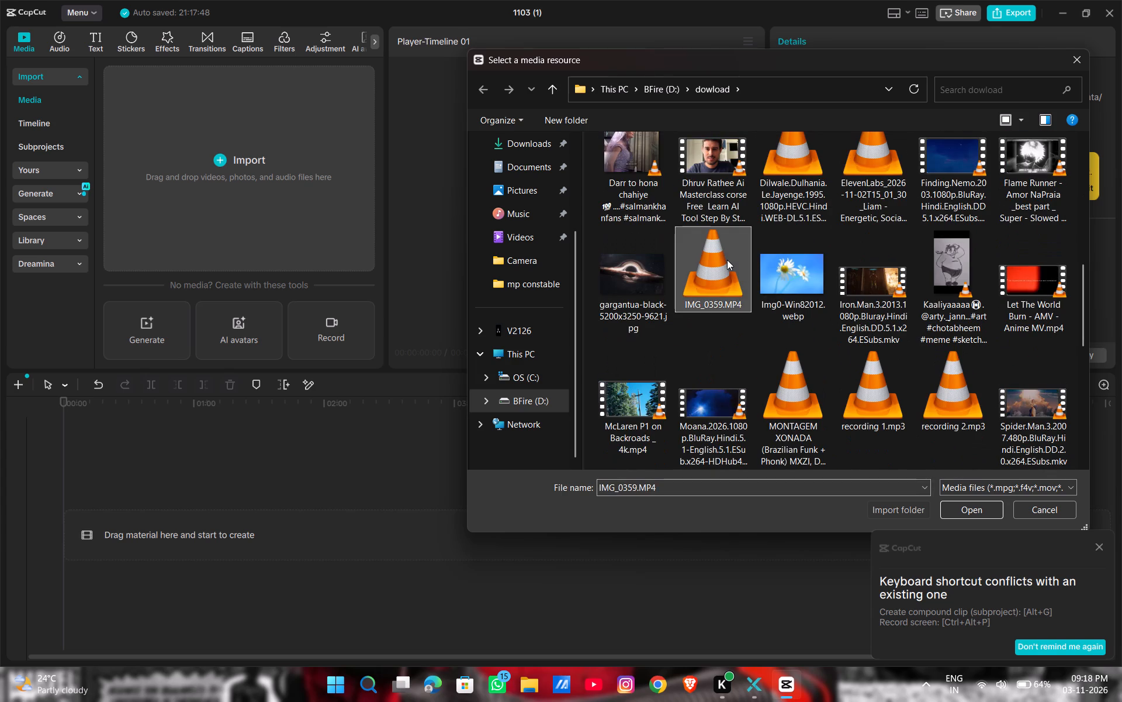
left_click(990, 511)
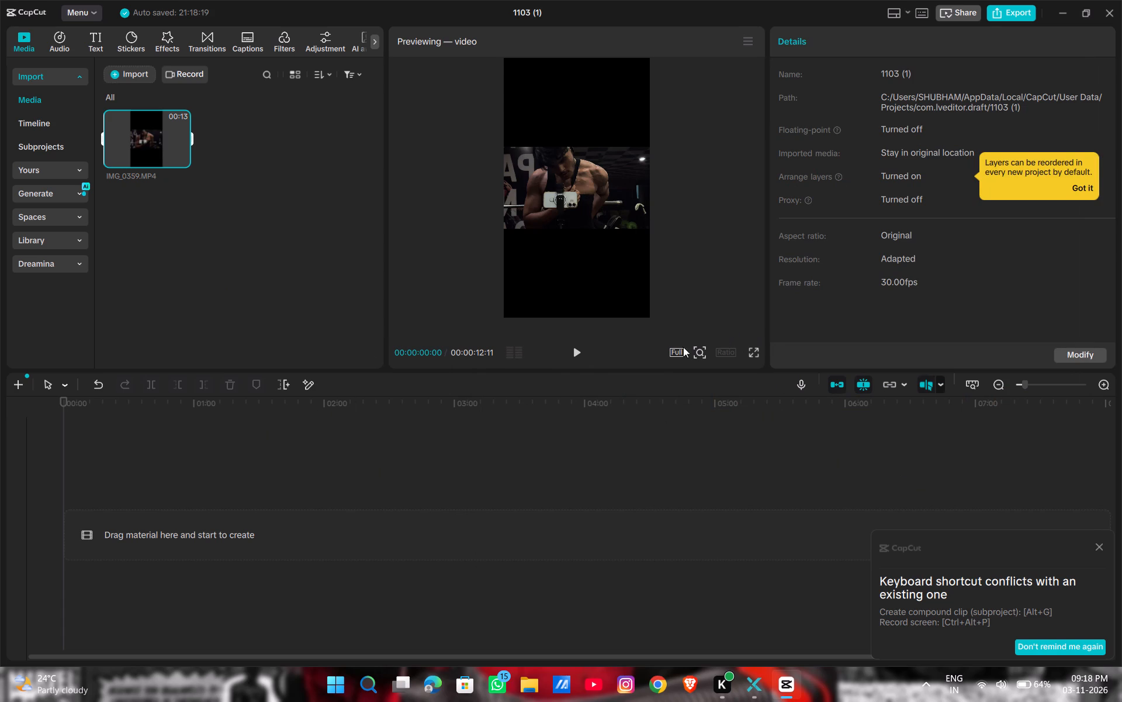
Briefly play the preview of the imported IMG_0359.MP4.
left_click(572, 351)
left_click(572, 351)
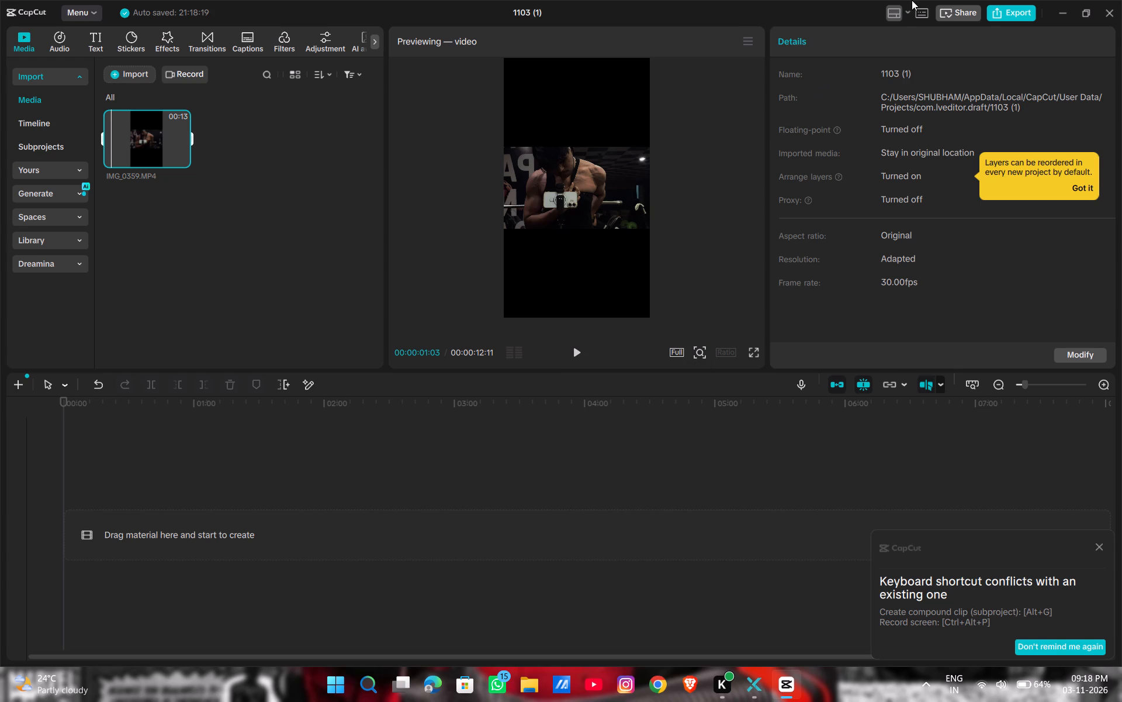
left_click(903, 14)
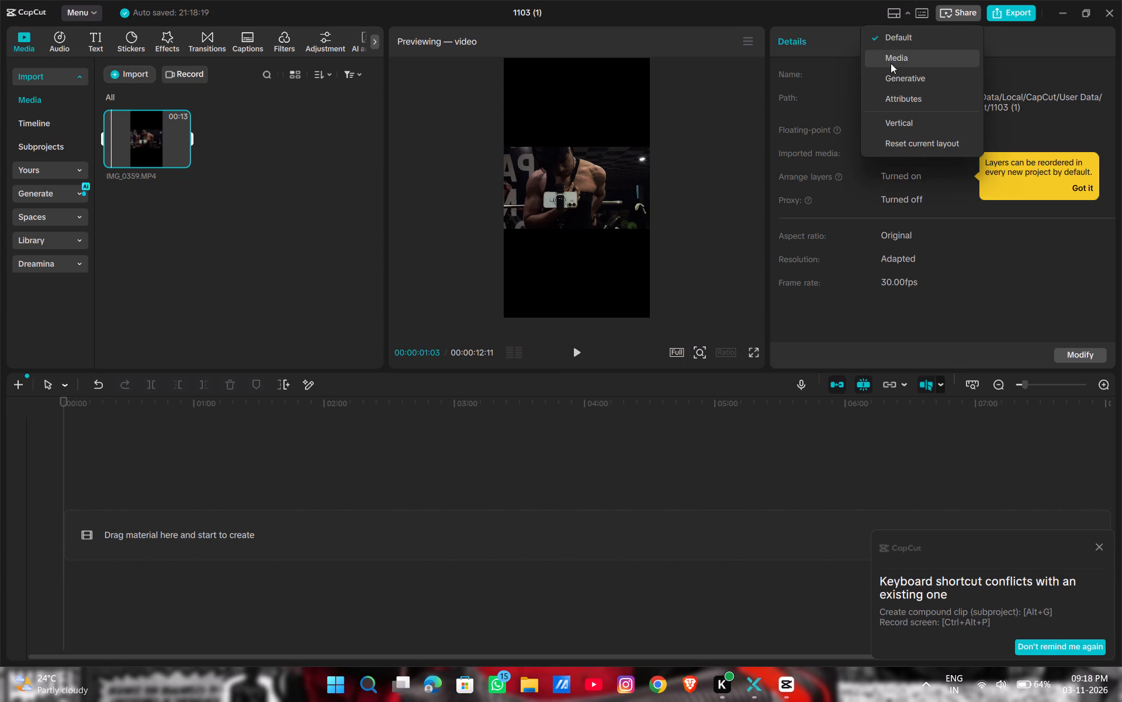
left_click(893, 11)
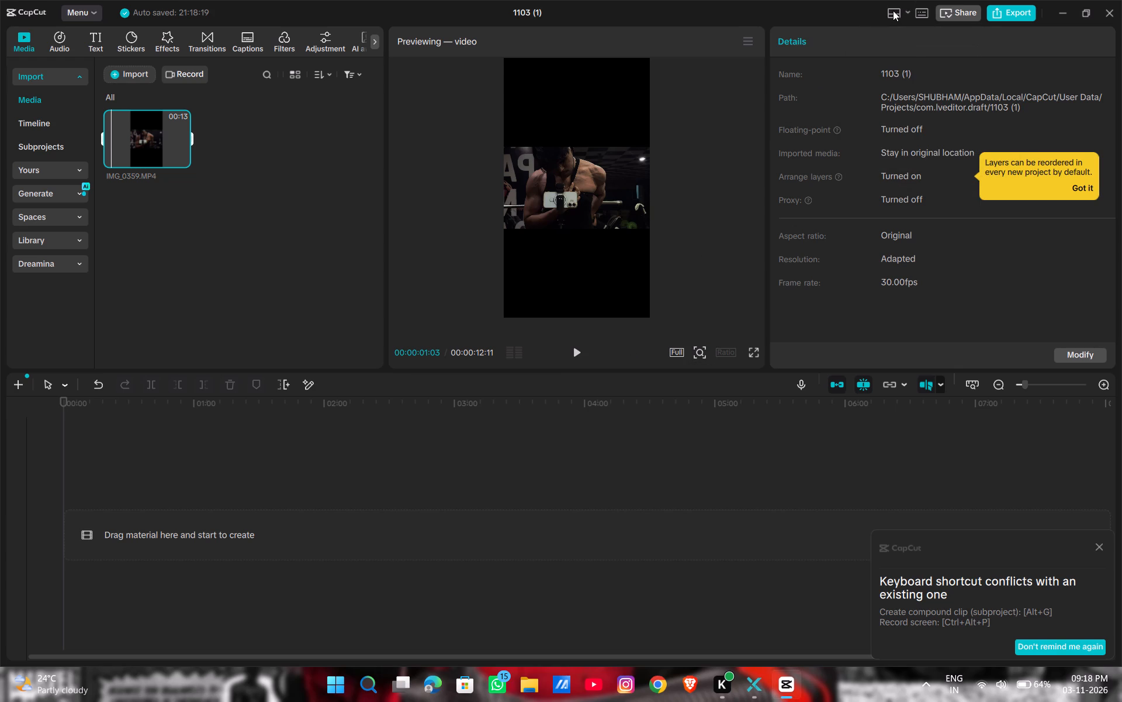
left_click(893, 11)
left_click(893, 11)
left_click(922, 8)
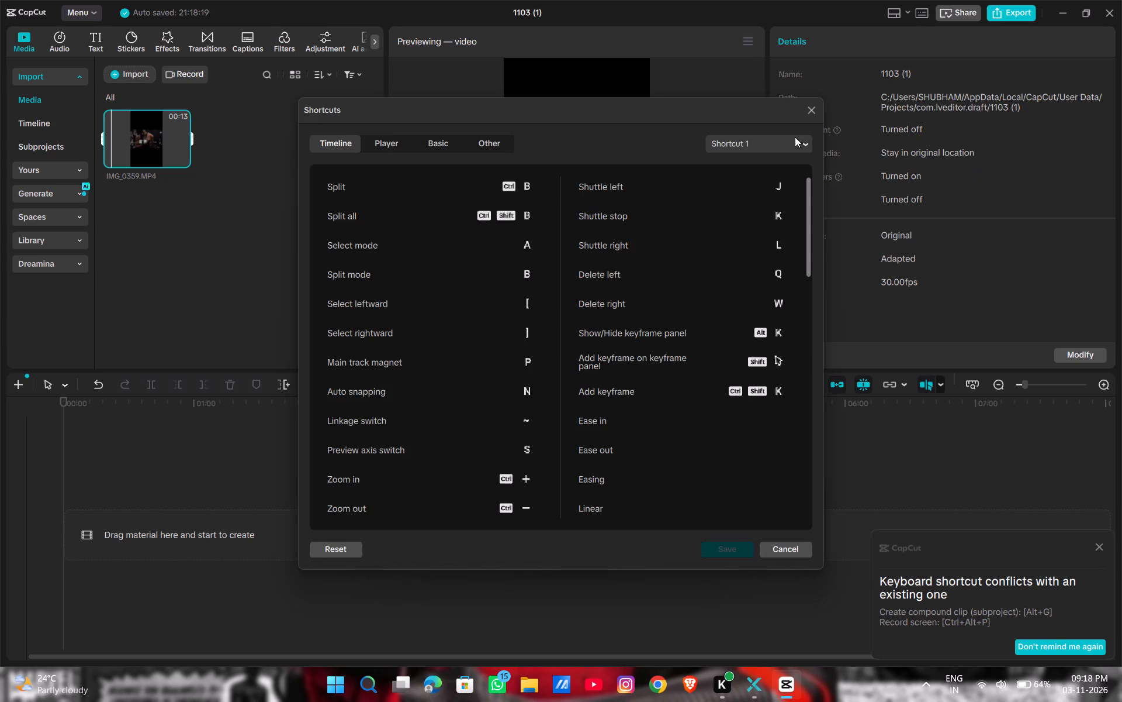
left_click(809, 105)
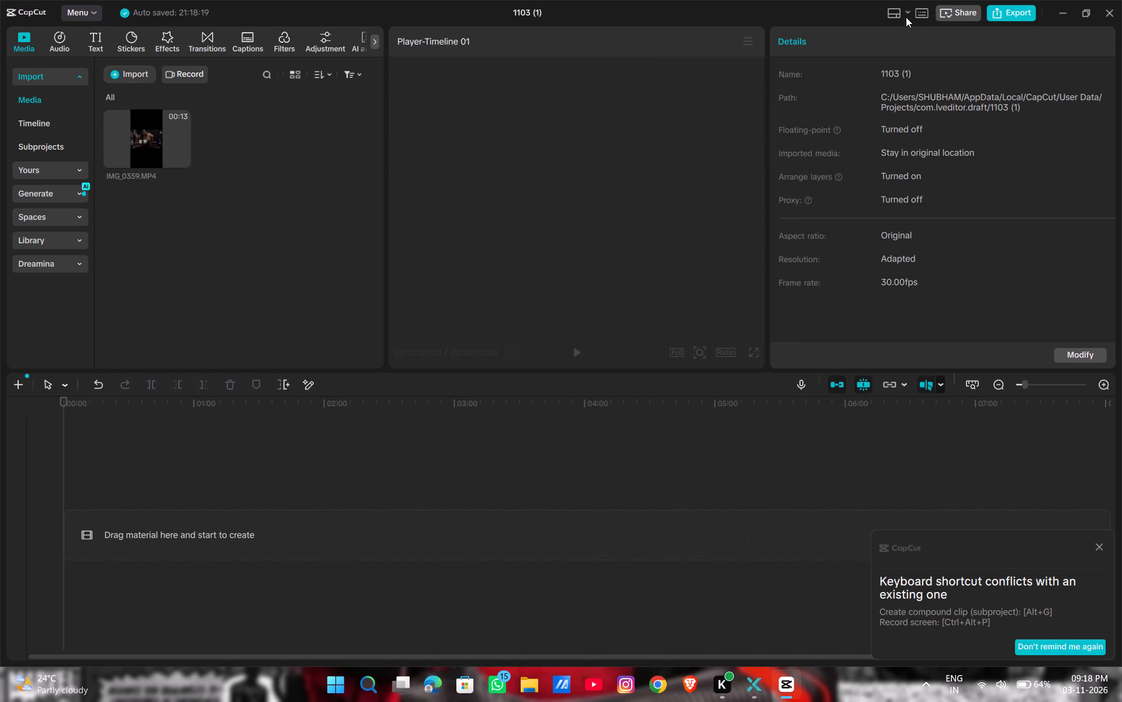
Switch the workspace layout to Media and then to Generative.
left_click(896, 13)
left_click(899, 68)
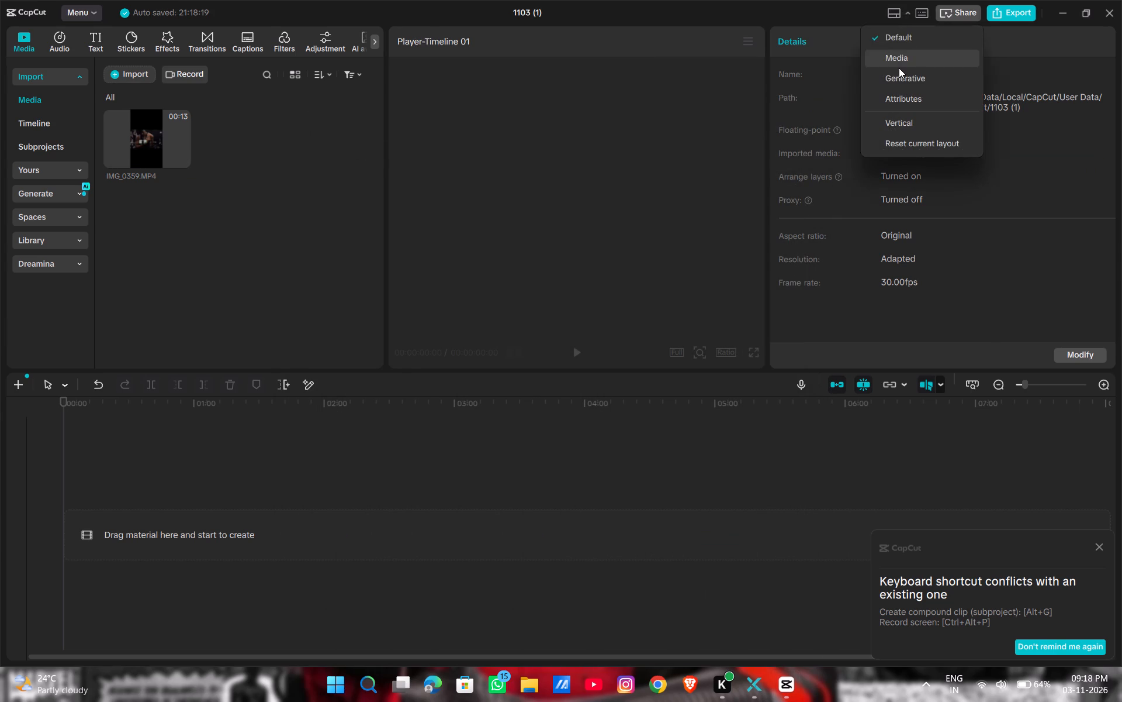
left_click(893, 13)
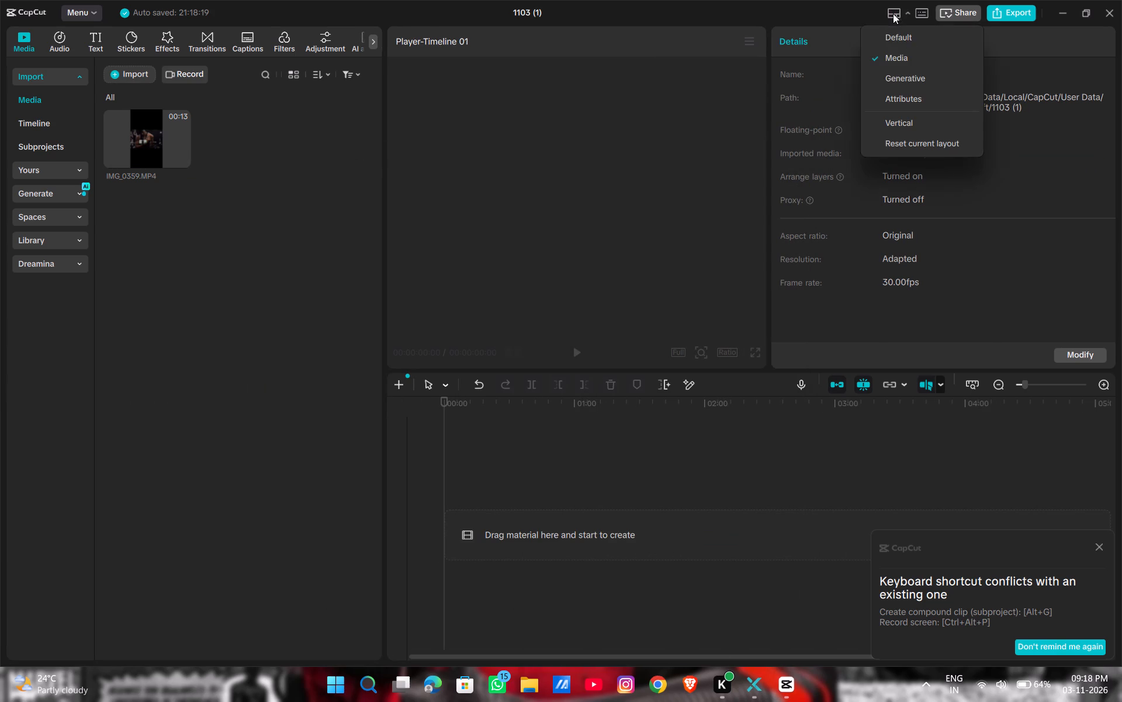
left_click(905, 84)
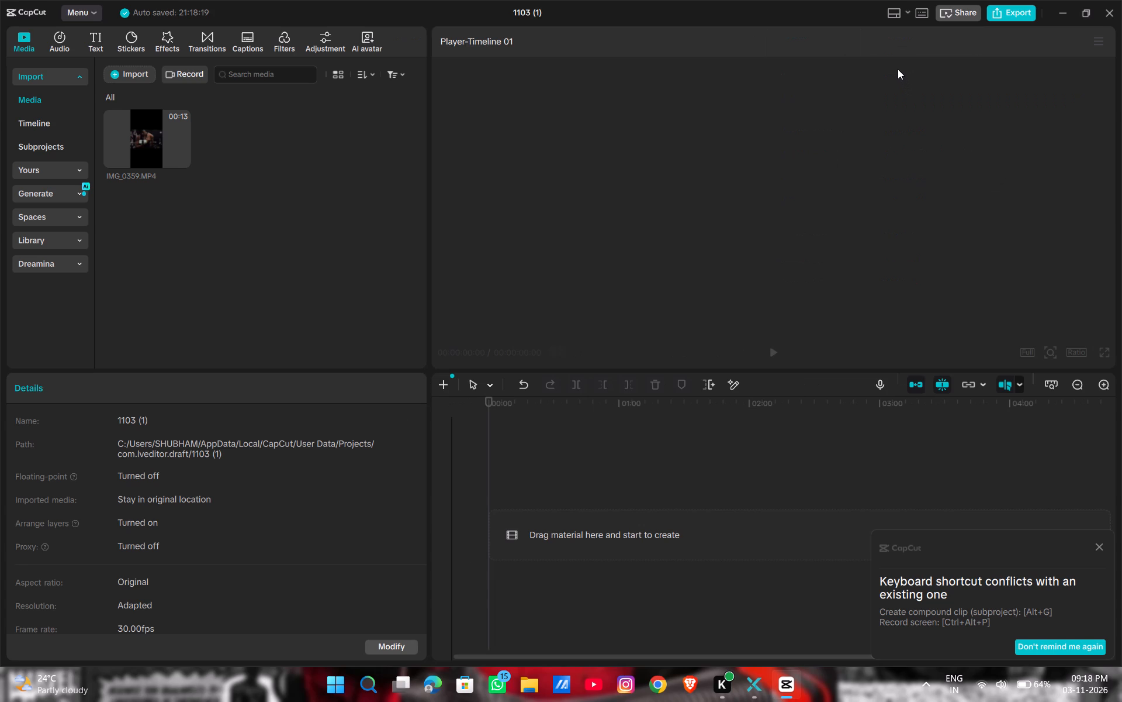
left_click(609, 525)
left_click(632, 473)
Place IMG_0359.MP4 on the main track at the start of the timeline.
left_click_drag(144, 148, 566, 512)
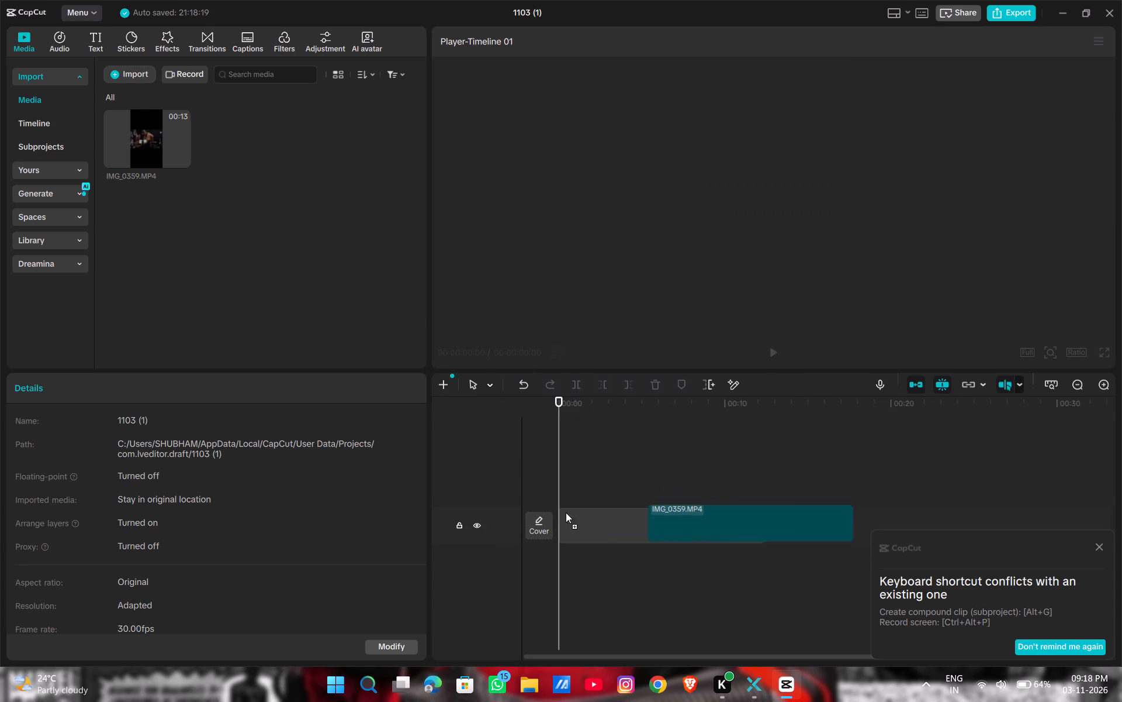
left_click_drag(566, 512, 560, 511)
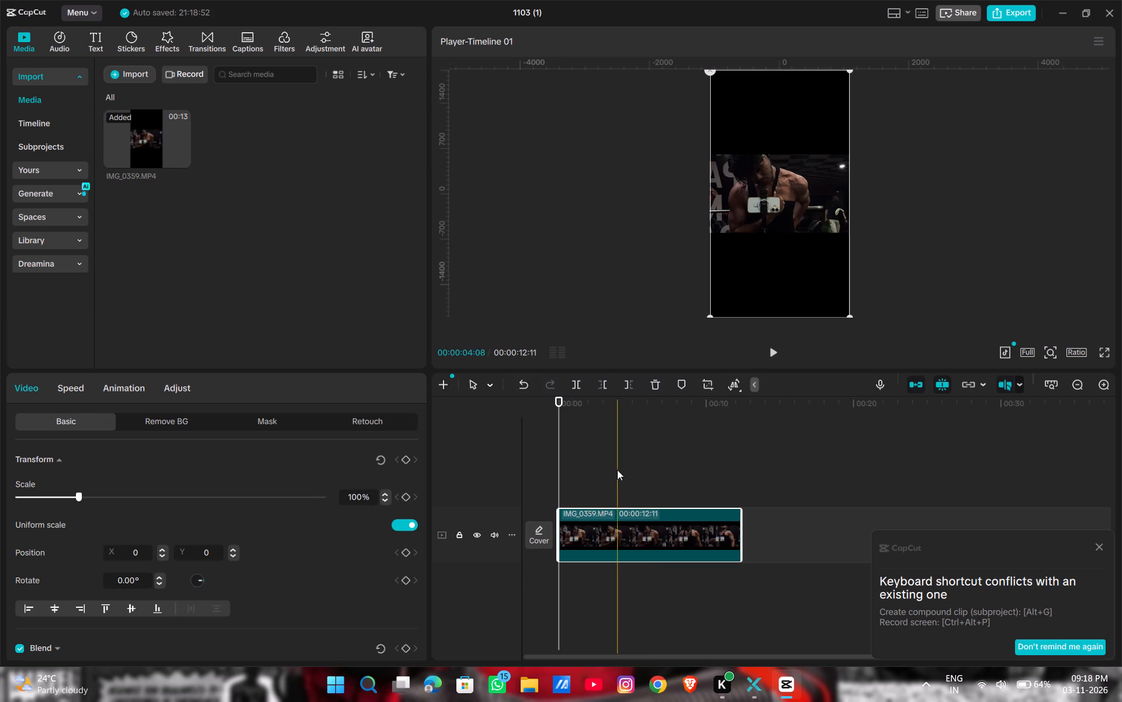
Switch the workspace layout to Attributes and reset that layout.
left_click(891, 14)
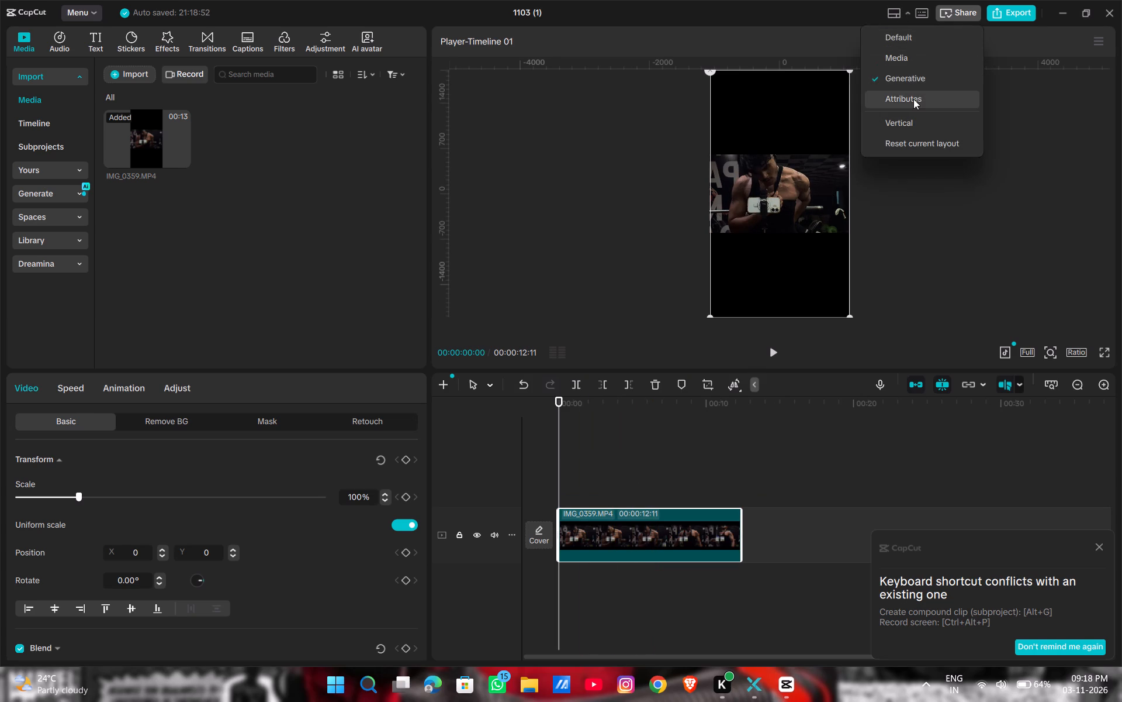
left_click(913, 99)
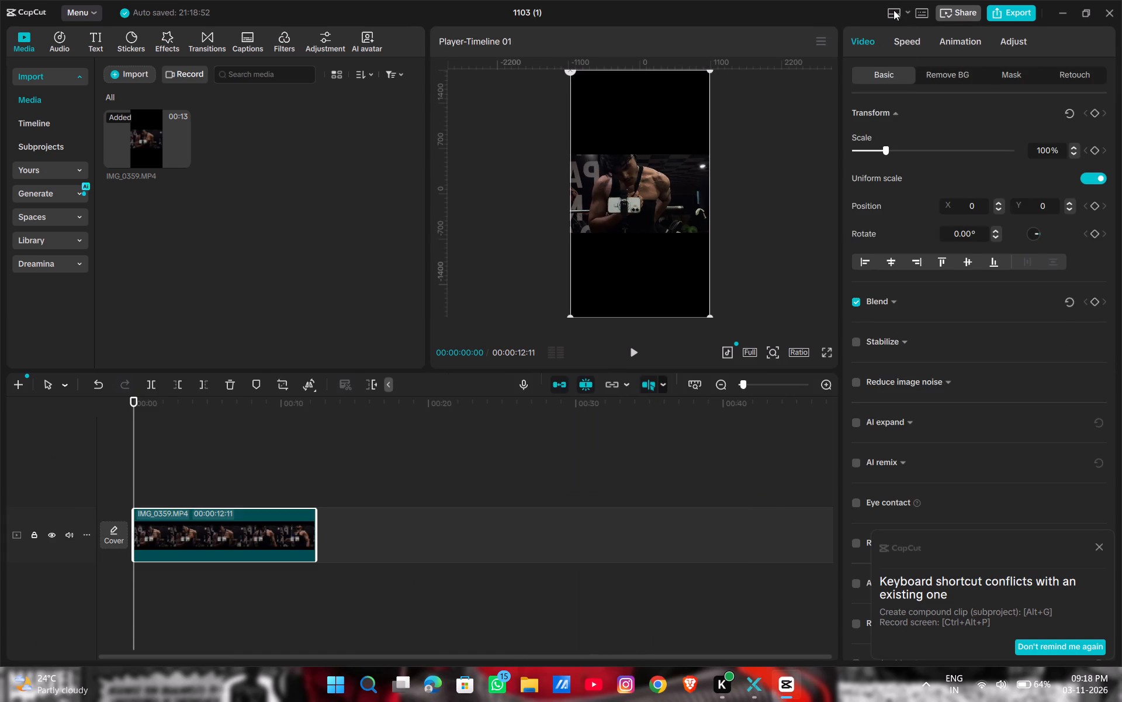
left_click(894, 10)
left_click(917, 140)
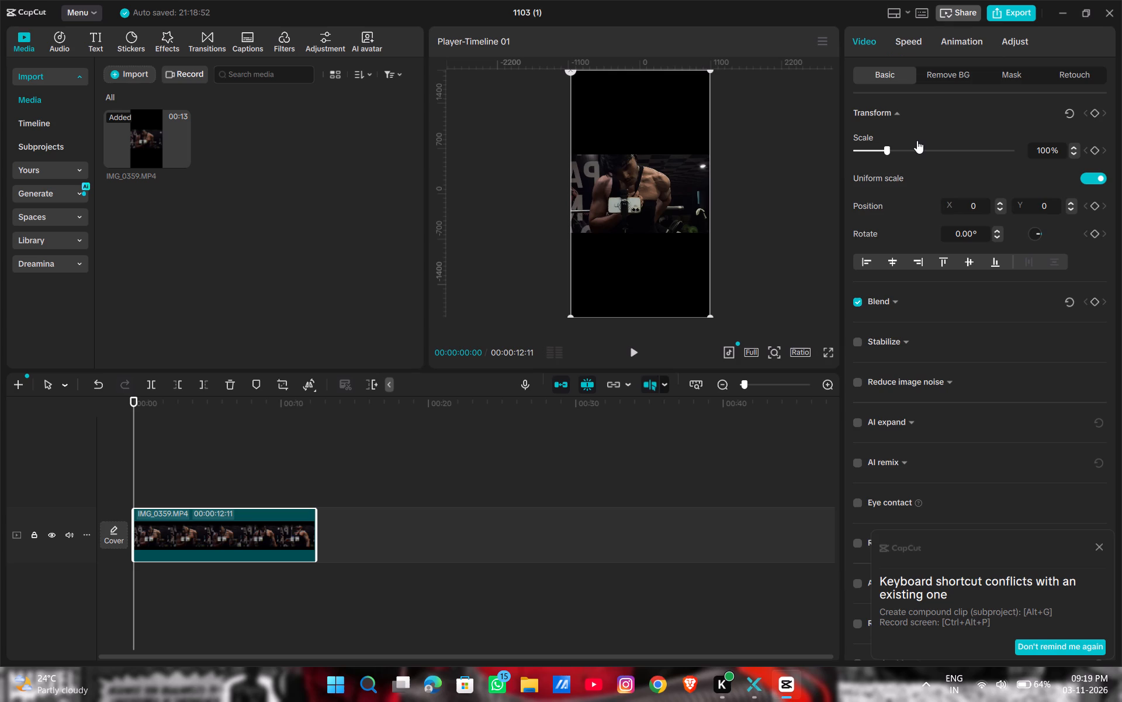
Switch the workspace layout to Media and place the playhead at about 00:00:09:20, leaving the clip deselected.
left_click(895, 3)
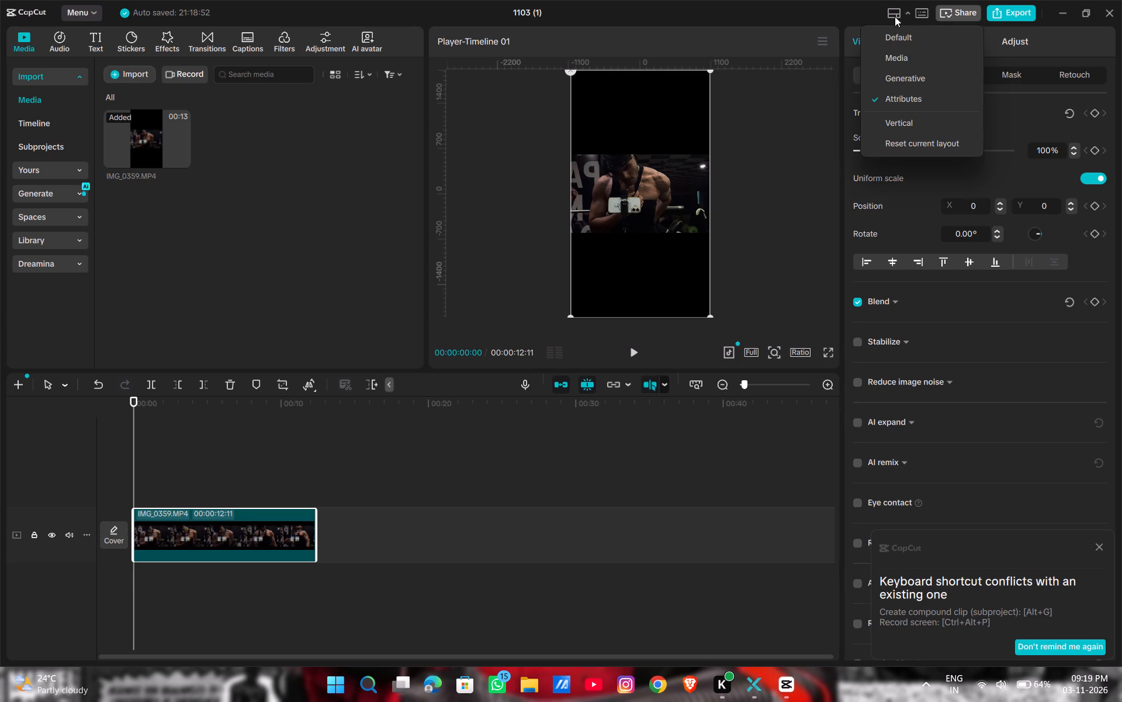
left_click(903, 67)
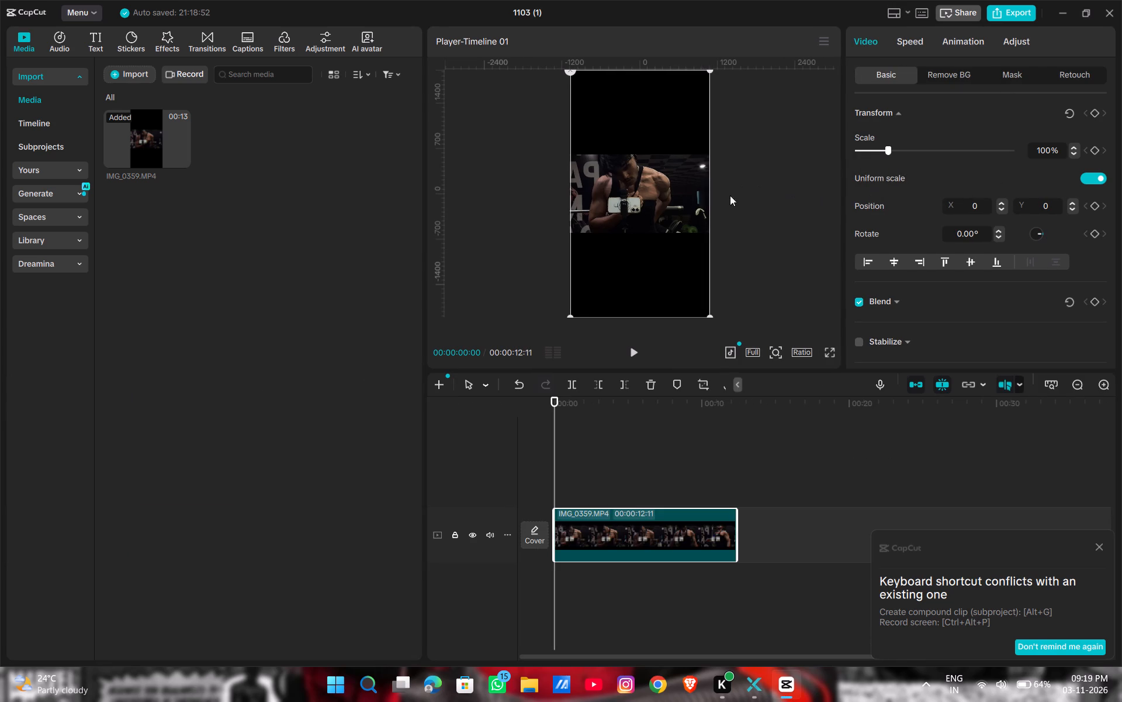
left_click(697, 442)
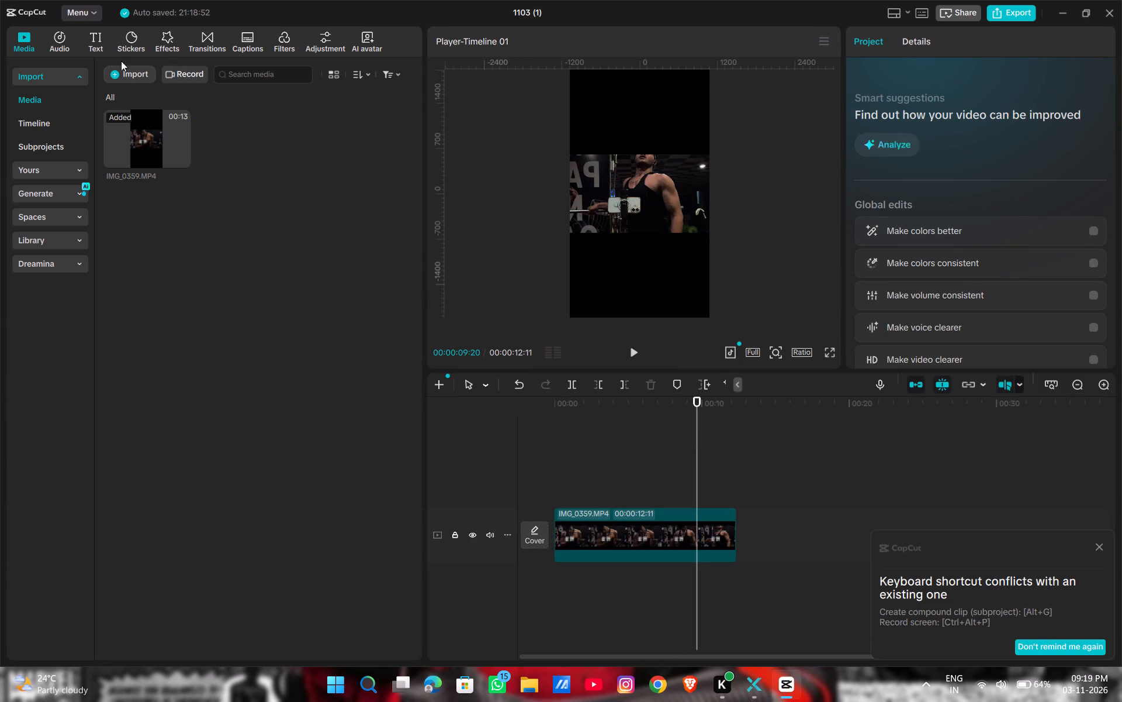
Extract audio for the project from the vidssave.com "X COOL [ULTRA SLOWED]" video in the dowload folder on drive D.
left_click(63, 47)
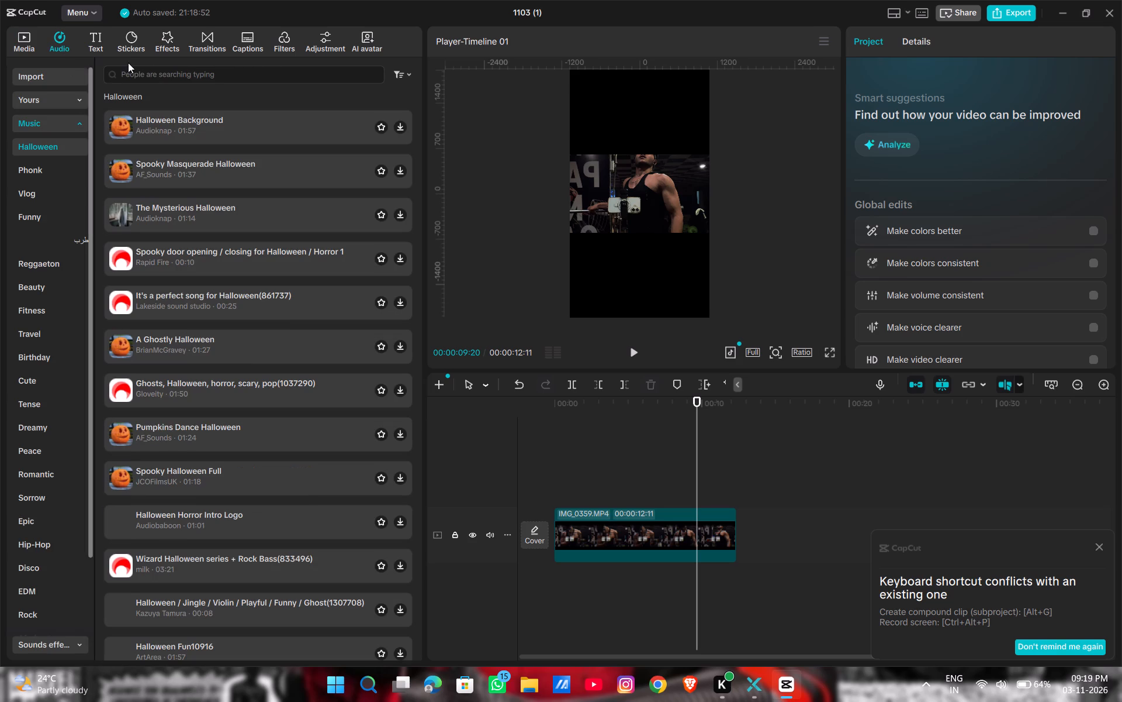
left_click(64, 76)
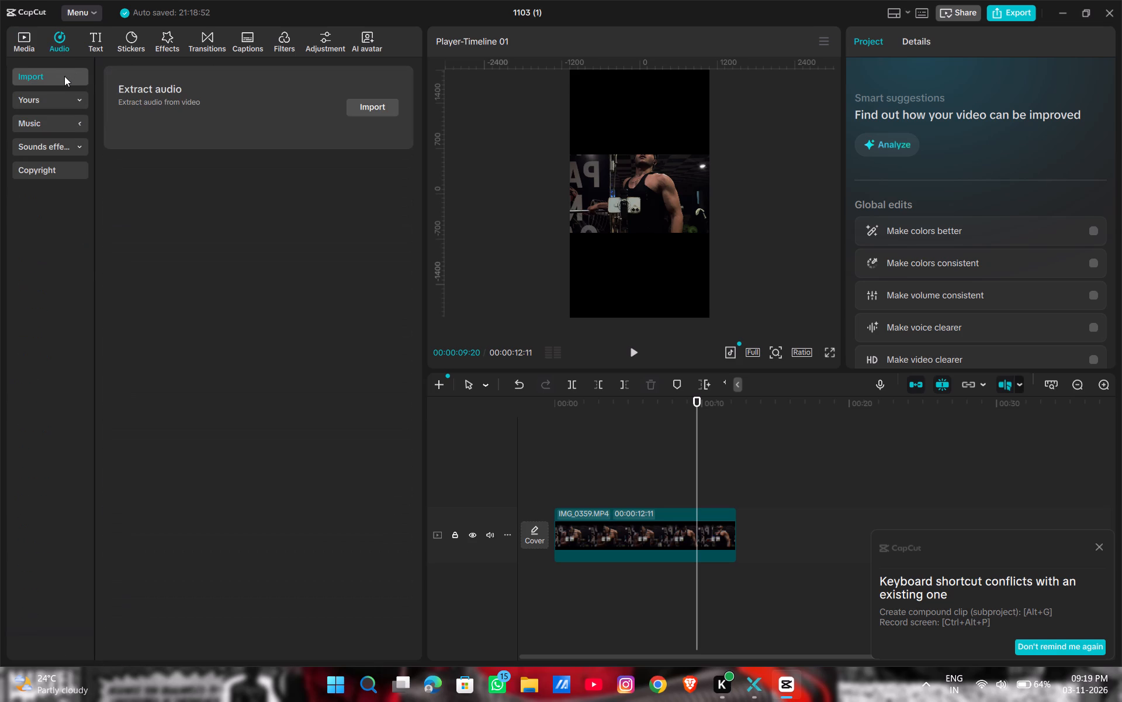
left_click(392, 102)
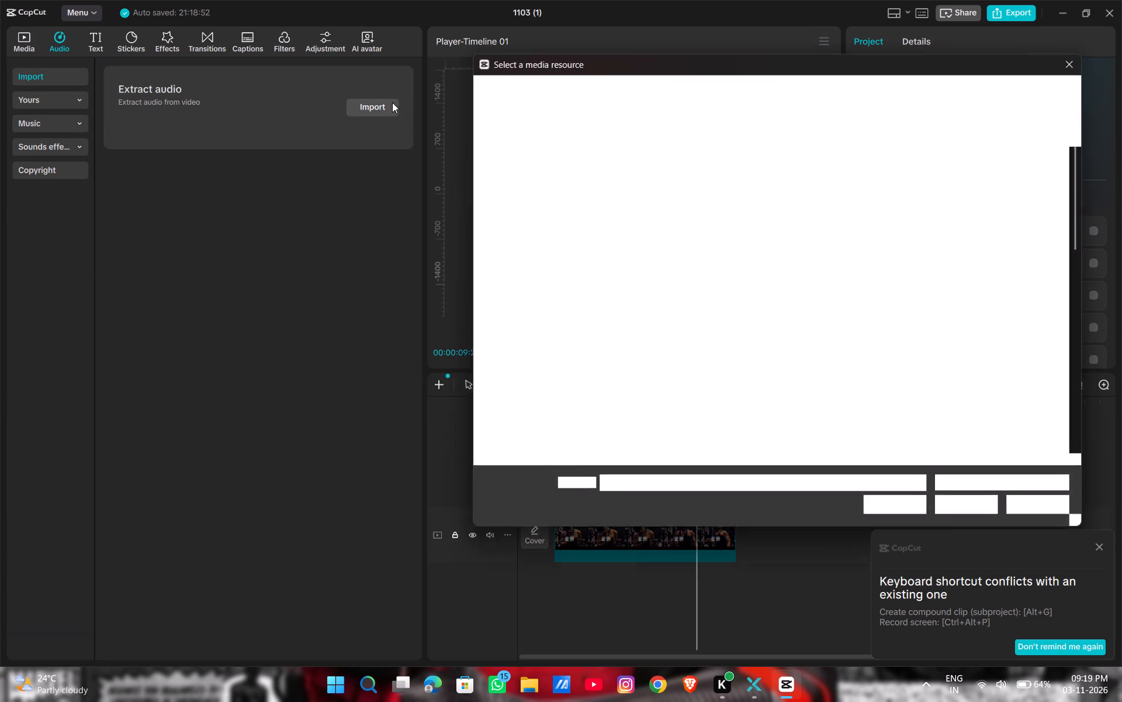
scroll(787, 220, "down", 9)
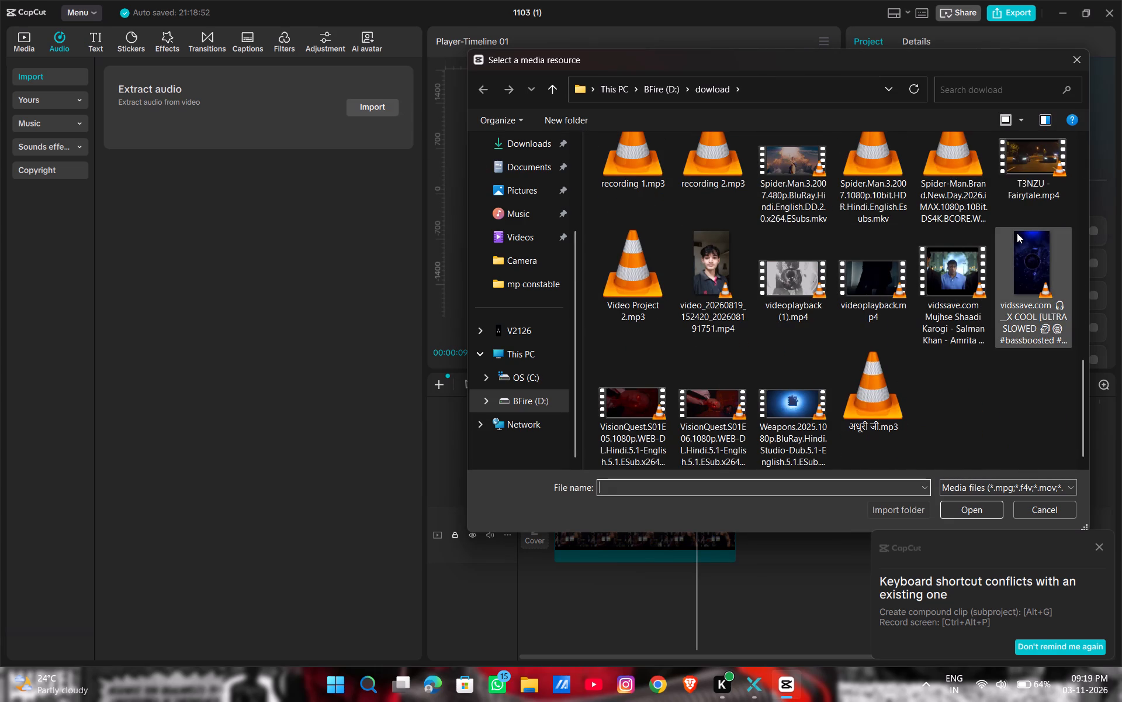
left_click(1026, 241)
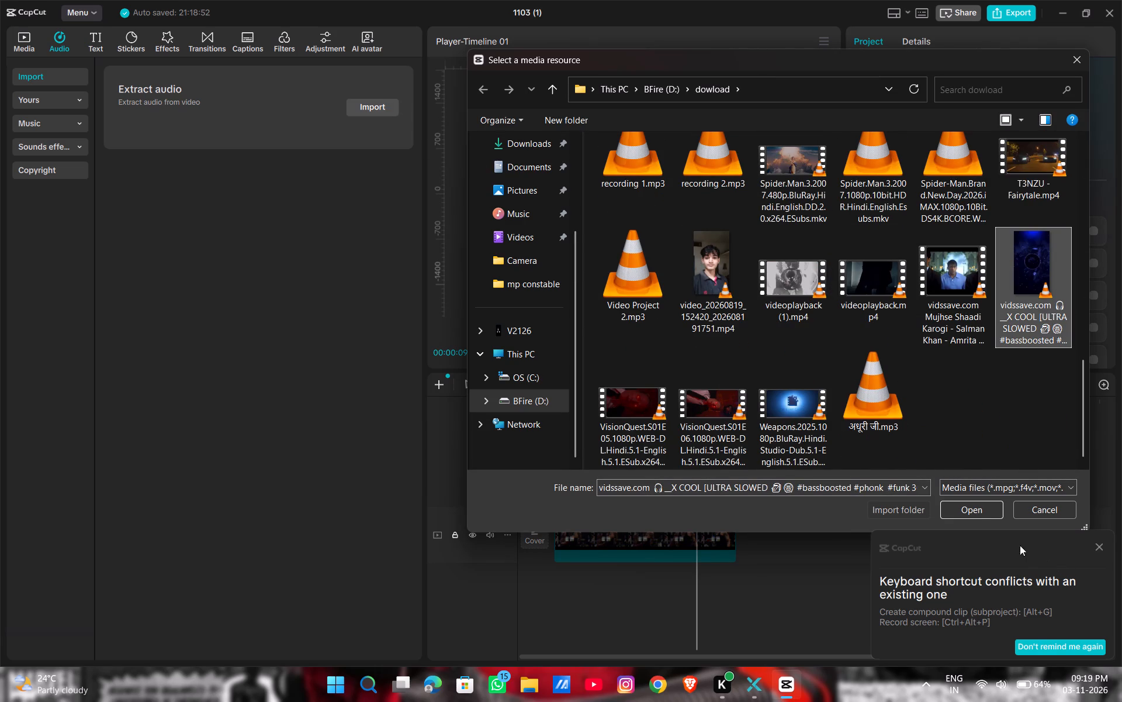
left_click(975, 512)
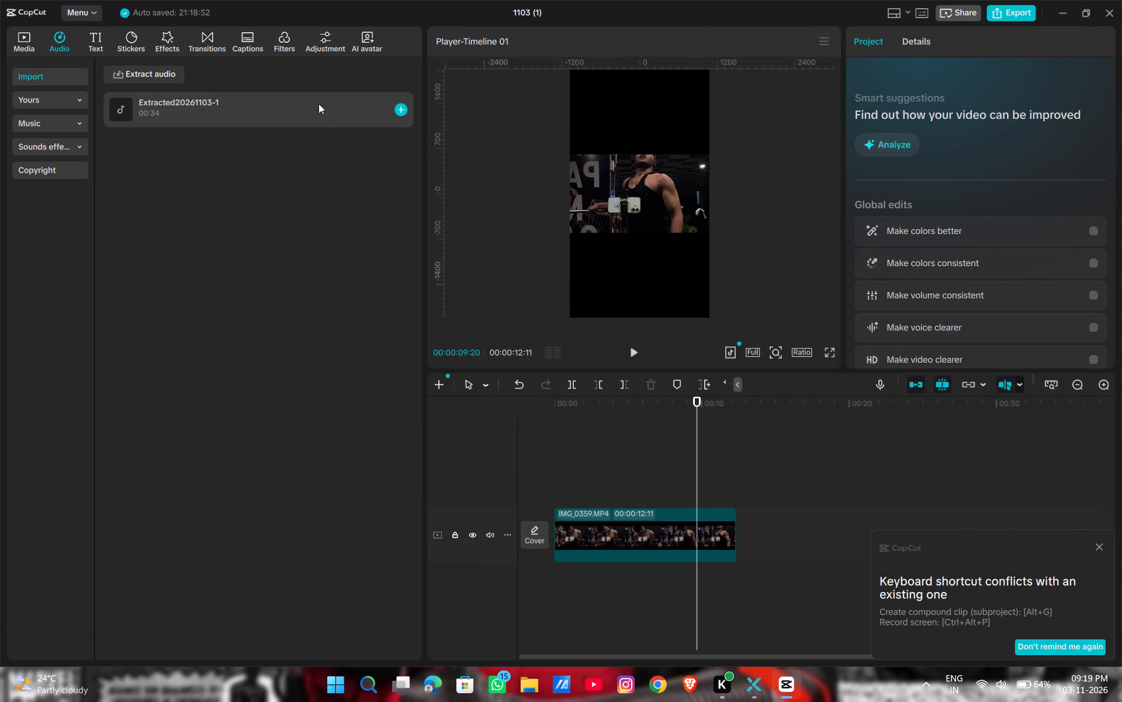
Place the extracted audio on a track below the gym clip, starting at the timeline's beginning, and pause playback.
left_click_drag(318, 104, 532, 491)
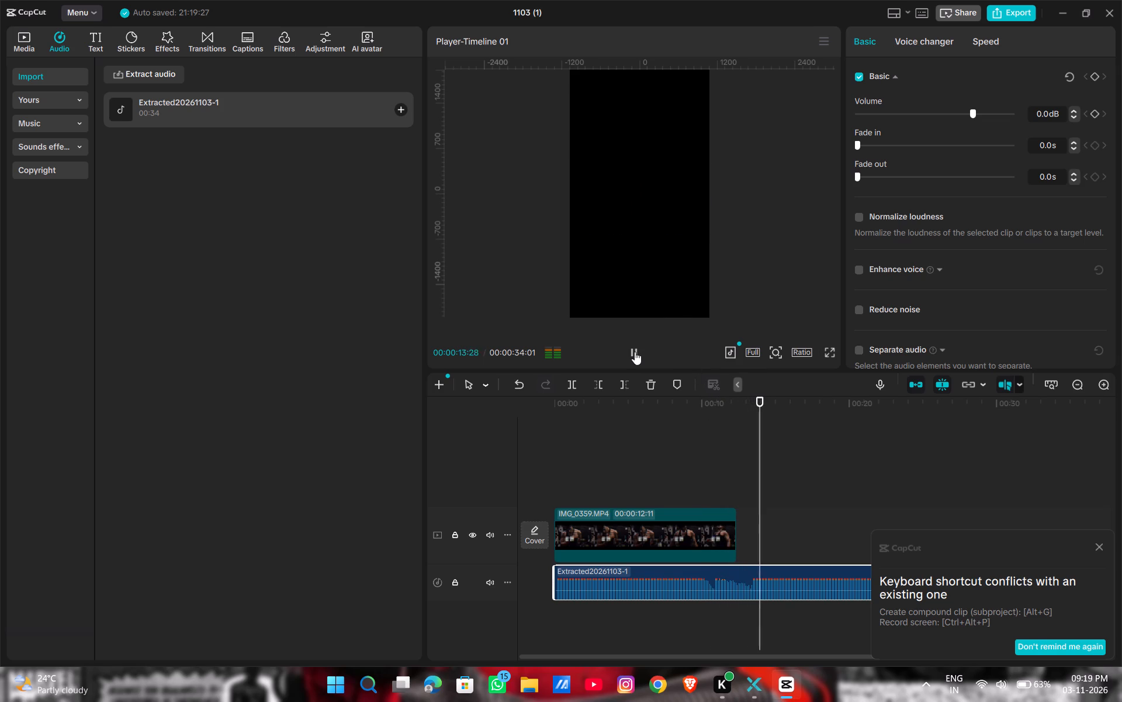
left_click(635, 352)
Trim the extracted audio's start to leave about 31.4 s, realign it with the timeline start, and play it back from the beginning.
left_click_drag(552, 586, 579, 592)
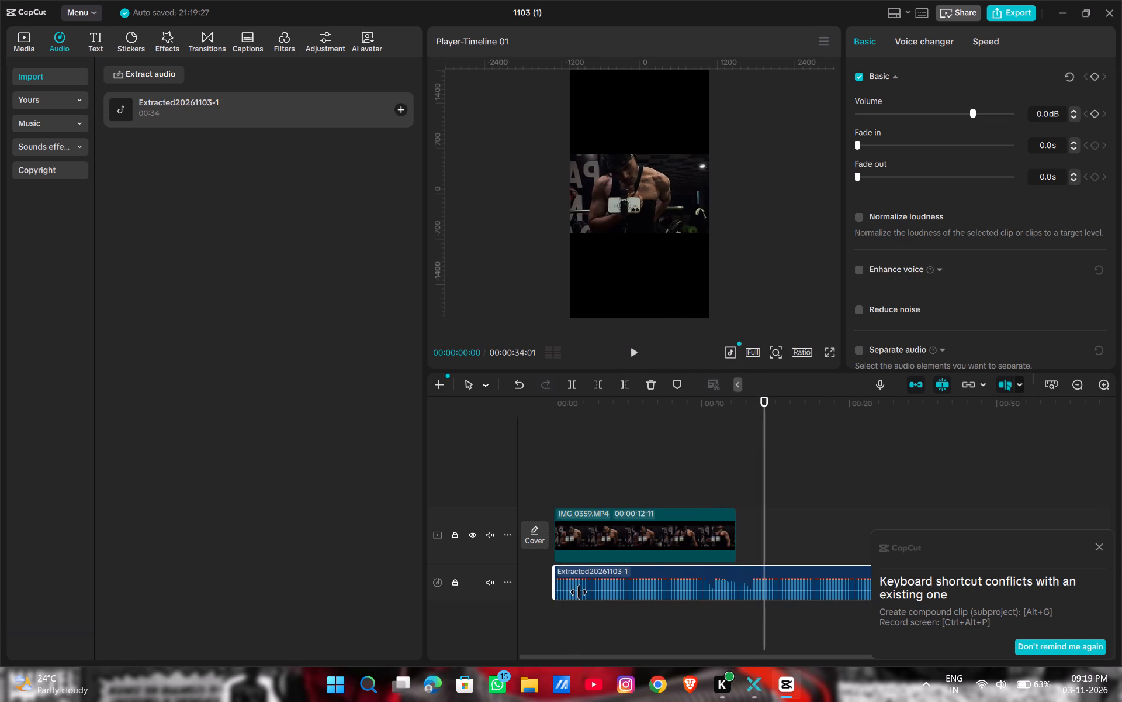
left_click_drag(579, 592, 593, 592)
left_click_drag(732, 585, 660, 587)
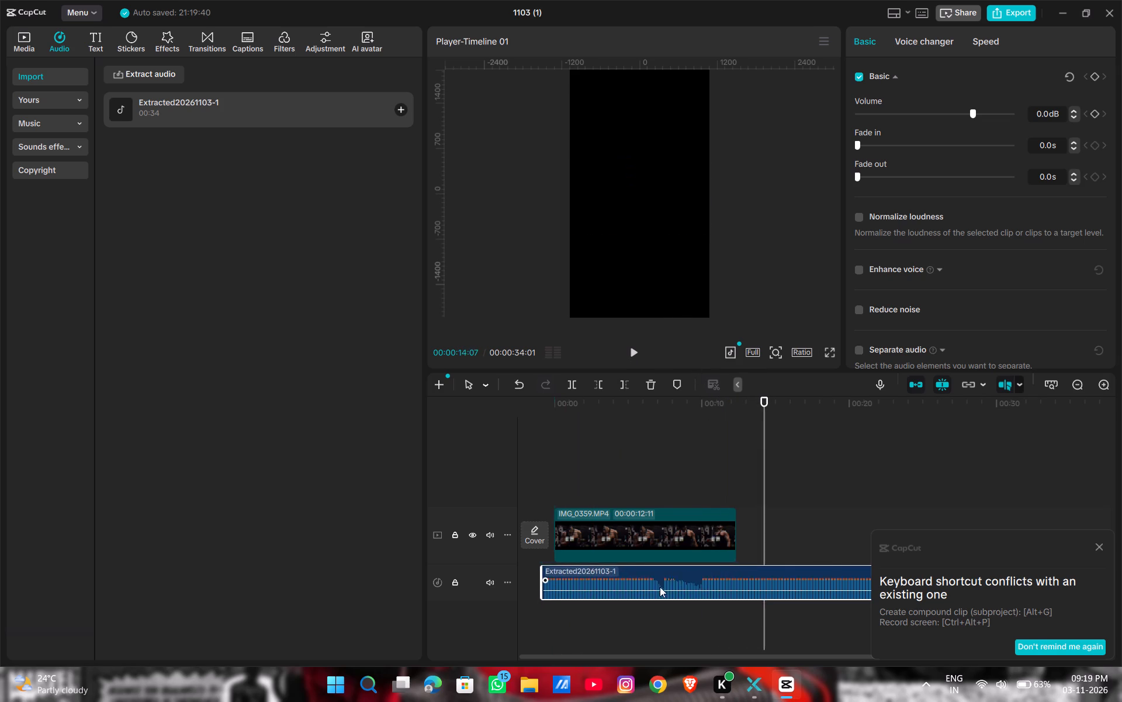
left_click_drag(660, 587, 657, 587)
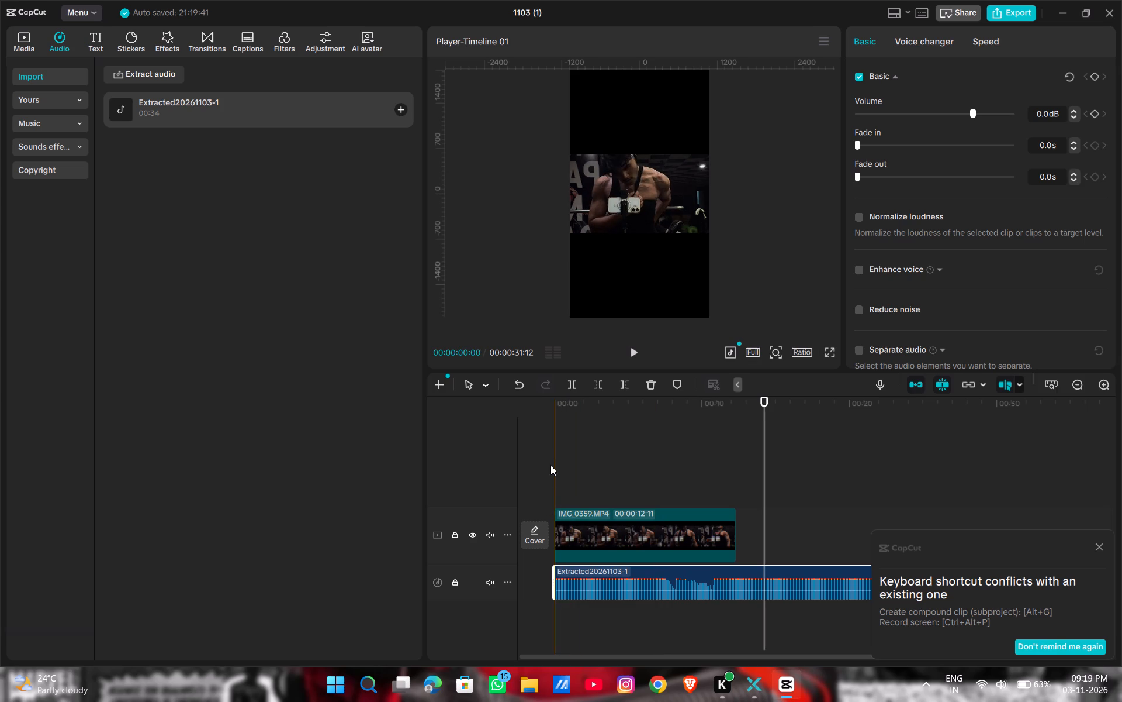
left_click(635, 347)
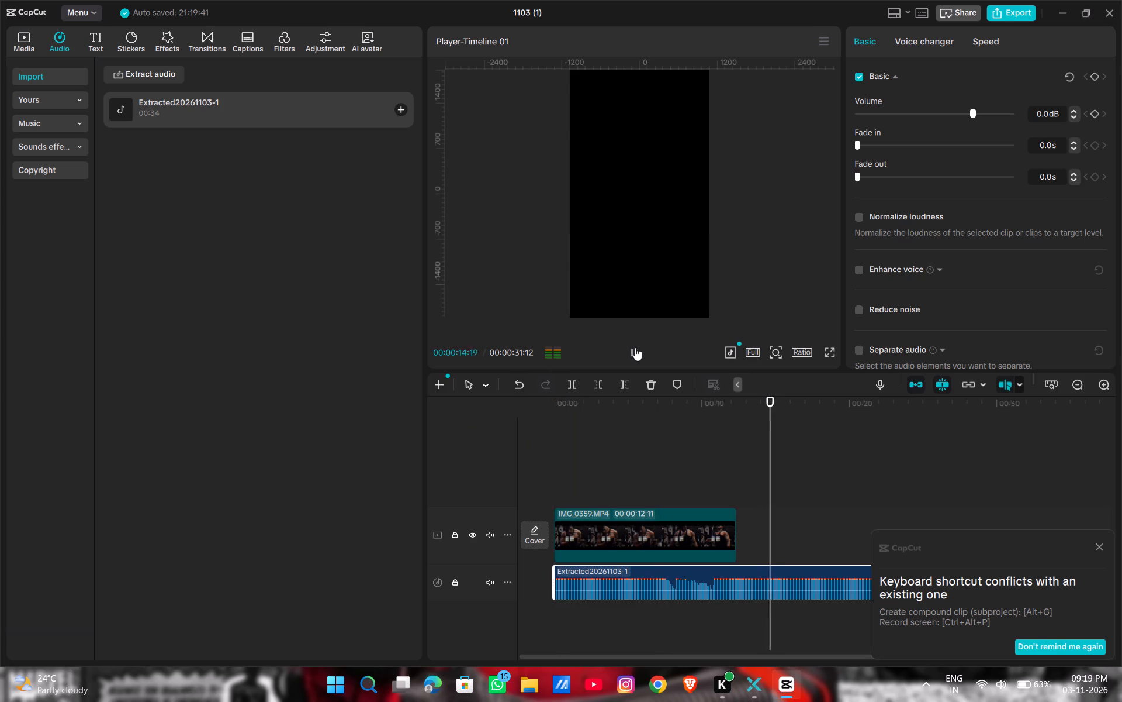
left_click(635, 347)
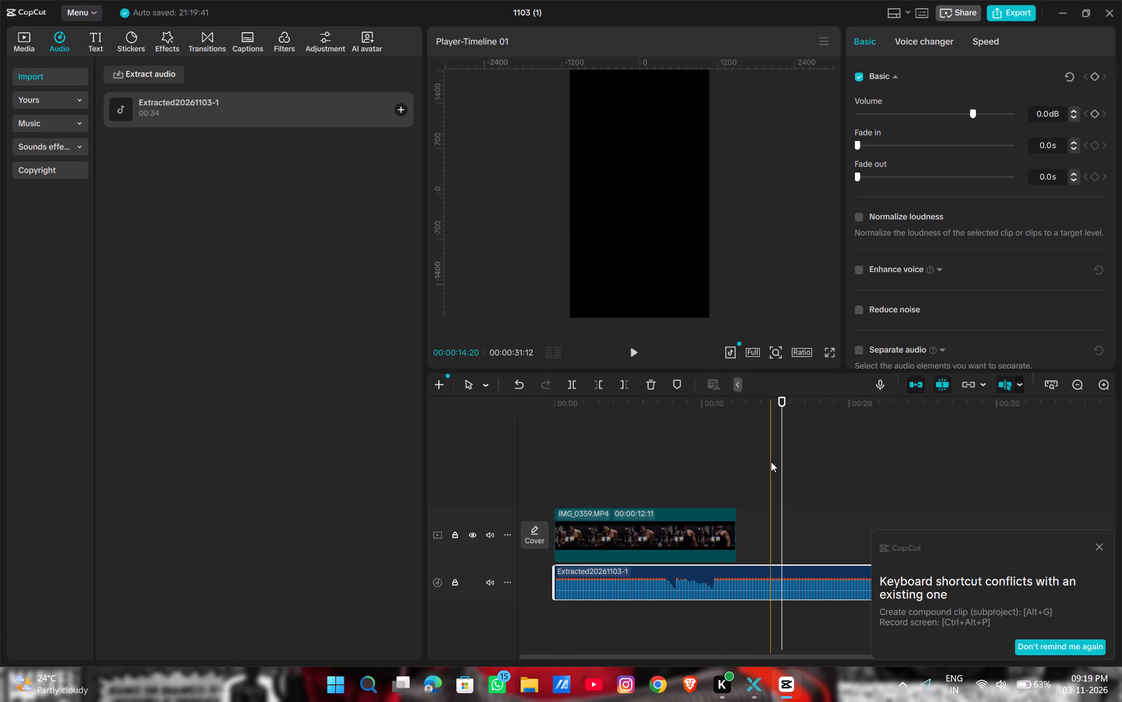
left_click_drag(778, 457, 421, 503)
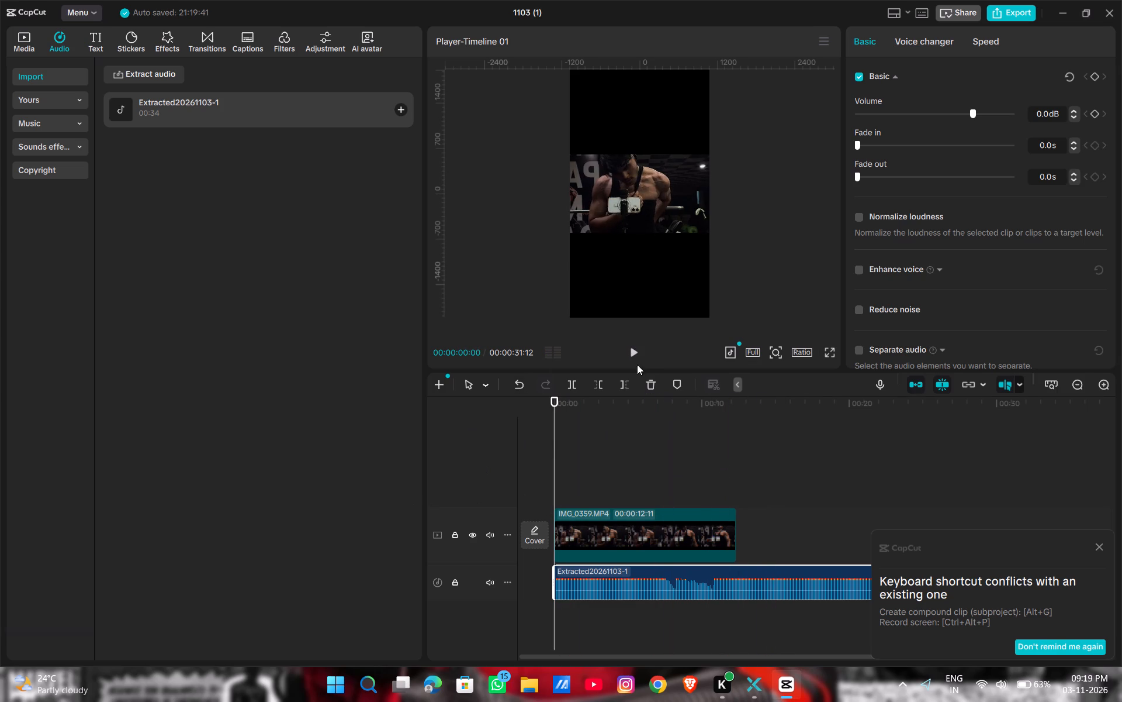
left_click(636, 353)
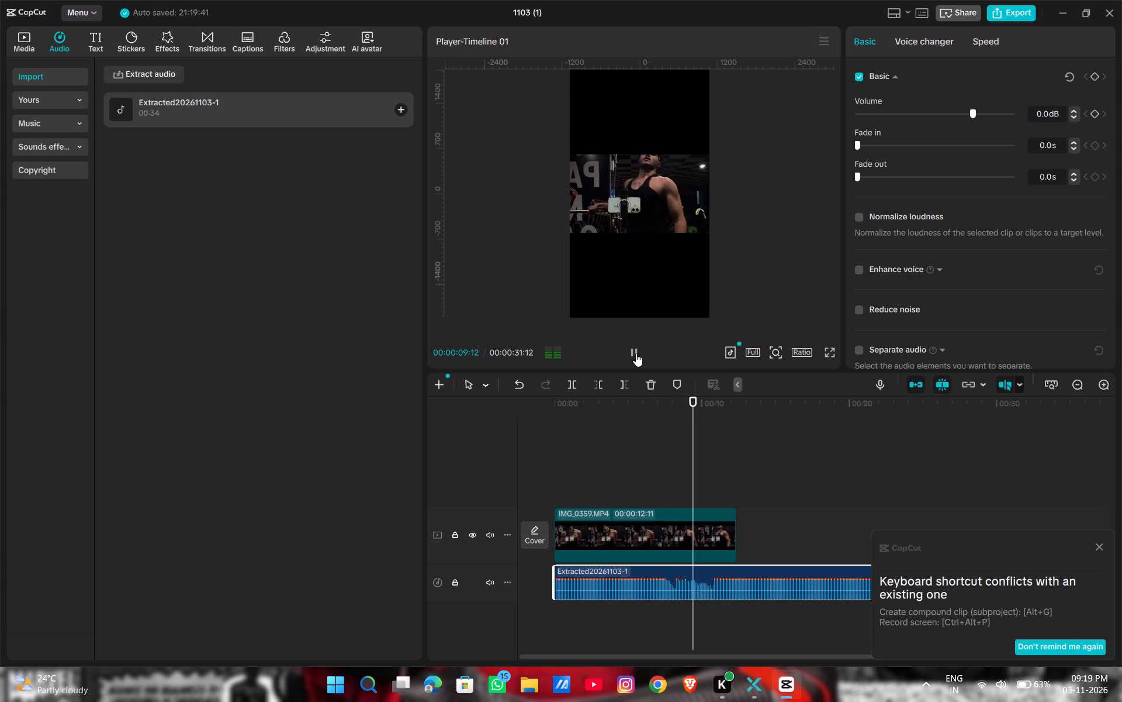
left_click(636, 353)
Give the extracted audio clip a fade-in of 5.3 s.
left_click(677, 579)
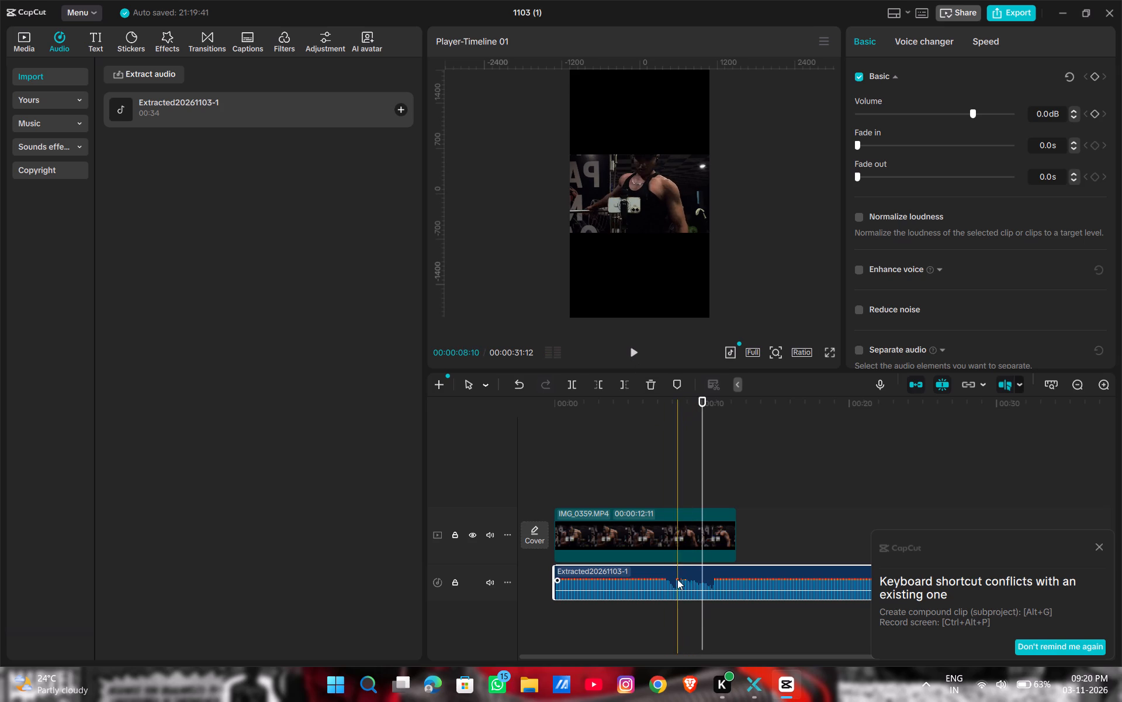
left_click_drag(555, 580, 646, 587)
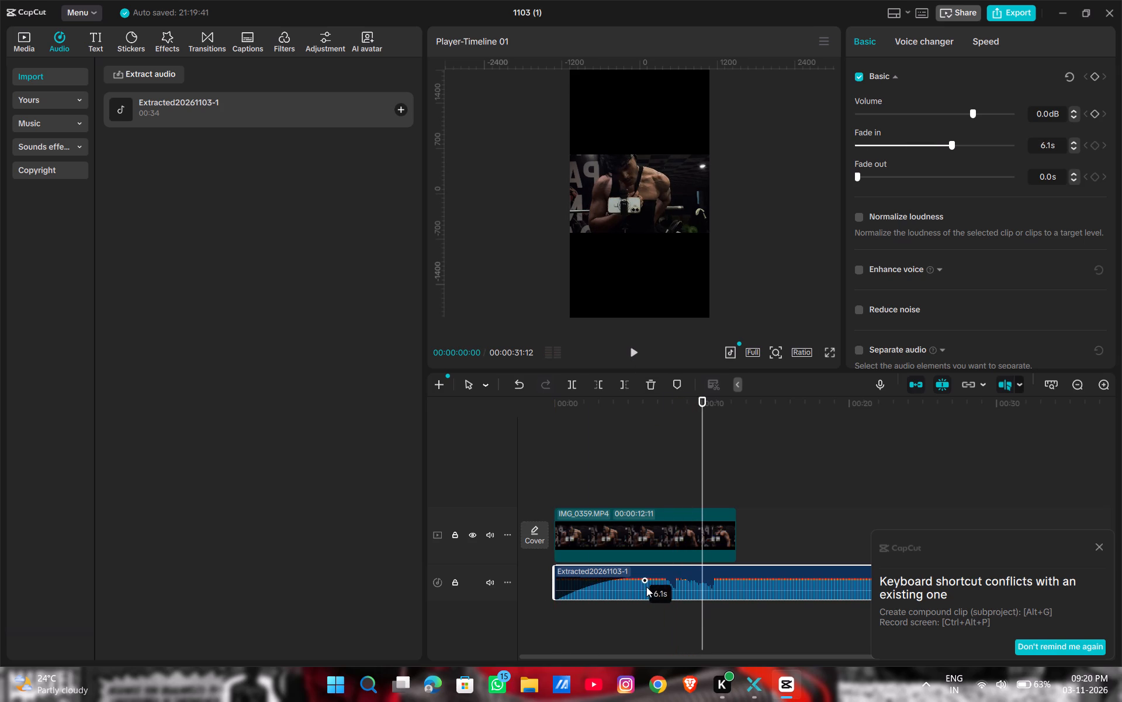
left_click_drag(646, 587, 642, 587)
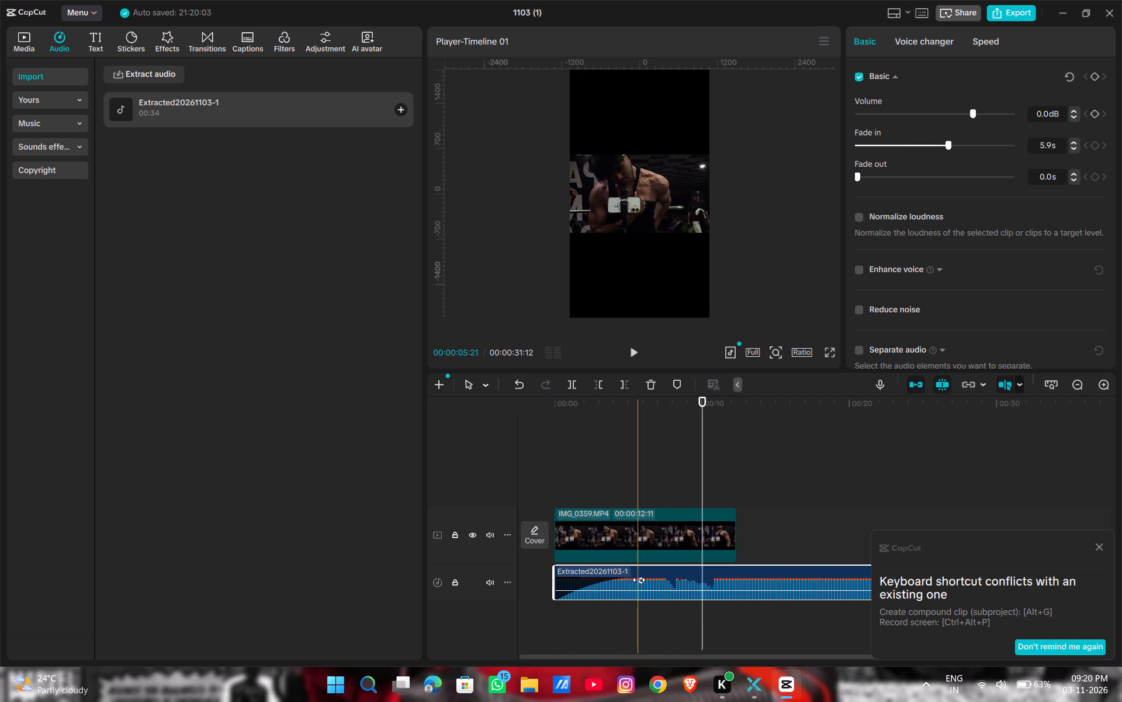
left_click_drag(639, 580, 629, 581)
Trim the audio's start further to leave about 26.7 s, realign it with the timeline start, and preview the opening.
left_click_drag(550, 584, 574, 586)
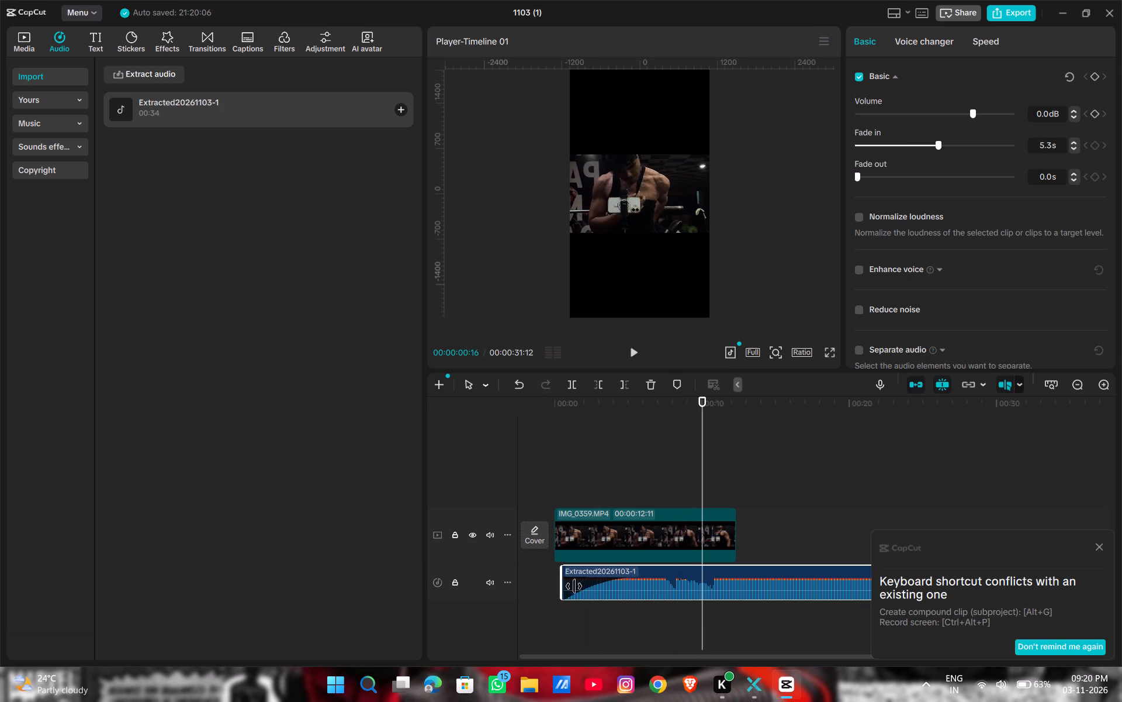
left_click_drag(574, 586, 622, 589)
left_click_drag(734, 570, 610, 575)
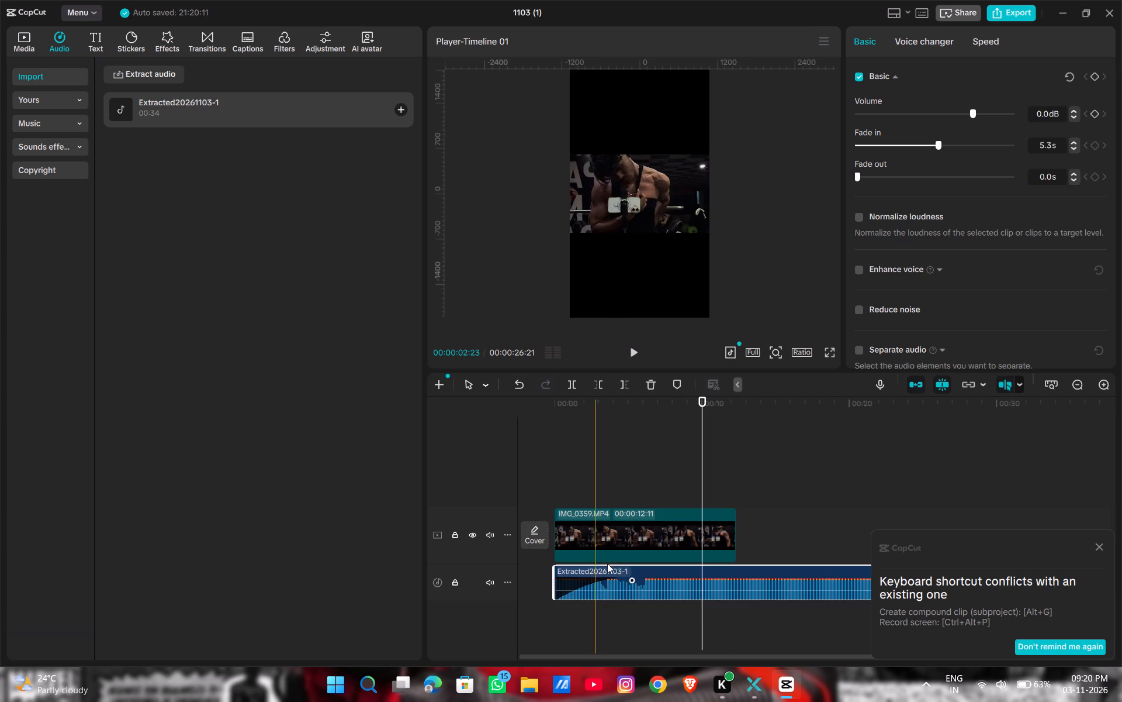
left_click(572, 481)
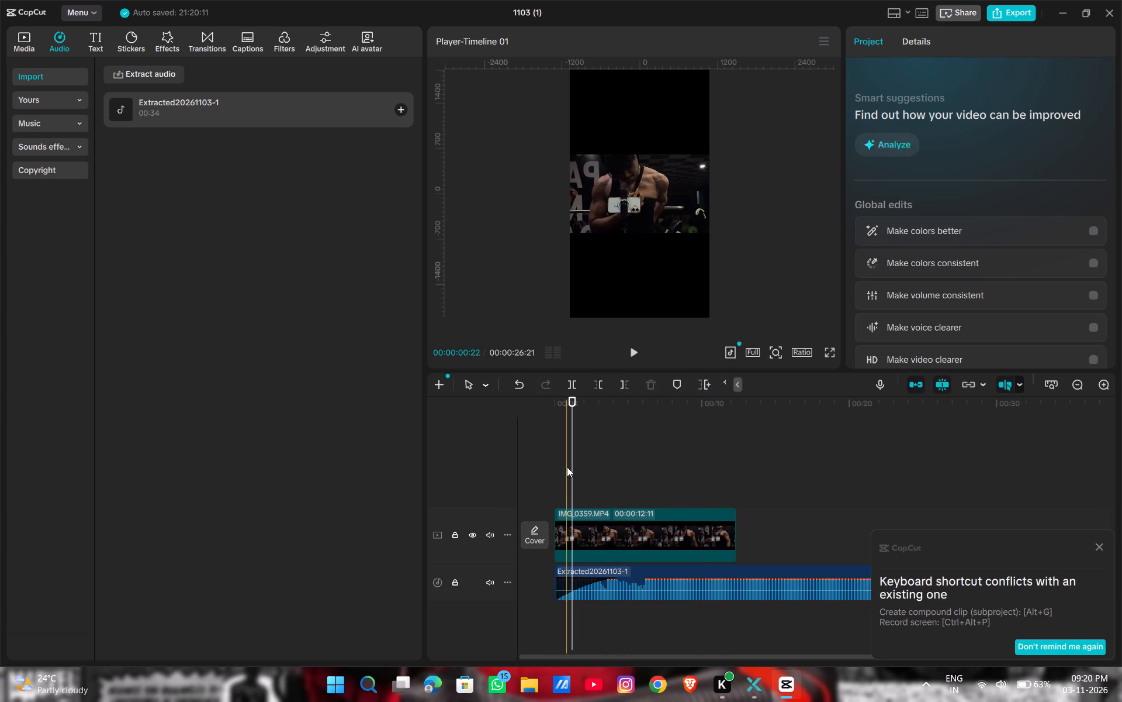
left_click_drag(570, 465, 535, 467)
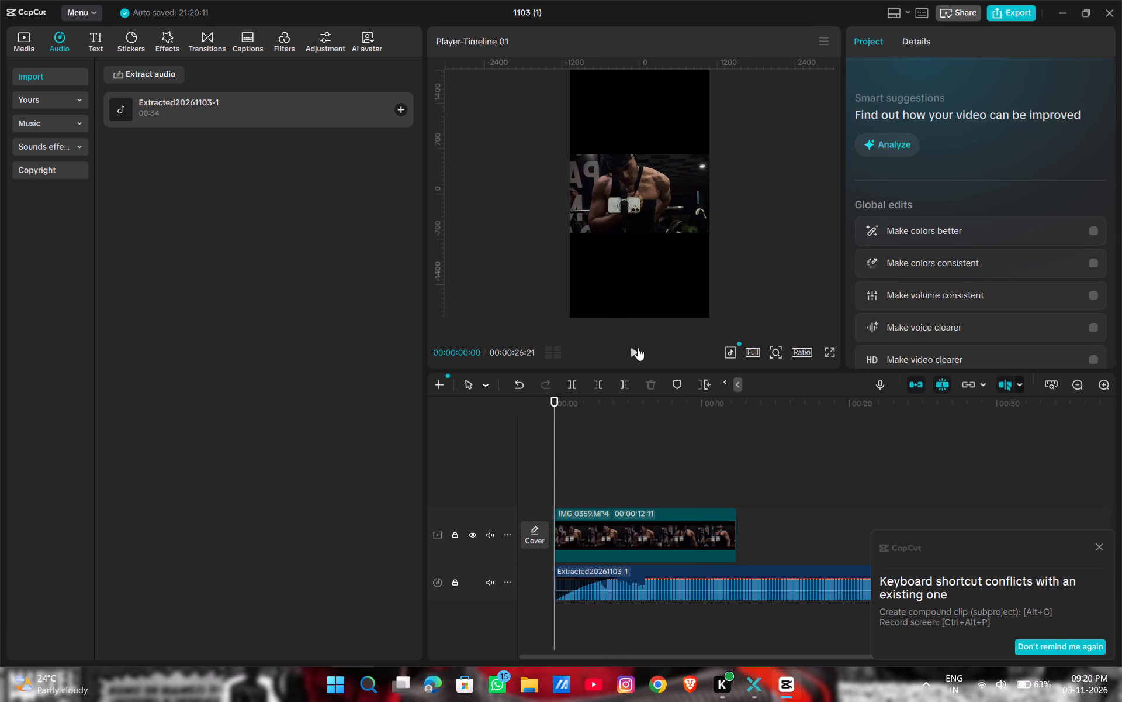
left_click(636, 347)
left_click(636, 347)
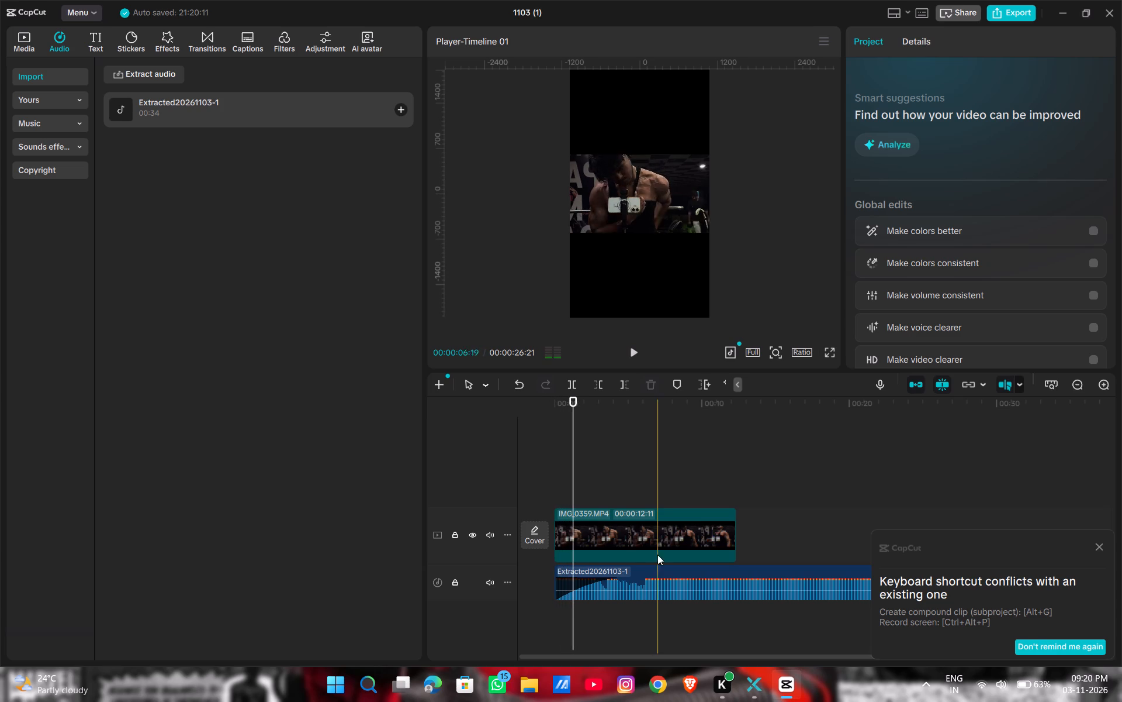
Set the IMG_0359.MP4 clip's speed to 0.88x and play back the slowed clip with the audio.
left_click(662, 541)
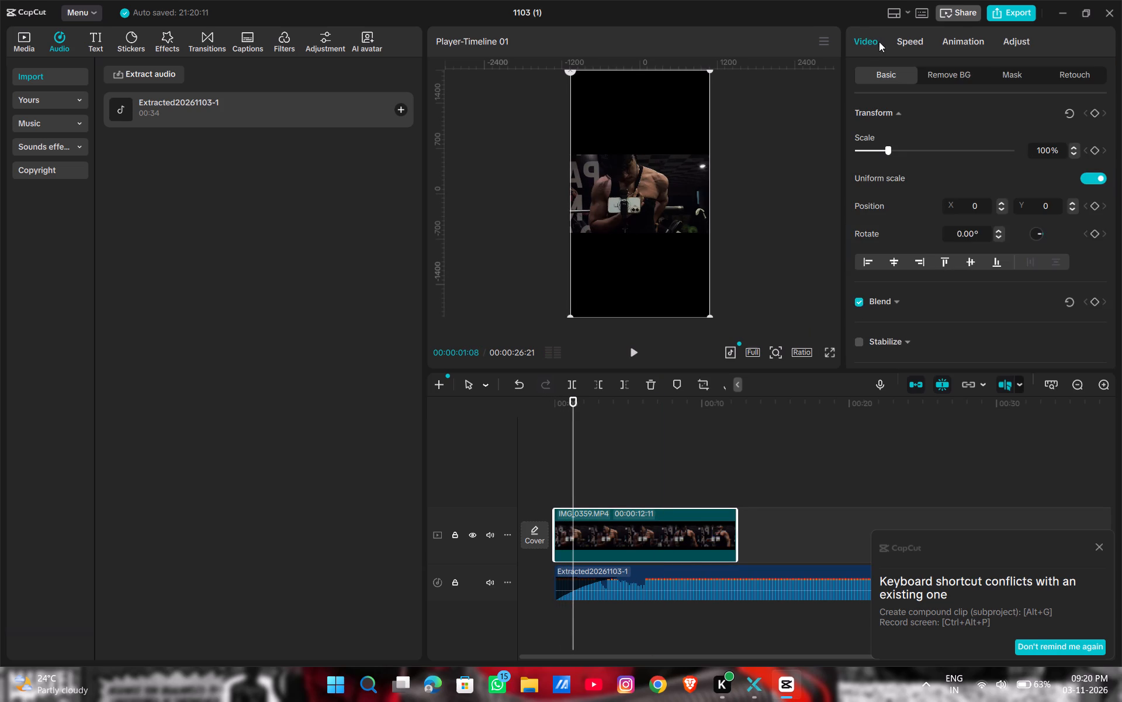
left_click(902, 39)
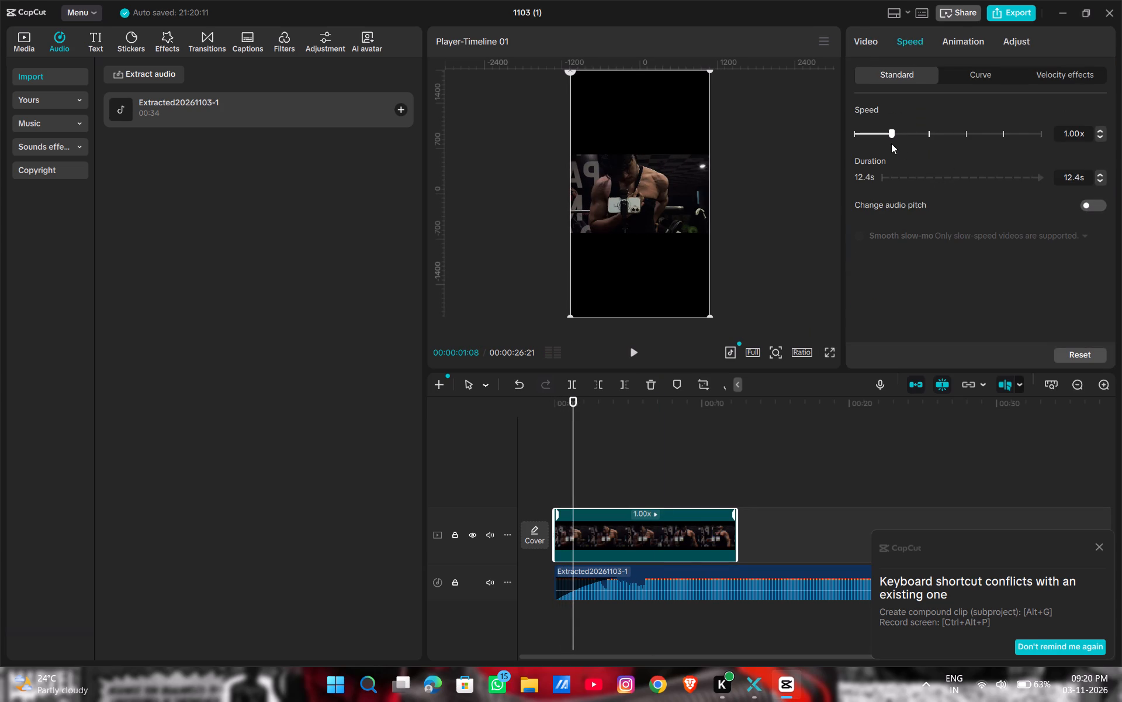
left_click(889, 135)
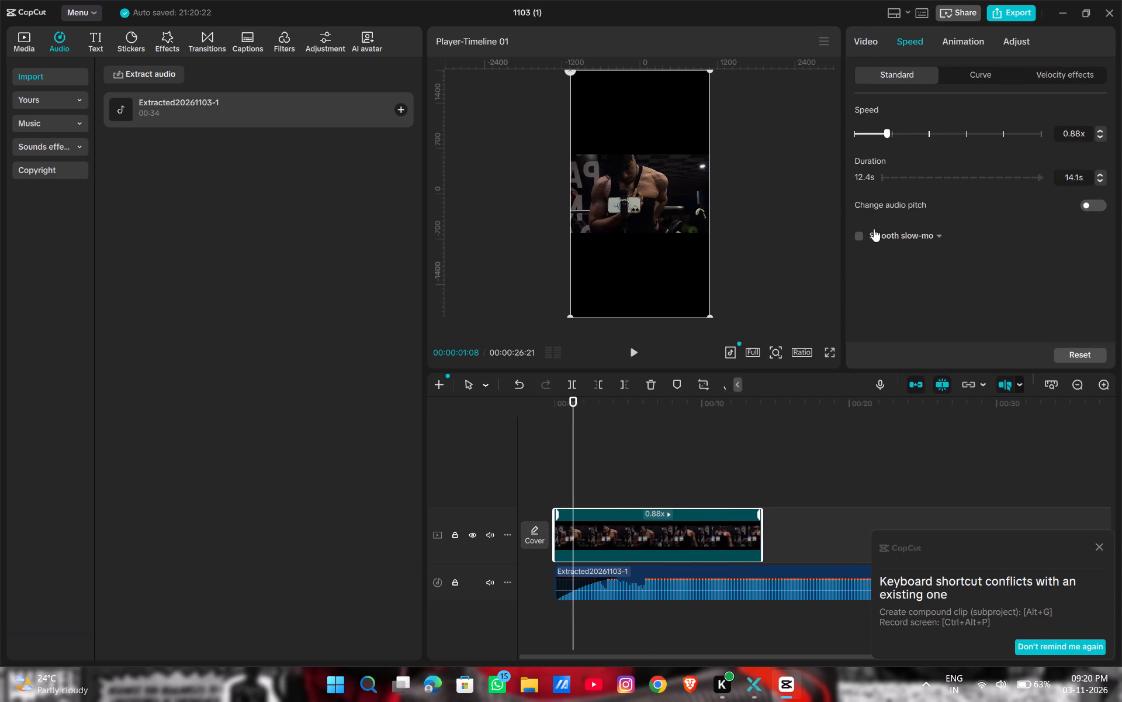
left_click(632, 350)
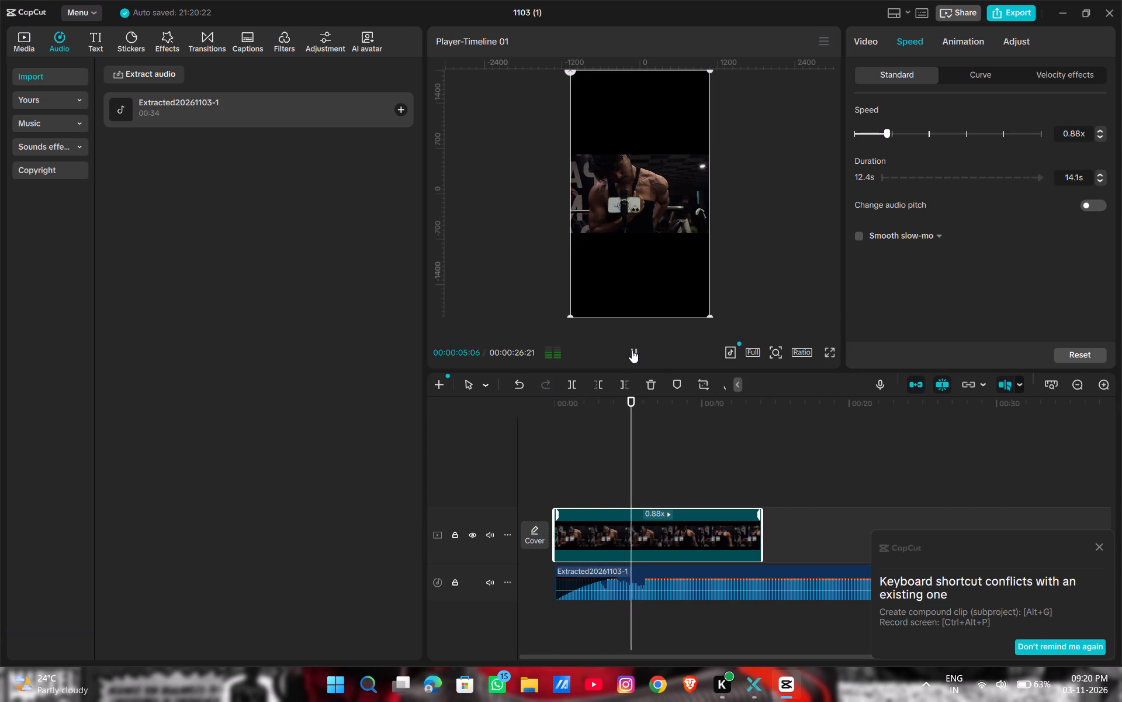
left_click(632, 350)
left_click_drag(635, 563, 685, 563)
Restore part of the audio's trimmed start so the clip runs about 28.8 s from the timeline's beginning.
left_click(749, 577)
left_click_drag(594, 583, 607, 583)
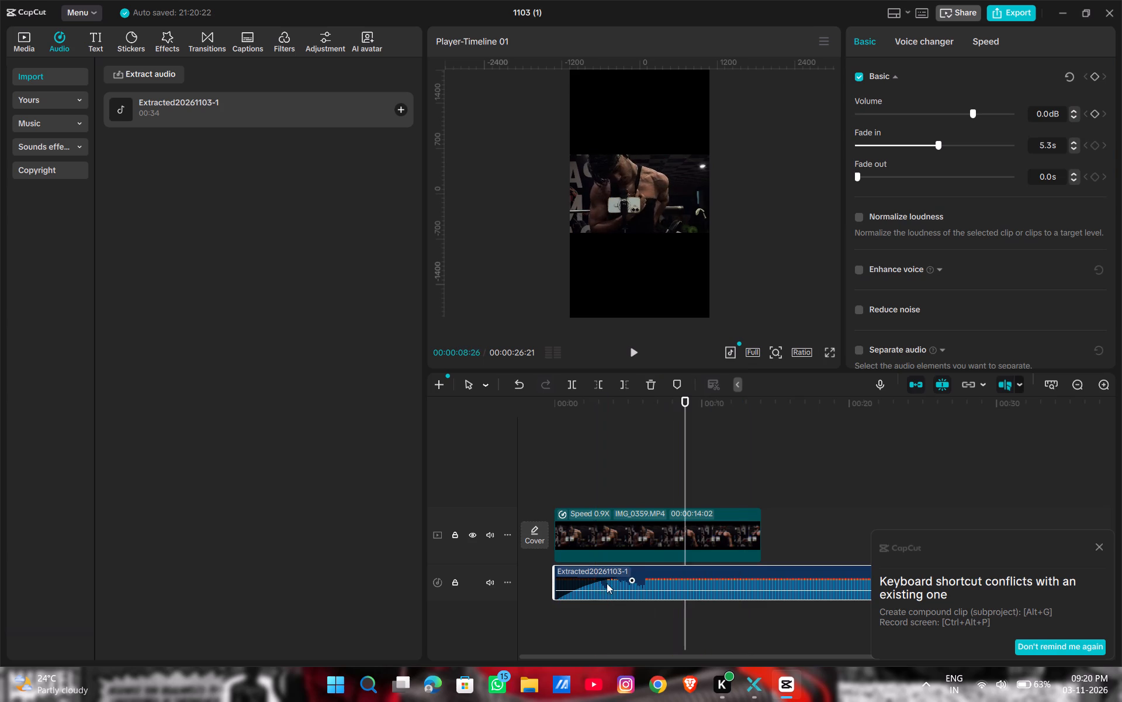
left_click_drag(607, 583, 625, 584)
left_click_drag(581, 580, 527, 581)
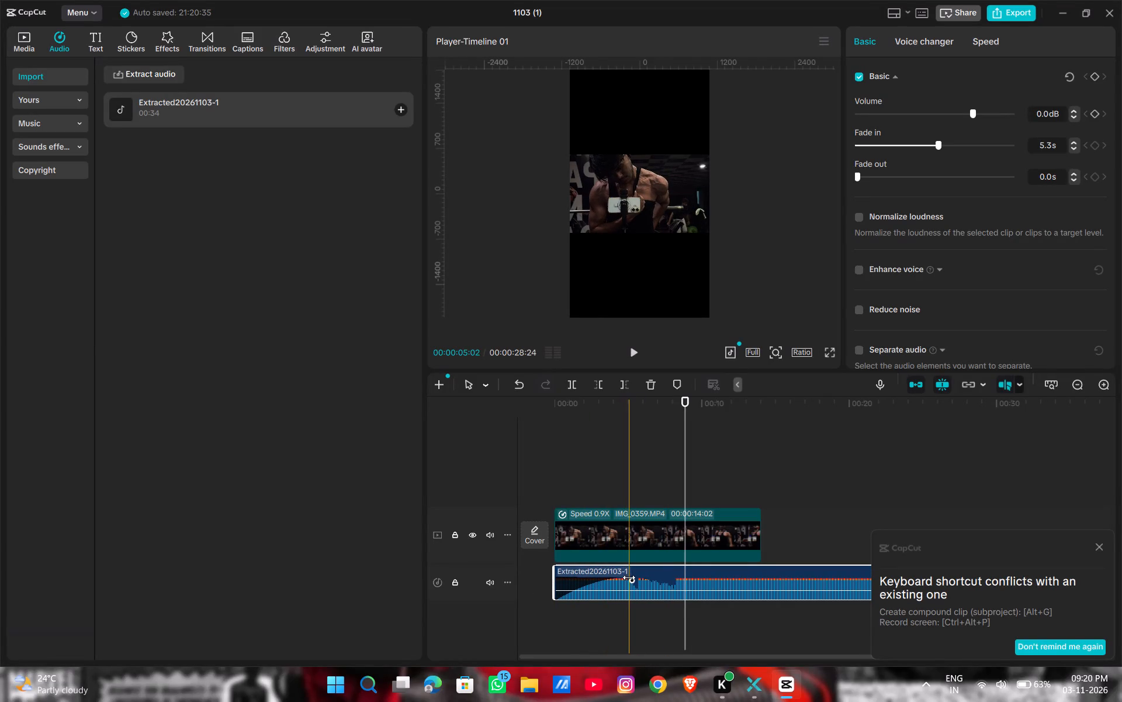
Set the extracted audio's fade-in to 2.4 s and return the playhead to the timeline start to review it.
left_click_drag(629, 580, 587, 581)
left_click(567, 449)
left_click_drag(567, 449, 551, 449)
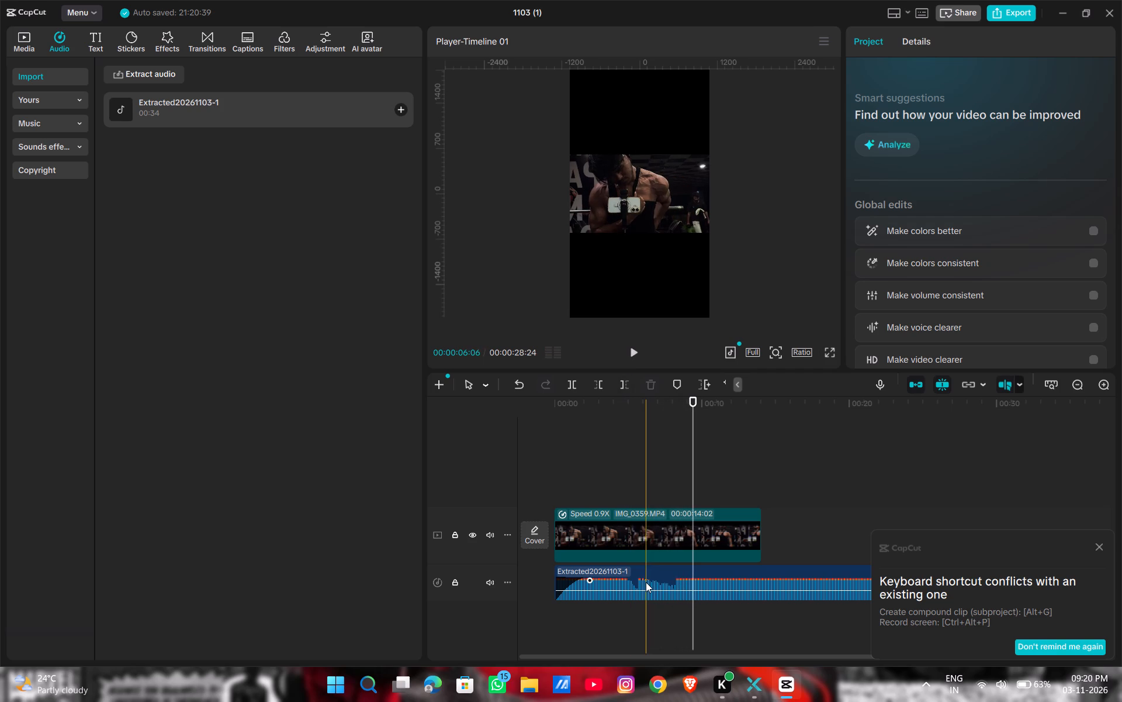
Restore more of the audio's trimmed start so it runs about 31.5 s from the timeline's beginning, and play back the middle section.
left_click_drag(646, 582, 686, 583)
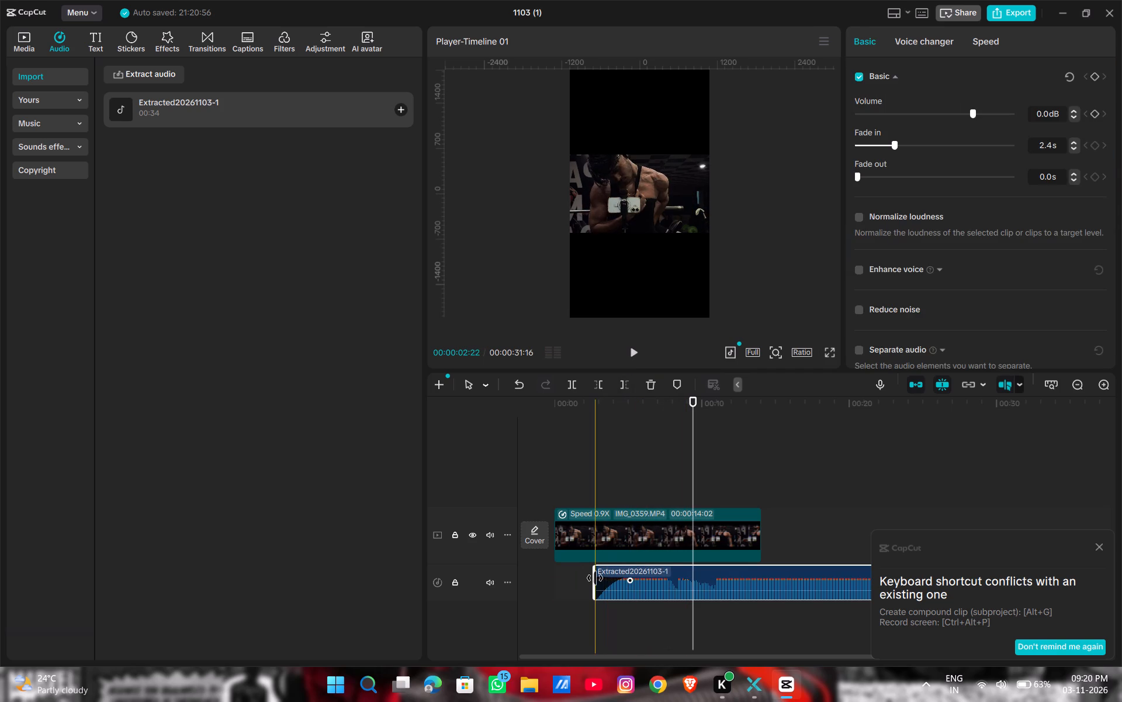
left_click_drag(595, 578, 505, 583)
left_click(626, 472)
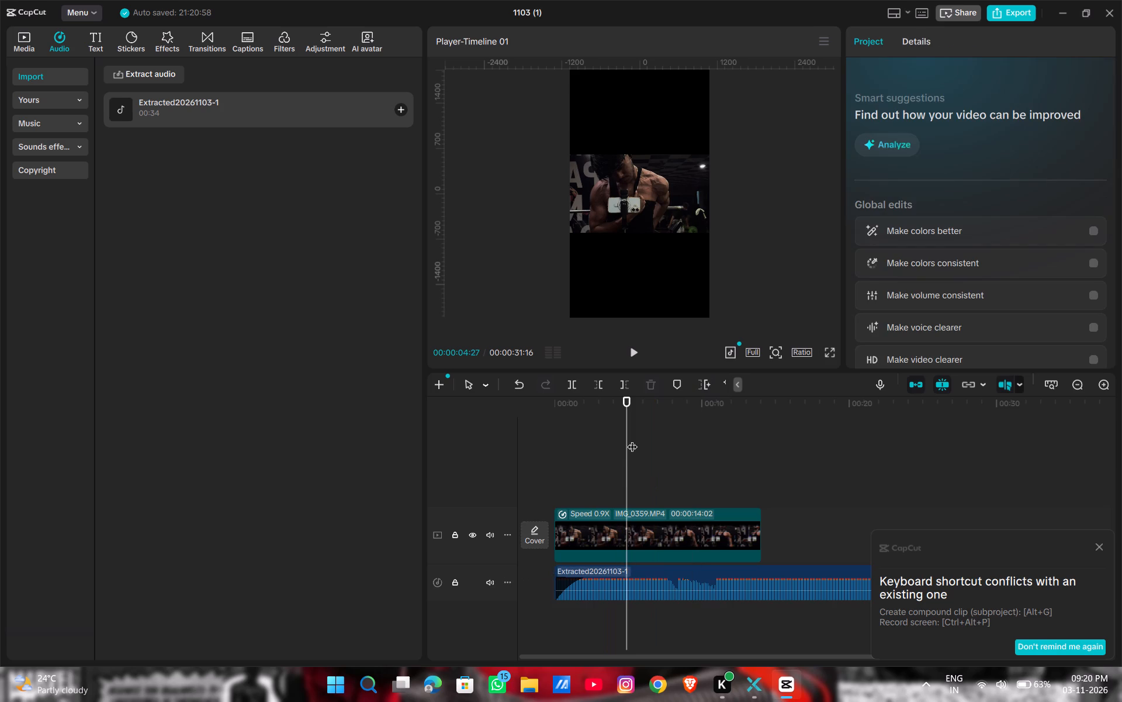
left_click(635, 353)
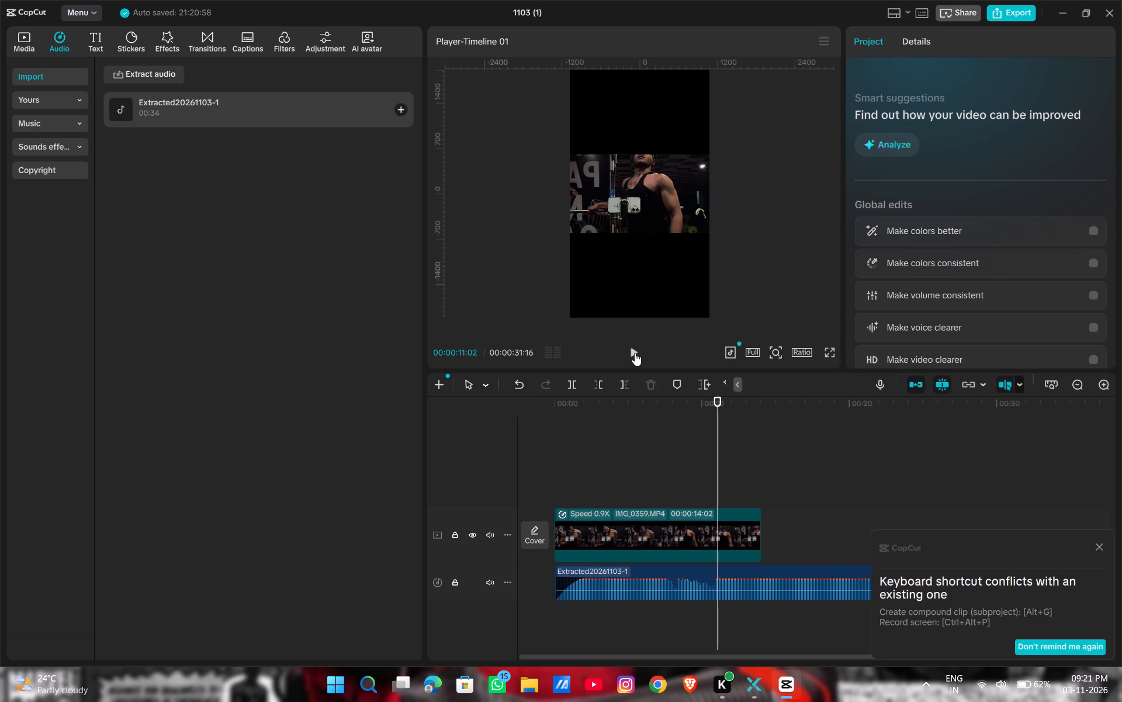
left_click(692, 467)
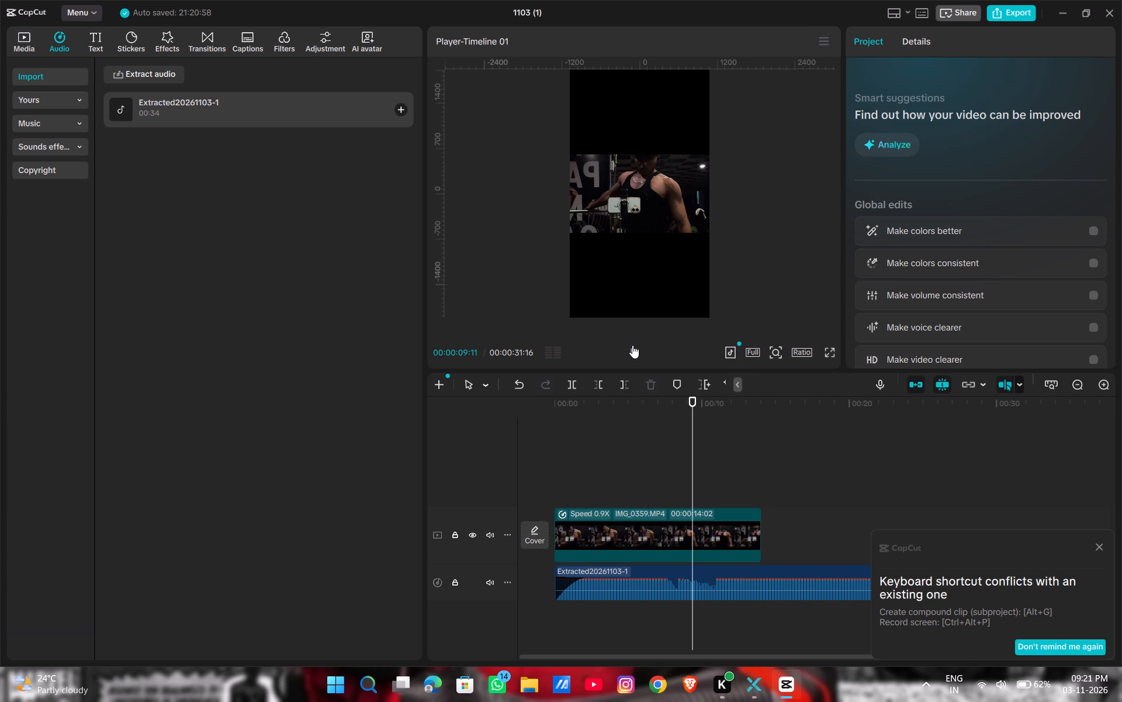
left_click(632, 351)
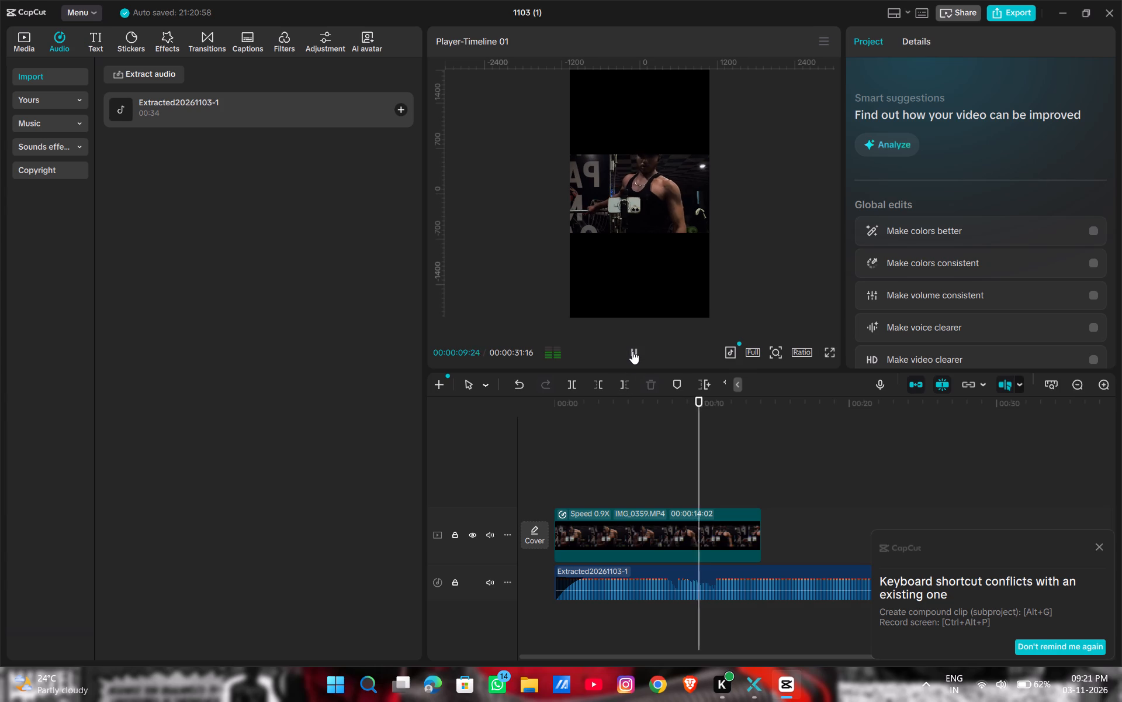
left_click(632, 351)
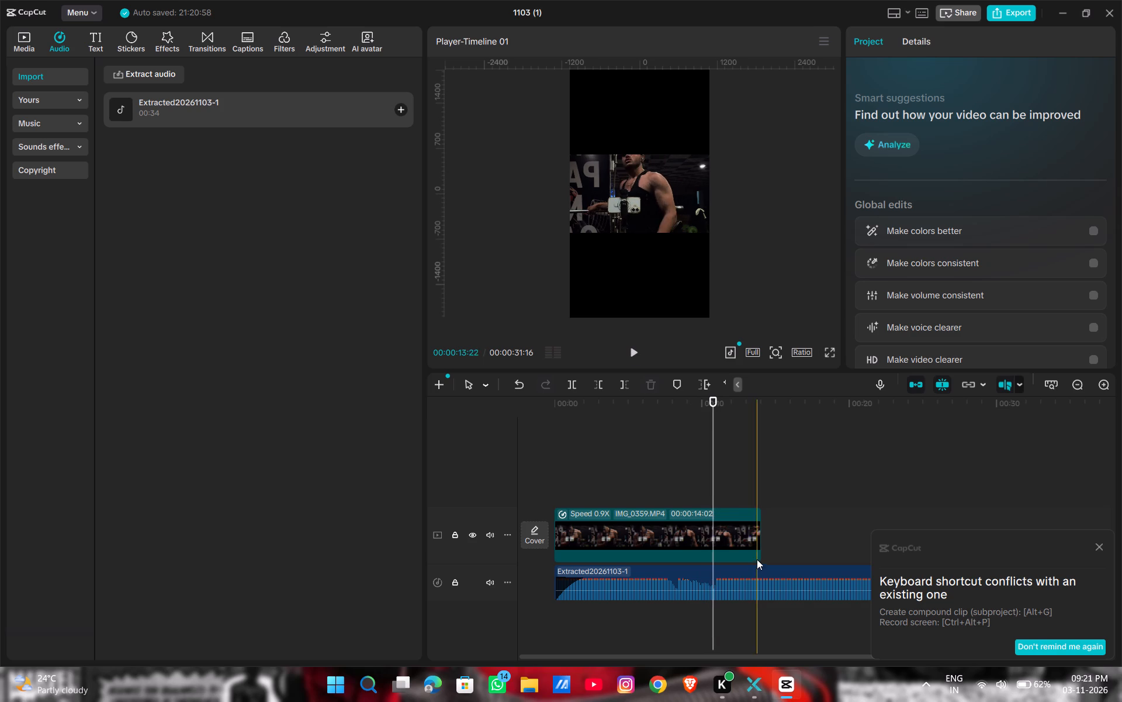
Replay the section around 10 to 11 seconds several times to check how the gym clip matches the music.
left_click(736, 539)
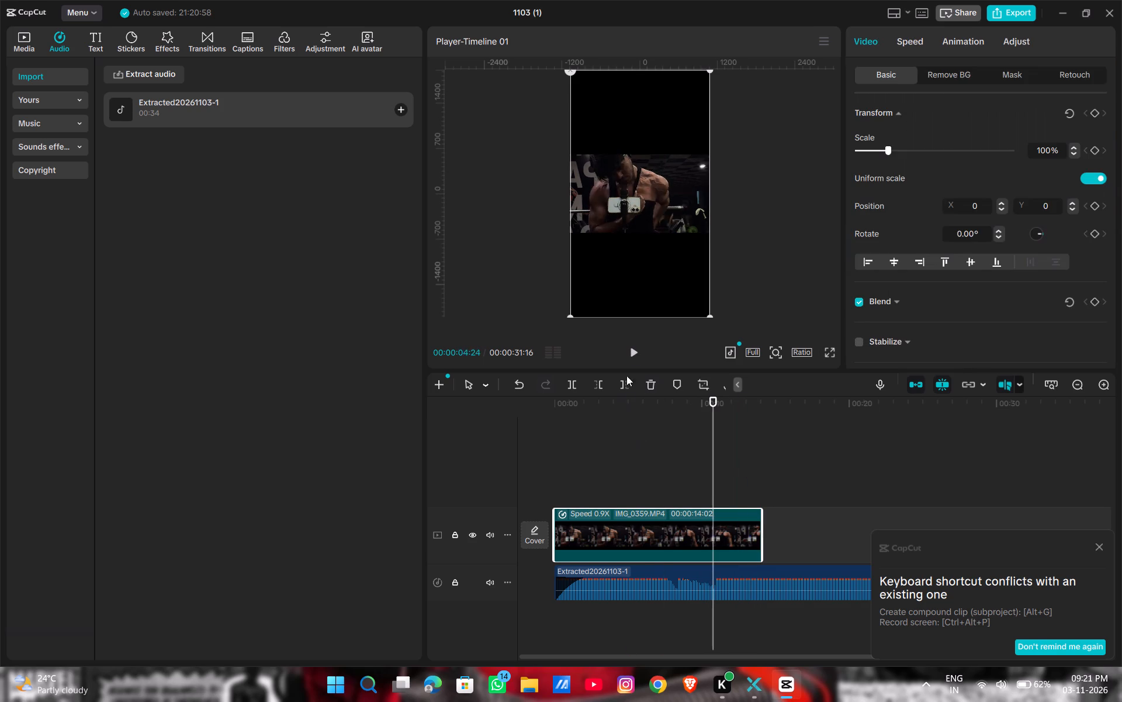
left_click(632, 355)
left_click(632, 355)
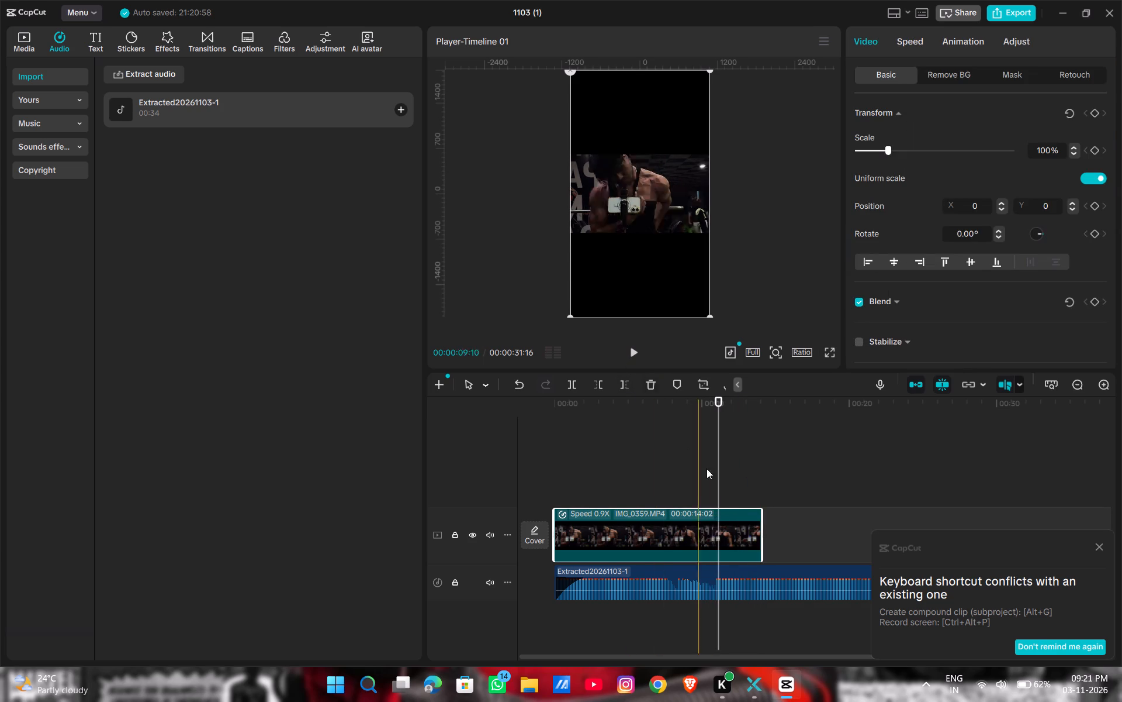
left_click(711, 485)
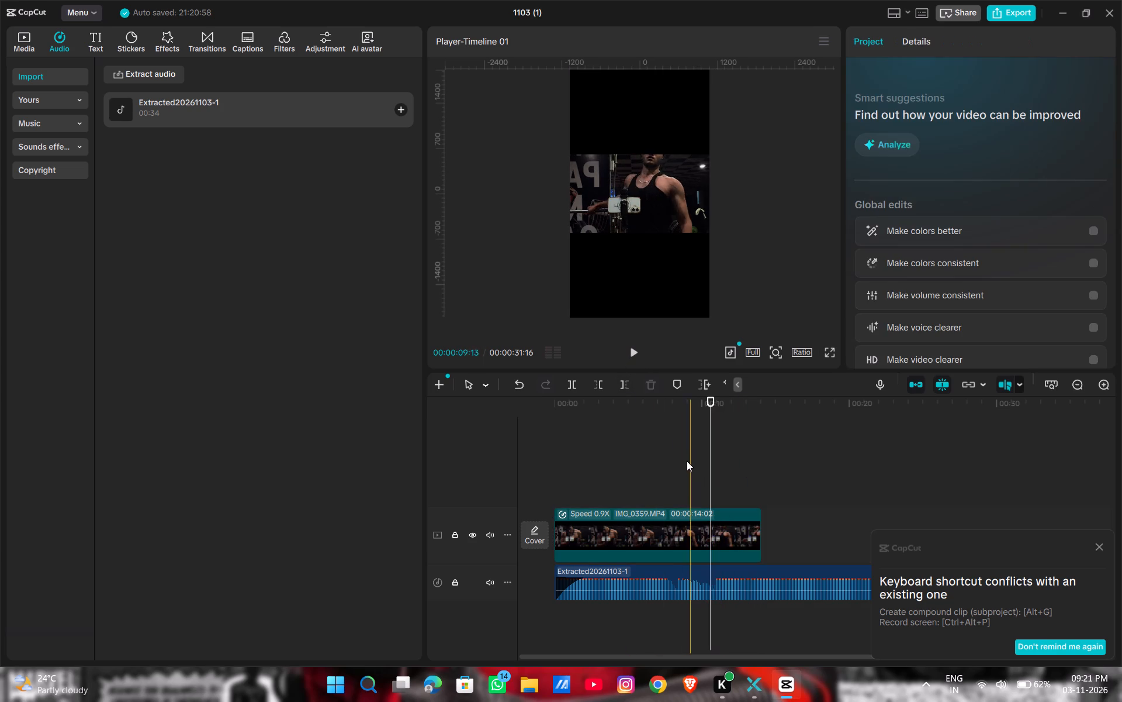
left_click(634, 355)
left_click(634, 355)
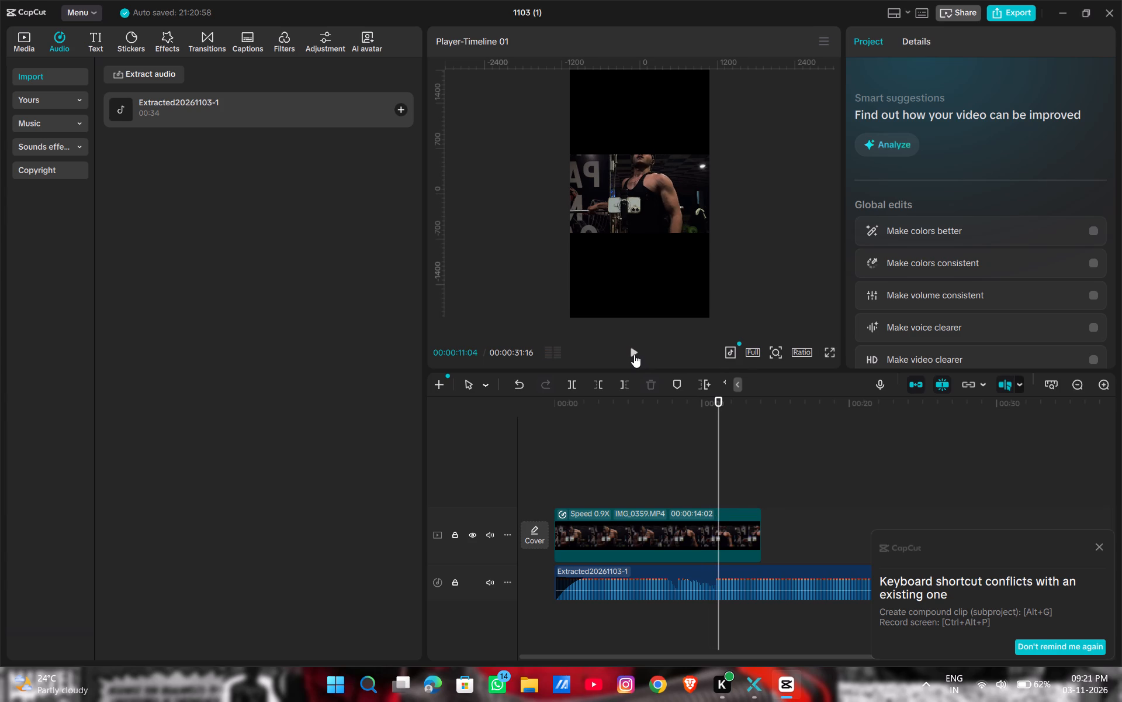
left_click(709, 471)
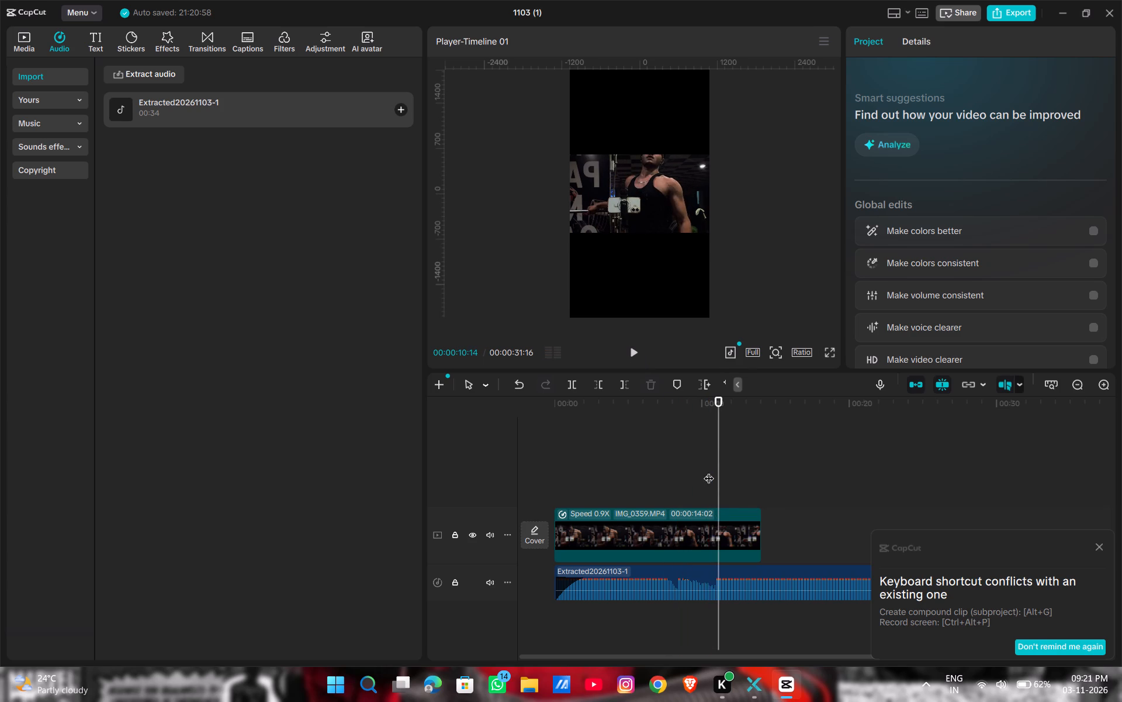
left_click(634, 356)
left_click(634, 356)
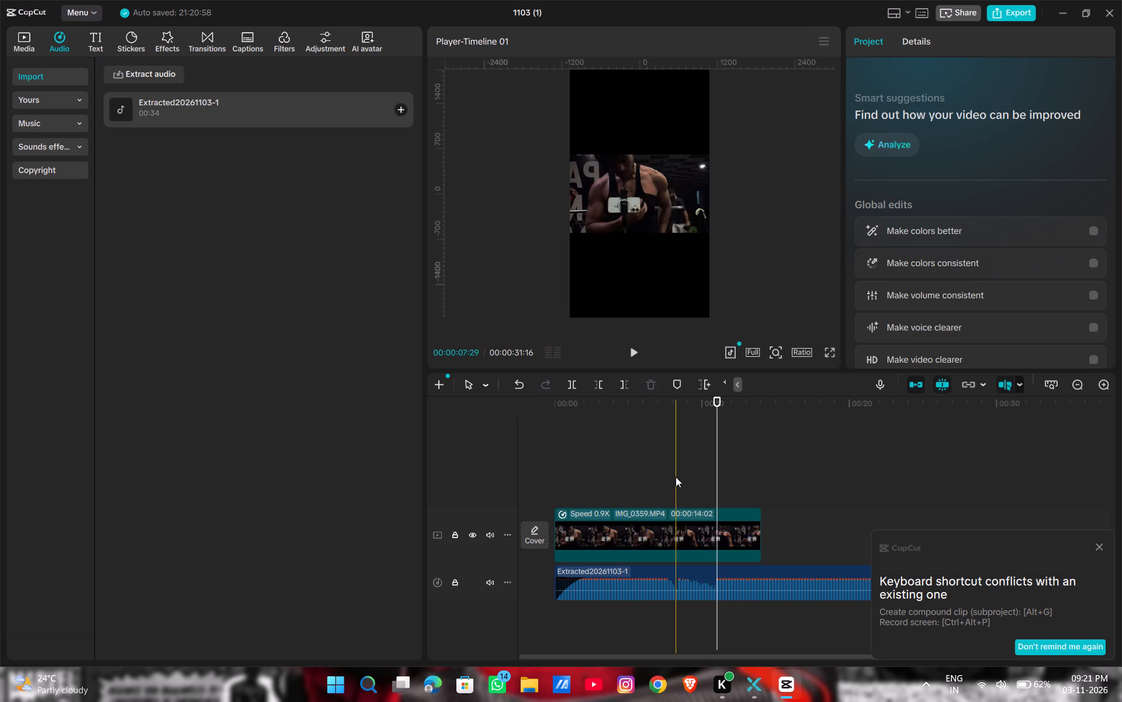
Examine the IMG_0359.MP4 clip's background removal, retouch and basic video options for a suitable effect.
left_click(678, 528)
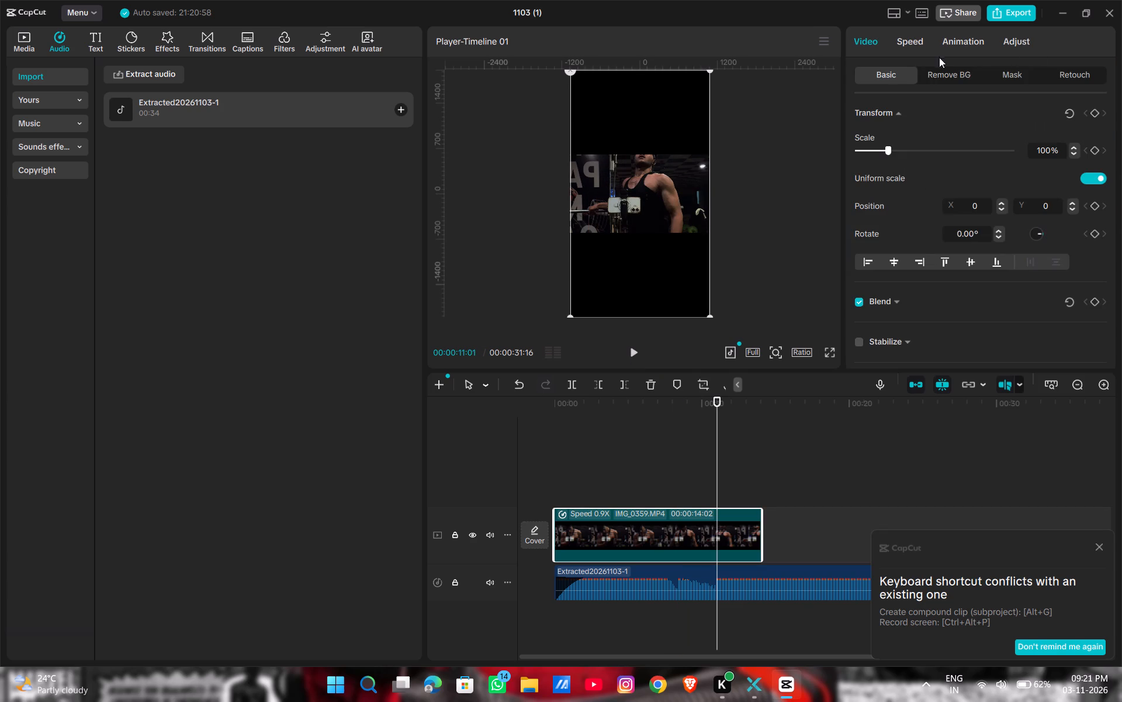
left_click(957, 70)
left_click(996, 70)
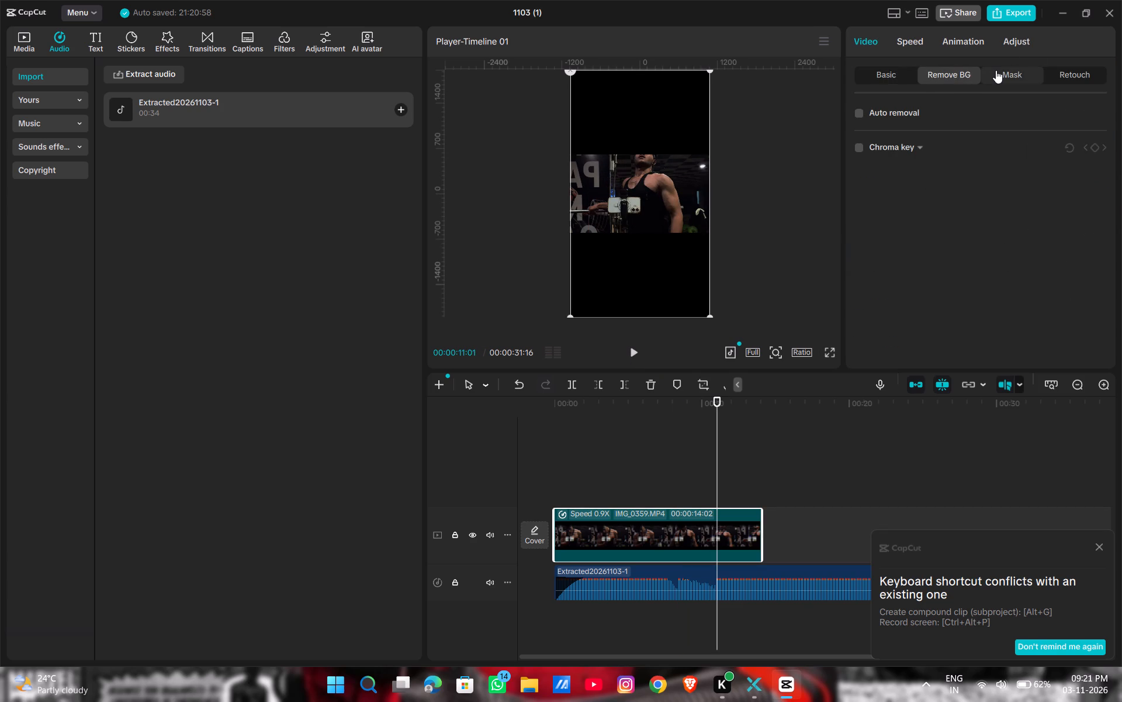
left_click(1050, 74)
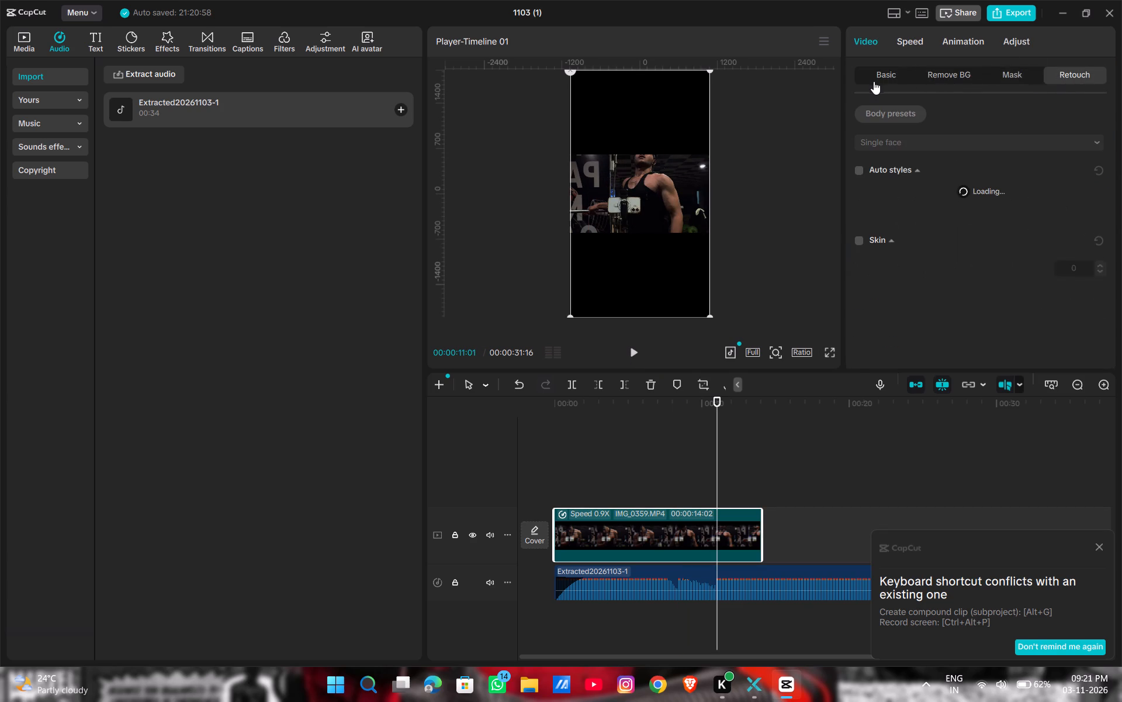
left_click(874, 80)
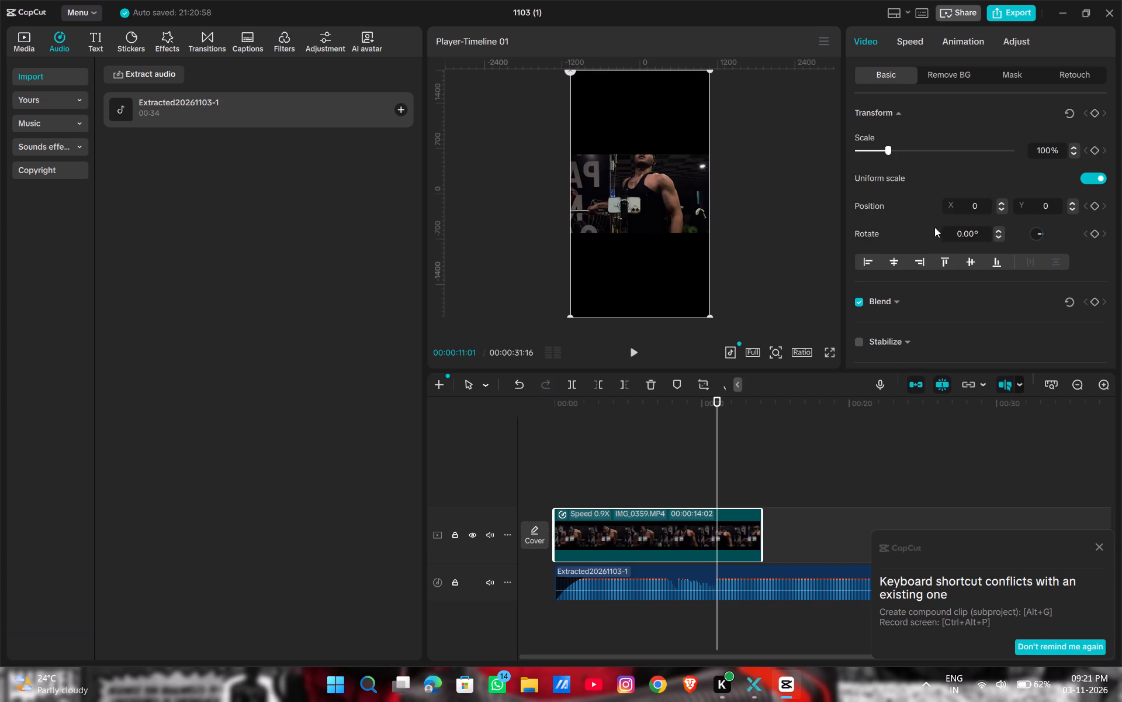
scroll(956, 206, "down", 11)
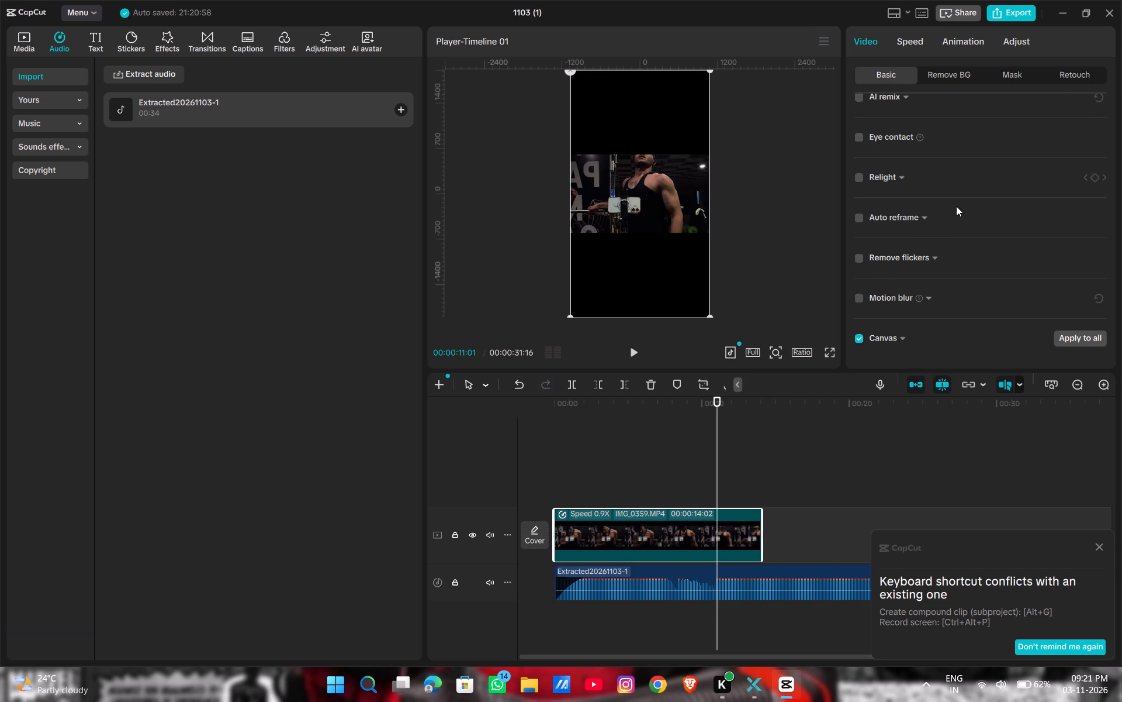
scroll(956, 206, "up", 3)
scroll(956, 206, "down", 4)
scroll(956, 206, "up", 1)
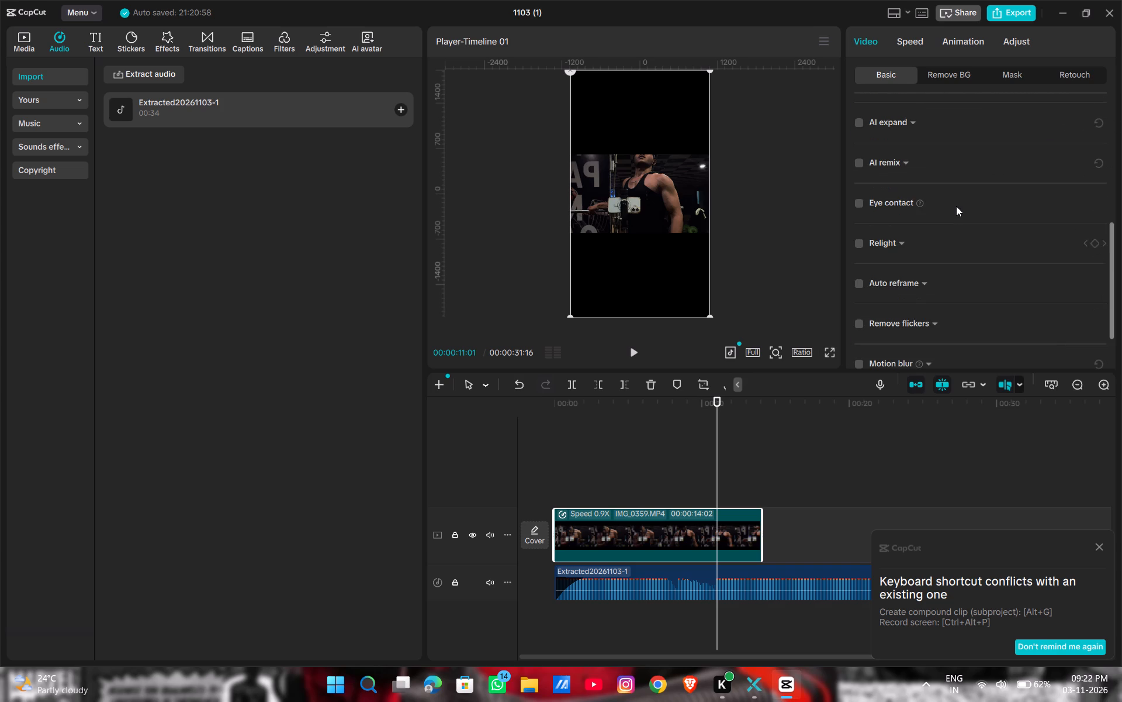
scroll(956, 206, "down", 3)
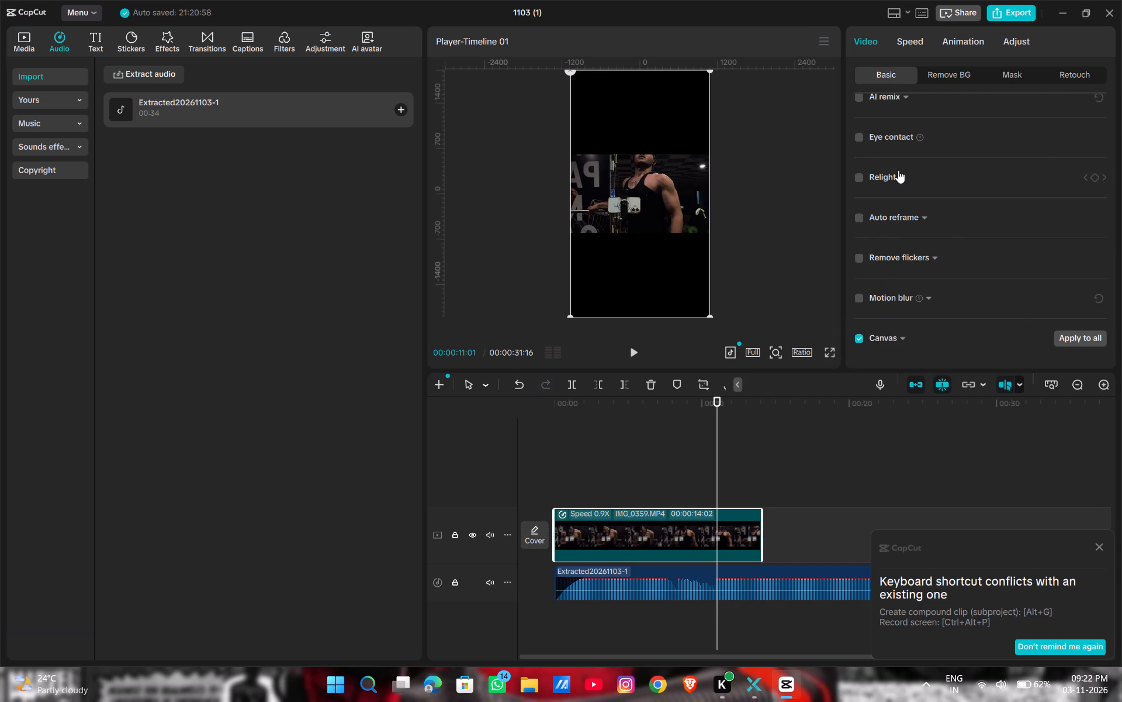
scroll(916, 201, "up", 5)
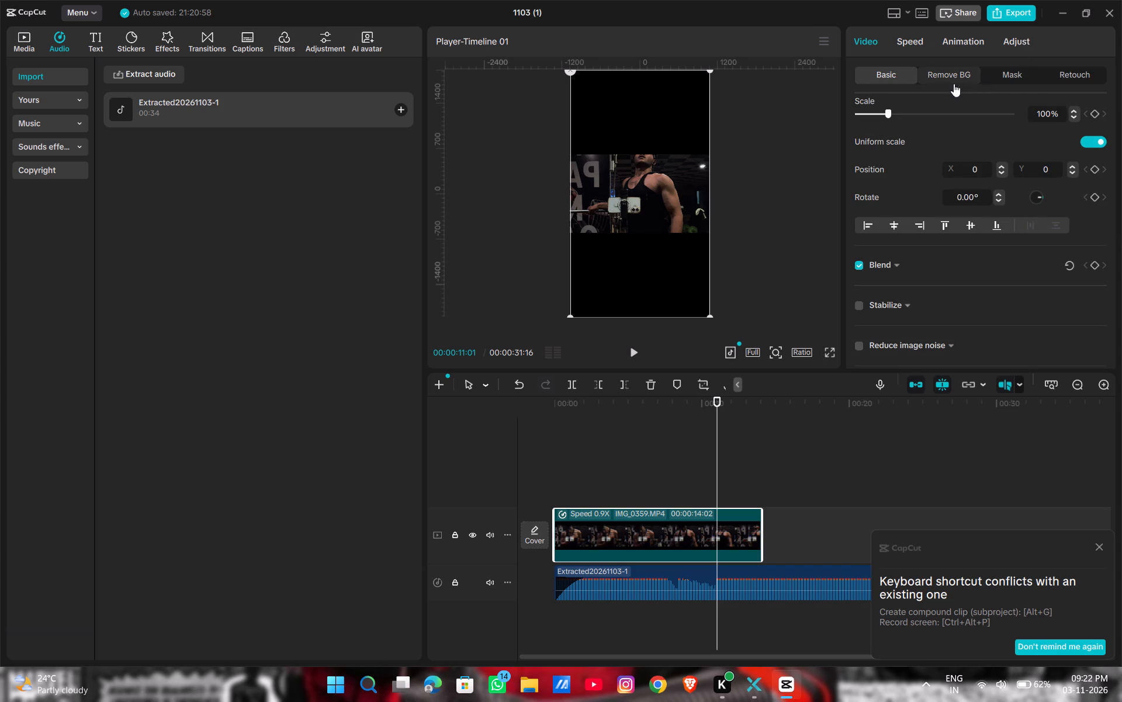
scroll(931, 137, "down", 1)
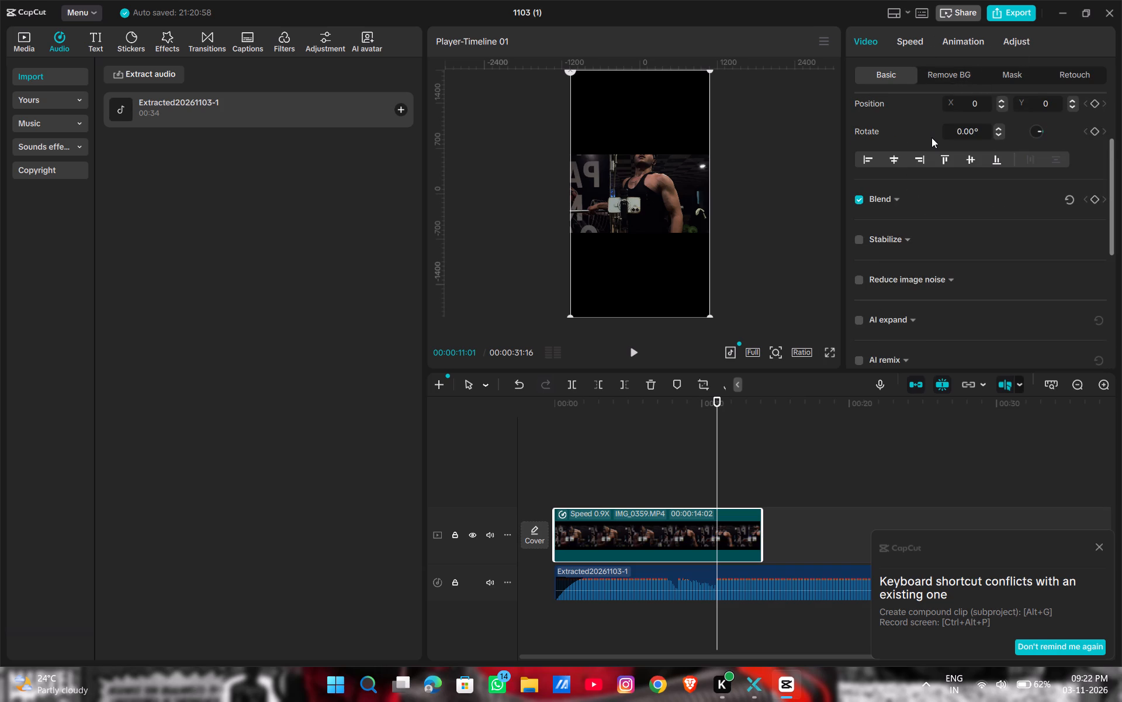
scroll(931, 137, "down", 4)
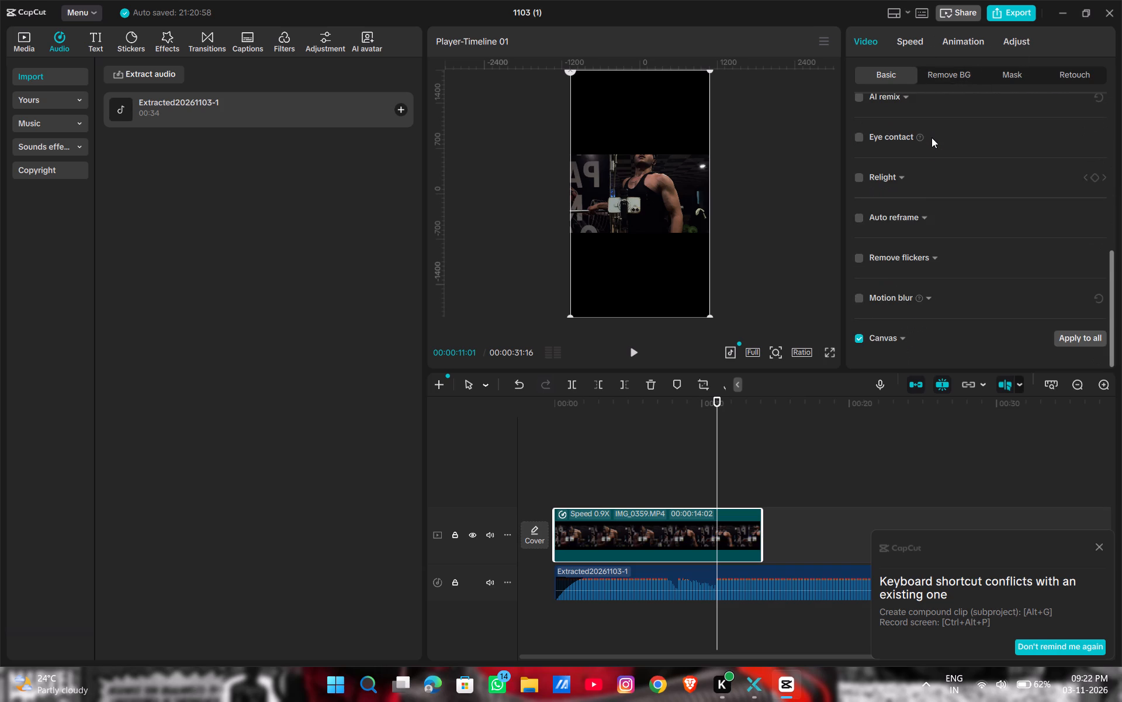
scroll(931, 137, "down", 2)
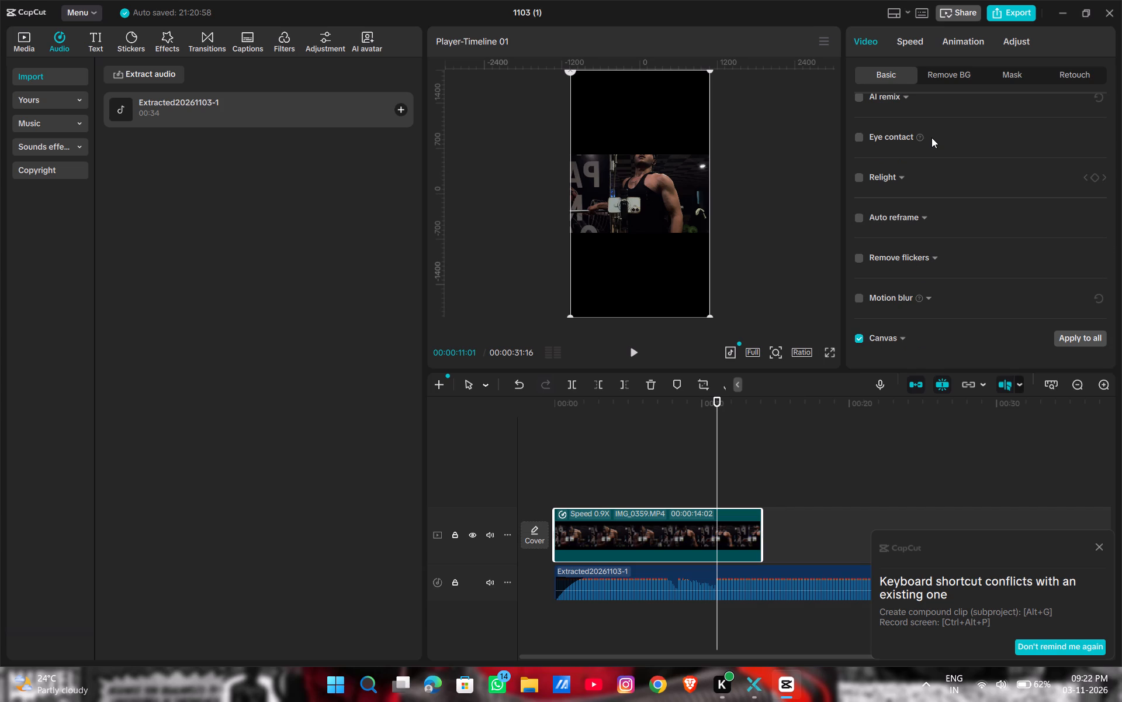
scroll(931, 137, "up", 6)
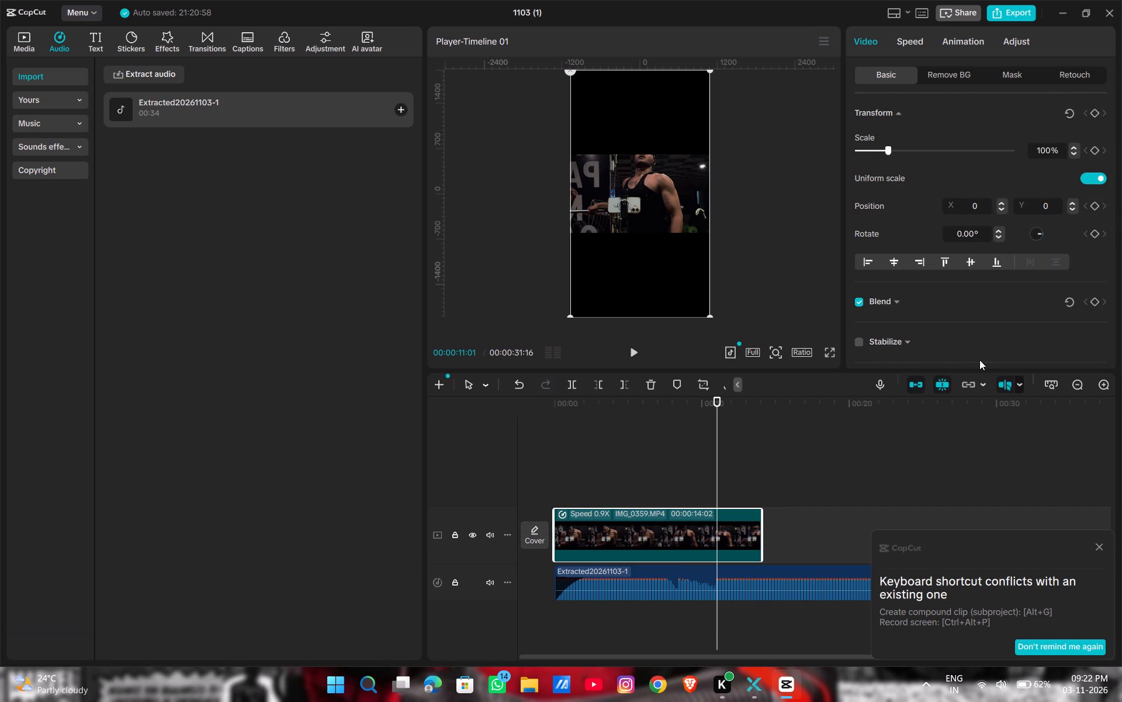
Look through the timeline section of the keyboard shortcuts list for clip commands such as Freeze.
left_click(901, 19)
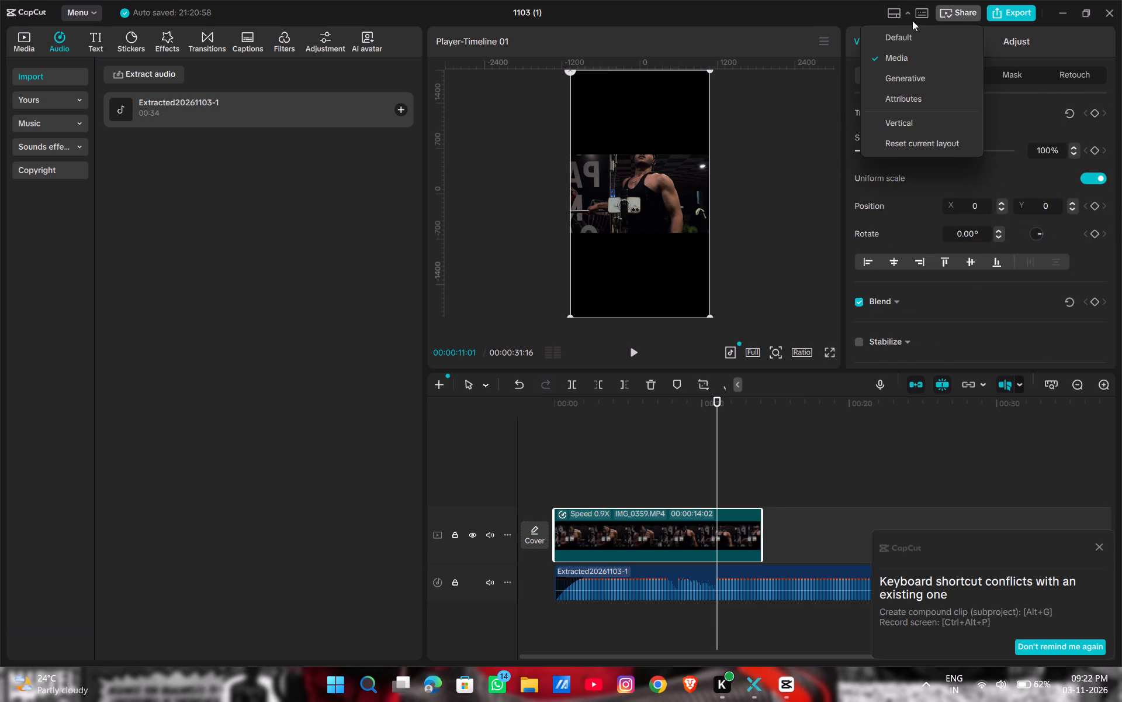
left_click(917, 12)
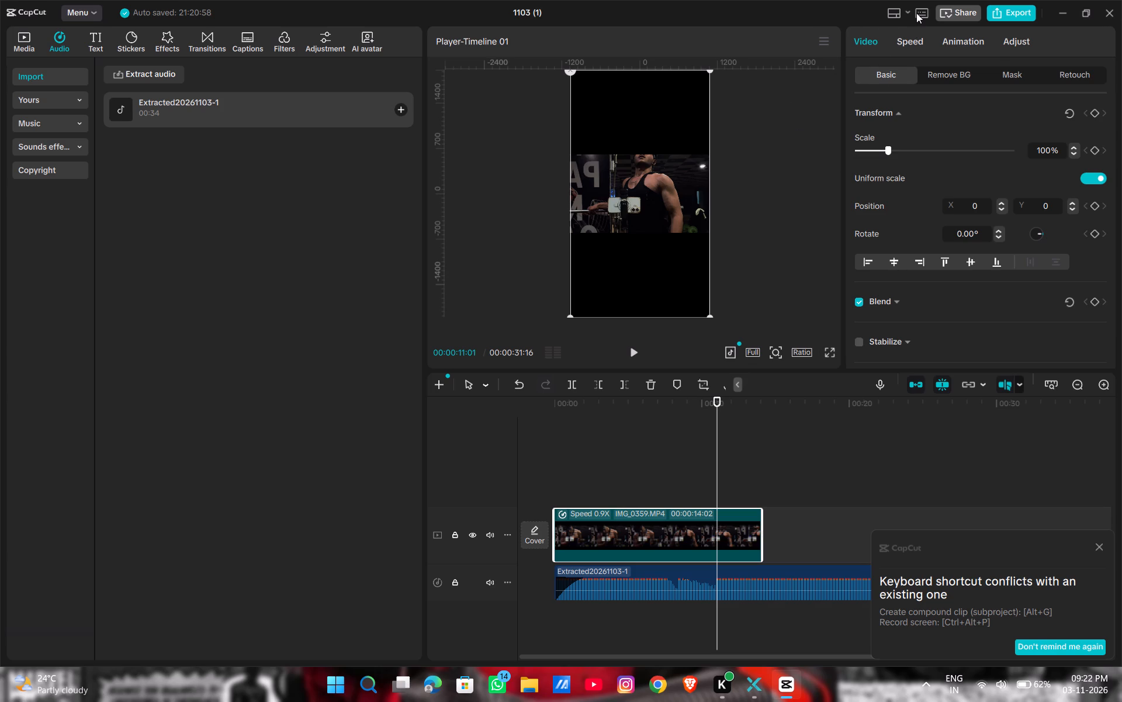
left_click(916, 13)
scroll(599, 230, "down", 10)
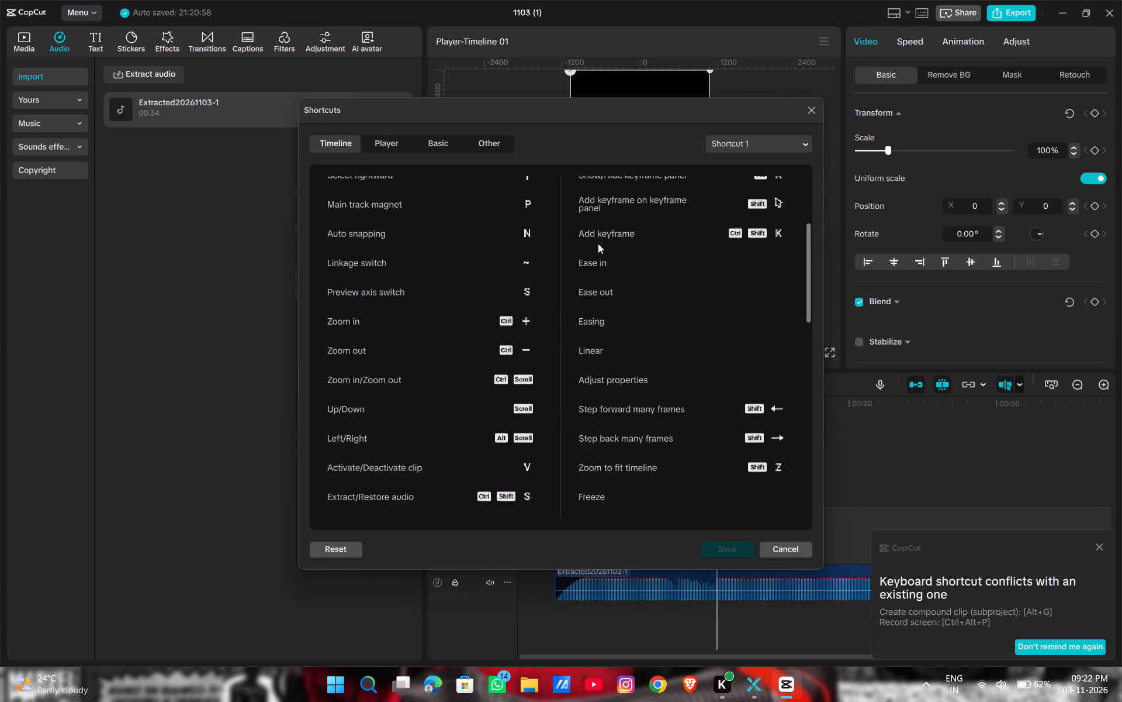
scroll(598, 243, "down", 5)
scroll(598, 243, "down", 20)
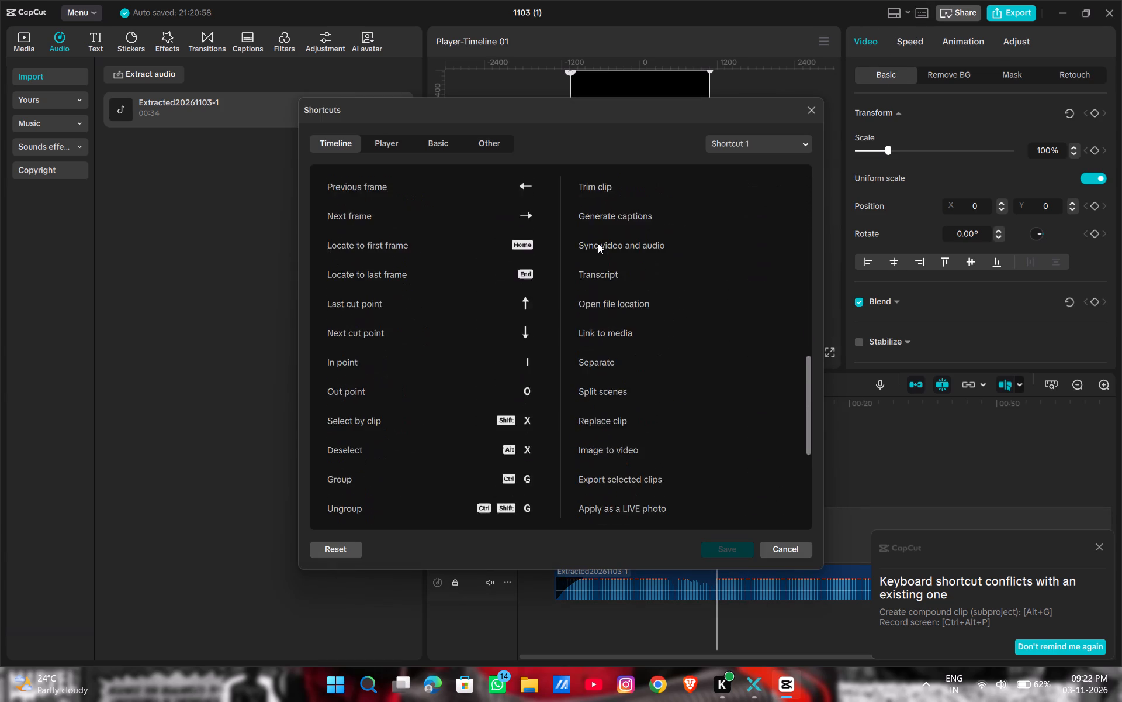
scroll(598, 243, "down", 17)
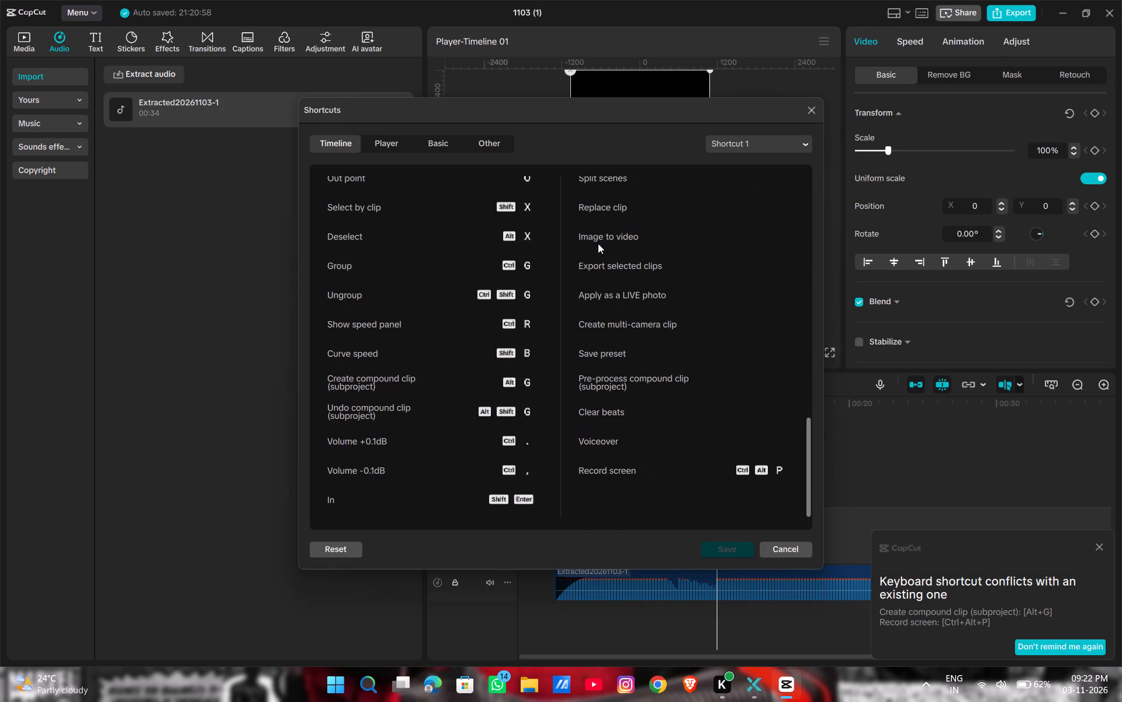
scroll(598, 243, "up", 1)
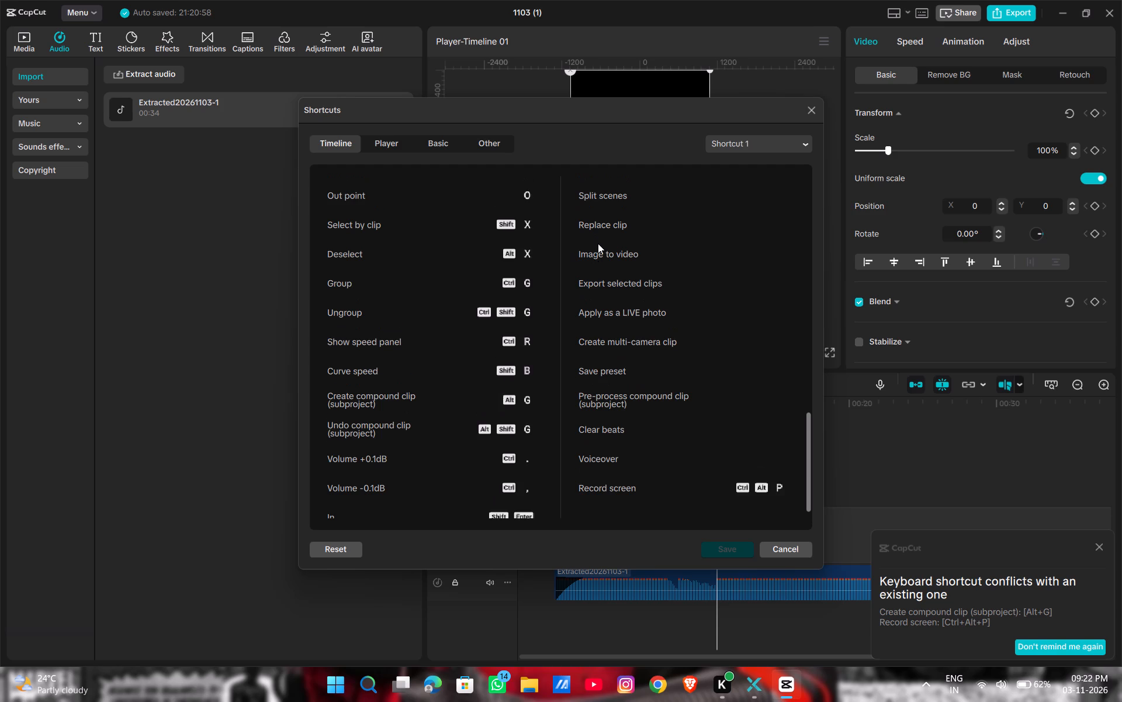
scroll(598, 243, "up", 7)
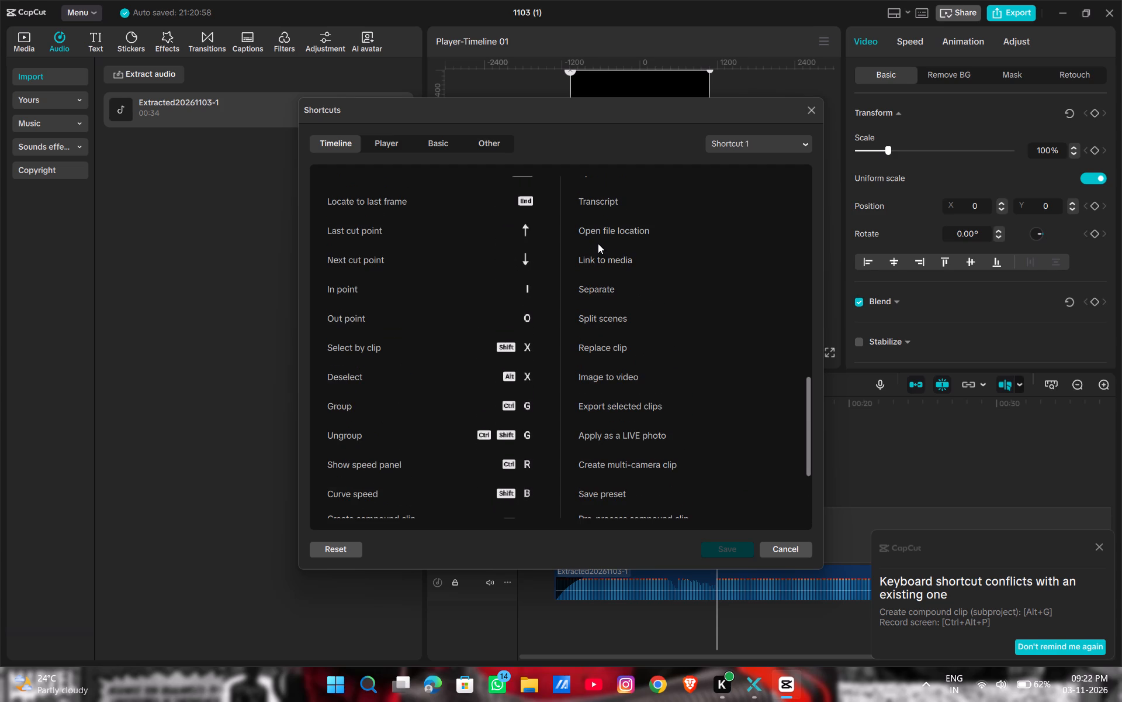
scroll(598, 243, "up", 3)
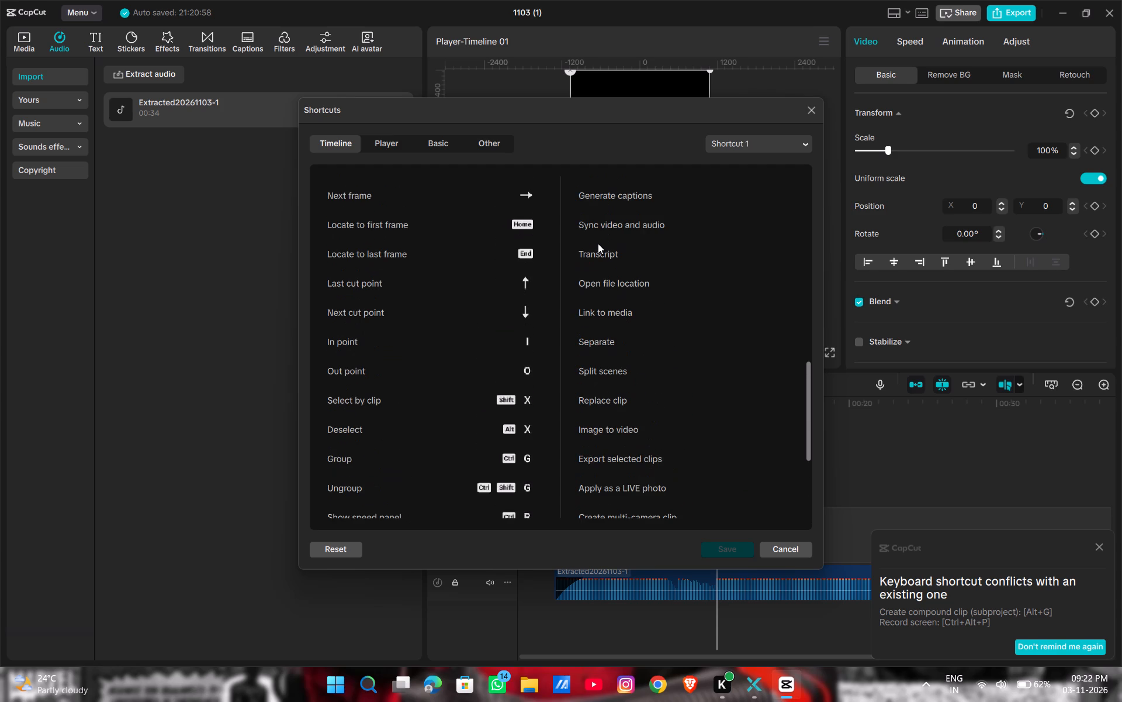
scroll(598, 243, "up", 6)
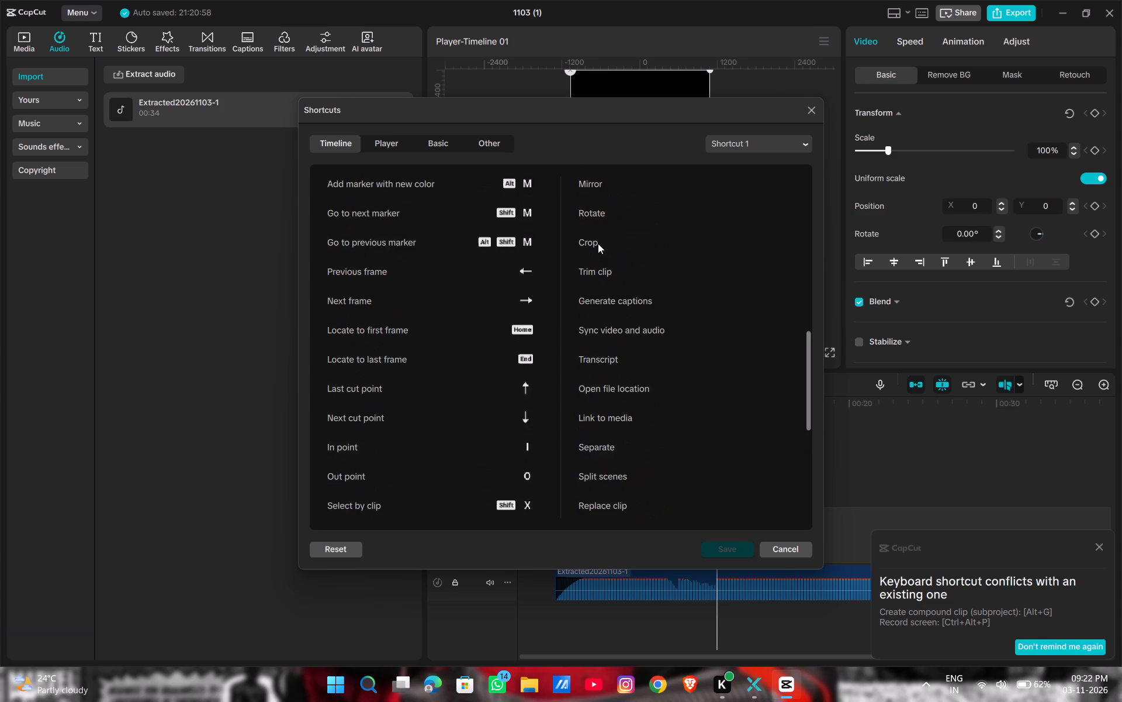
scroll(598, 243, "up", 5)
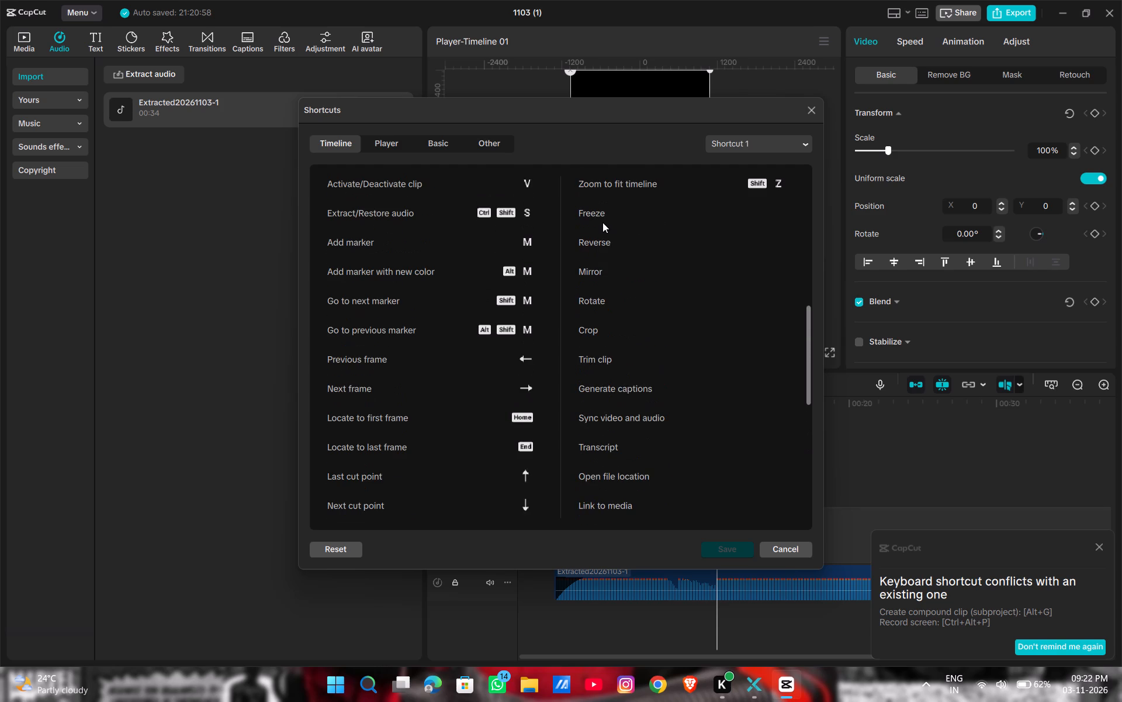
left_click(602, 220)
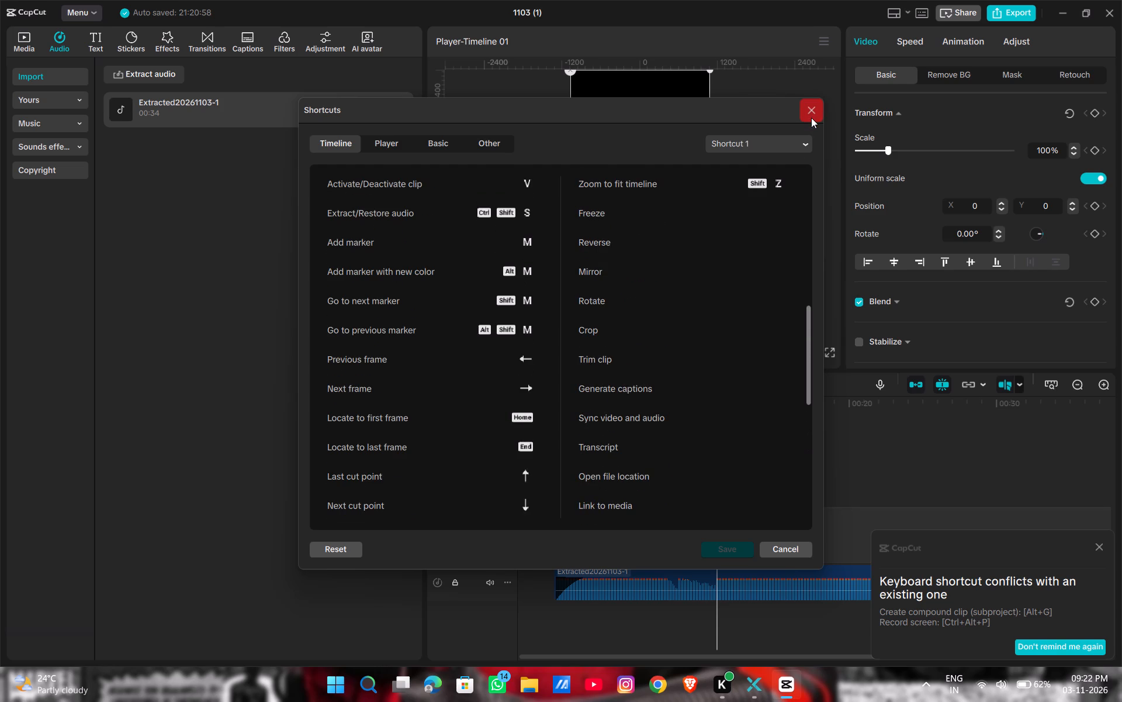
Look through the timeline shortcuts of presets Shortcut 2 to Shortcut 5, and close the shortcut list without saving the preset change.
left_click(804, 138)
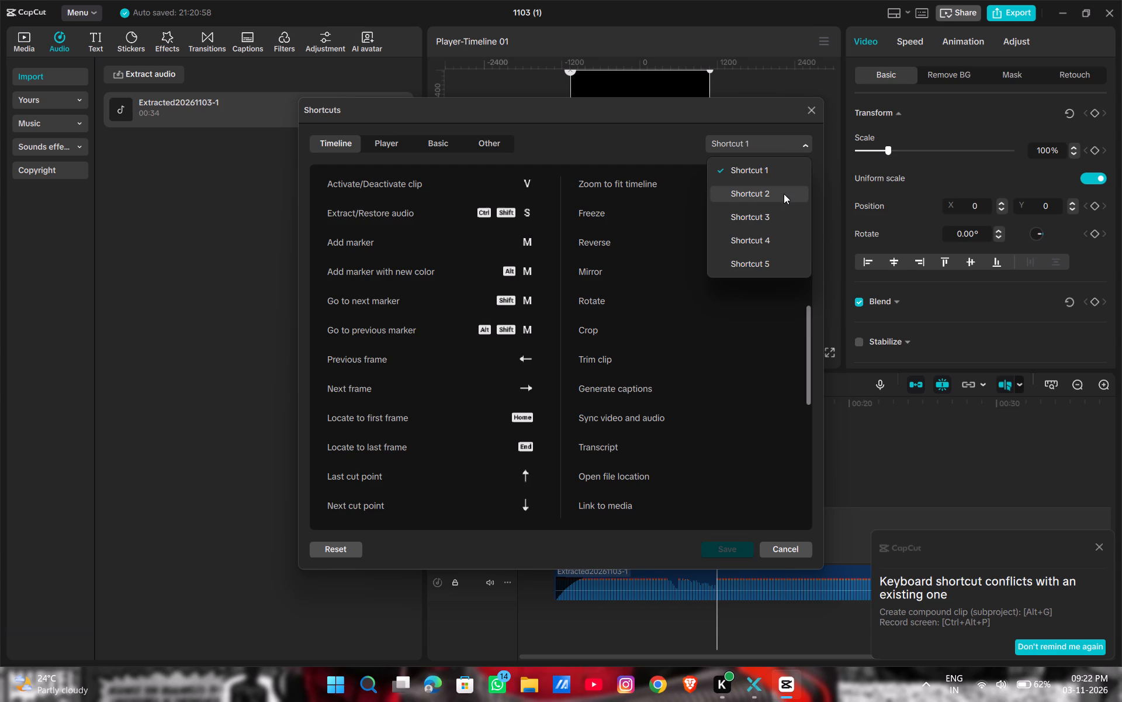
left_click(784, 194)
left_click(802, 146)
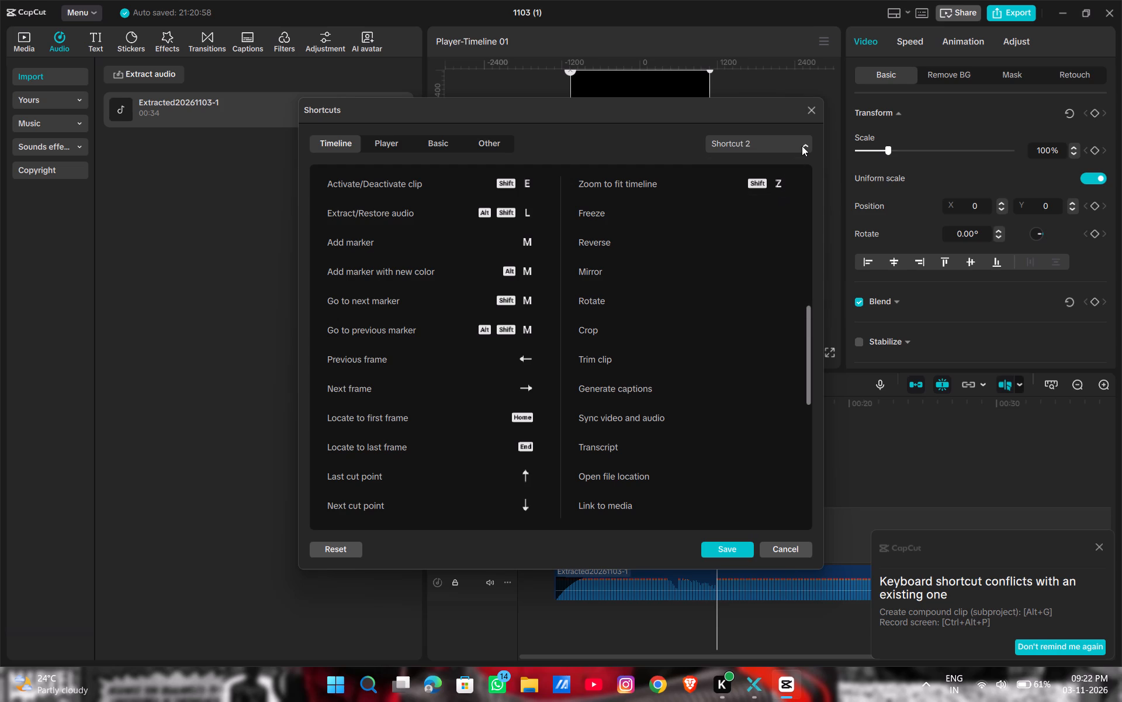
left_click(785, 216)
left_click(798, 144)
left_click(789, 235)
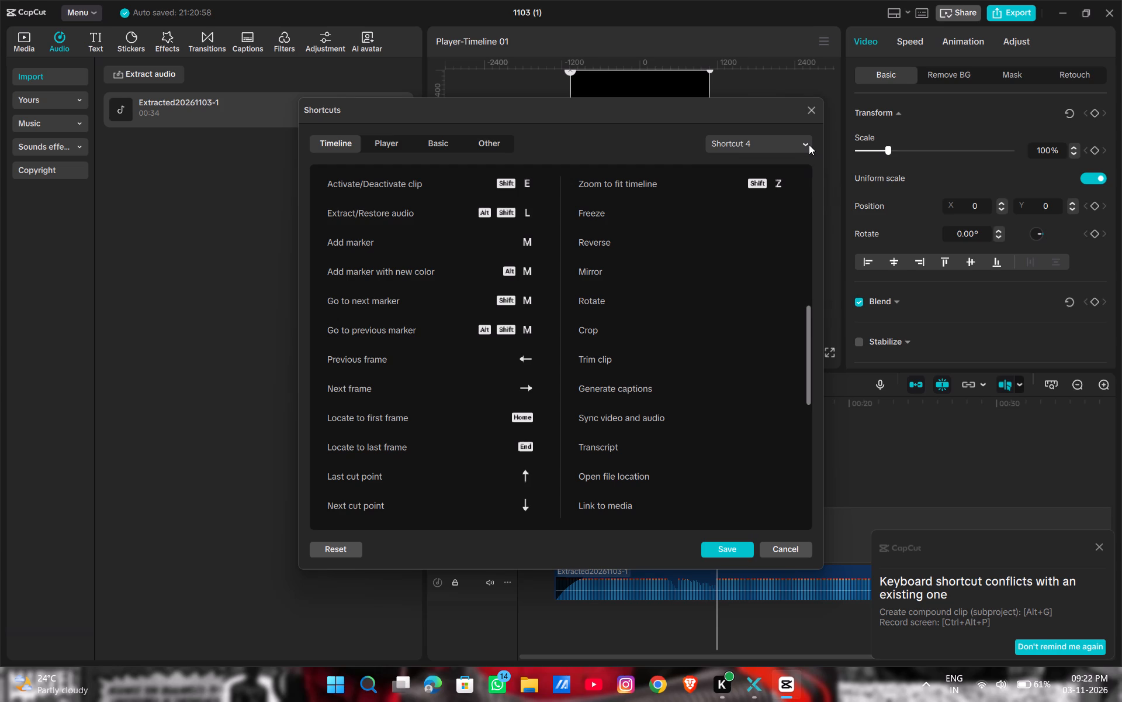
left_click(809, 144)
left_click(782, 259)
left_click(805, 115)
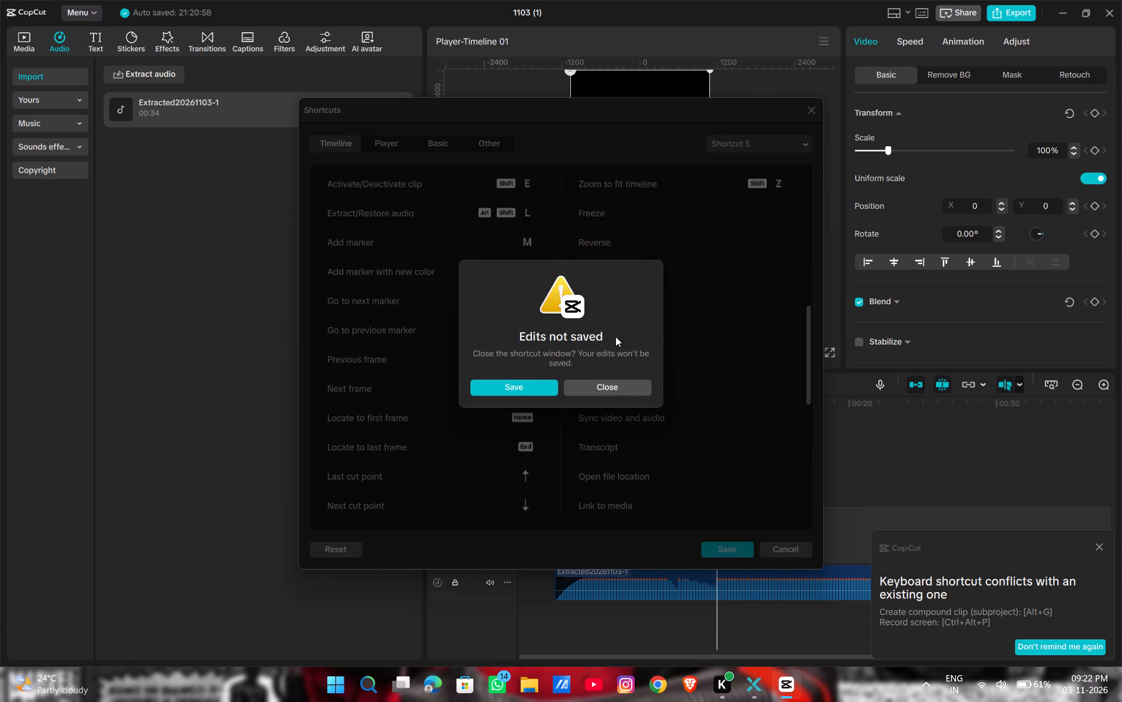
left_click(588, 392)
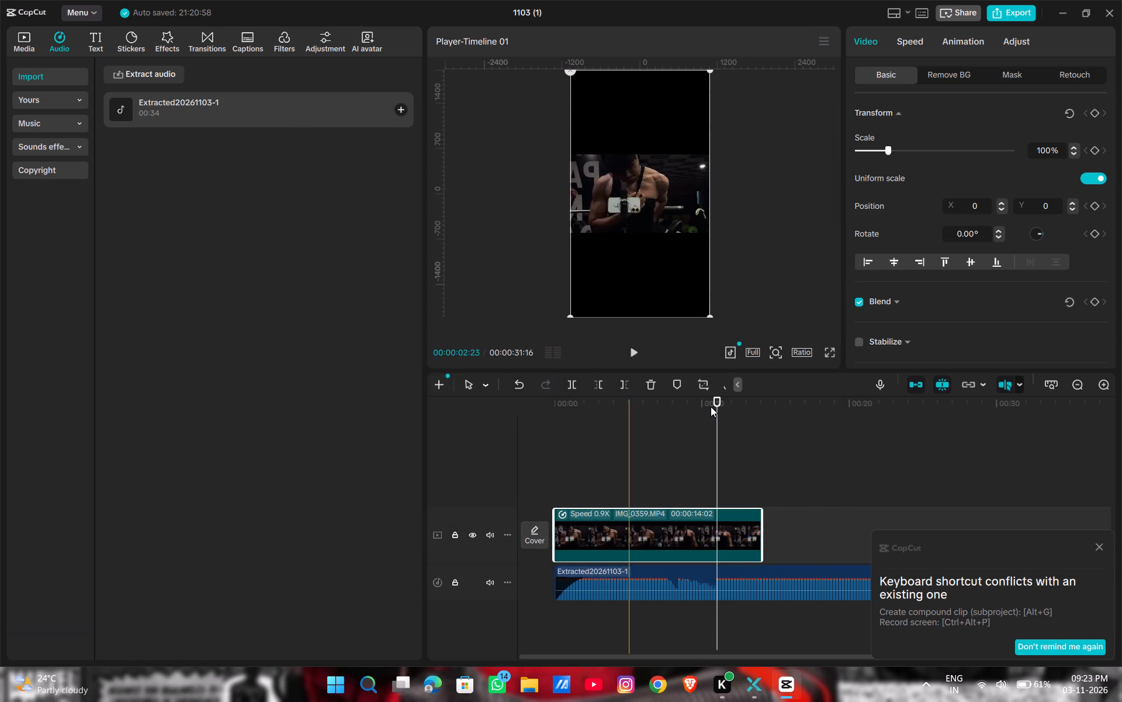
Examine the IMG_0359.MP4 clip's Basic, Remove BG, Mask and Retouch video options for a freeze function.
left_click(981, 383)
left_click(981, 383)
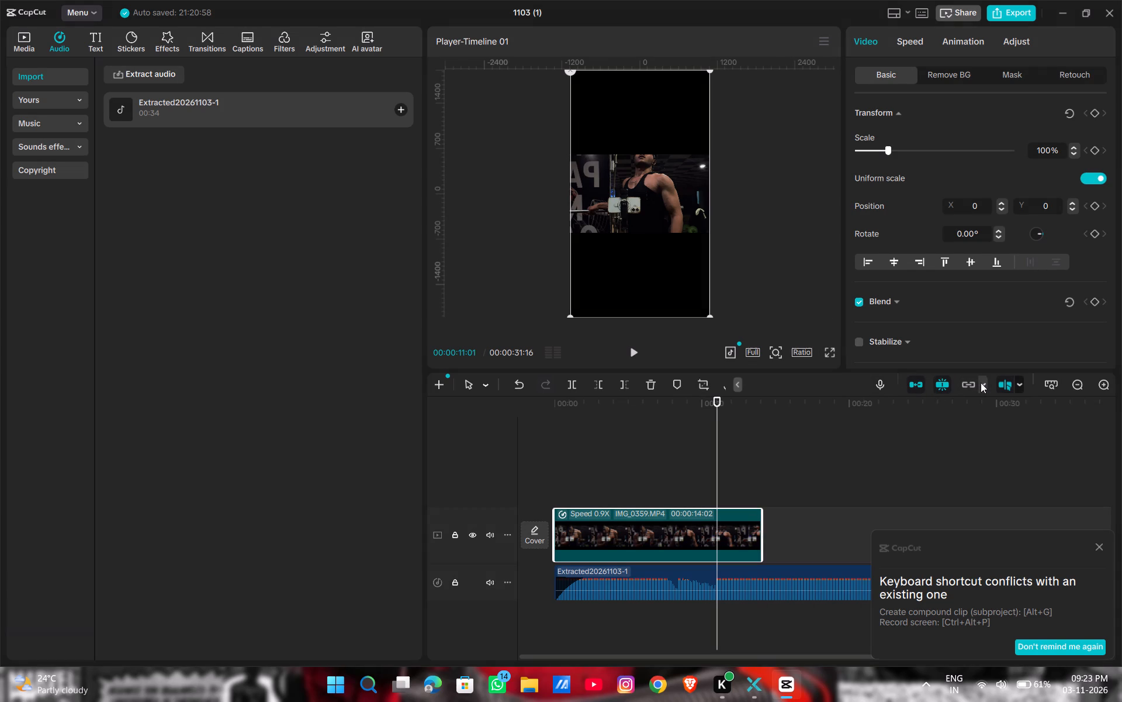
scroll(930, 302, "down", 1)
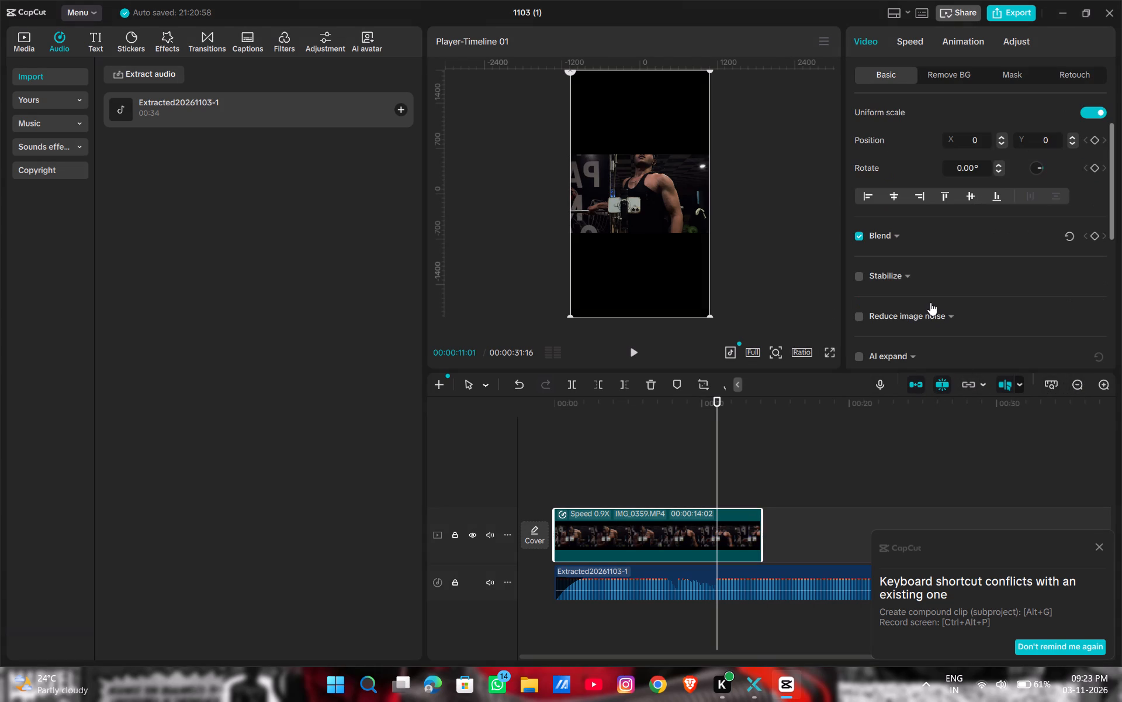
scroll(930, 302, "up", 1)
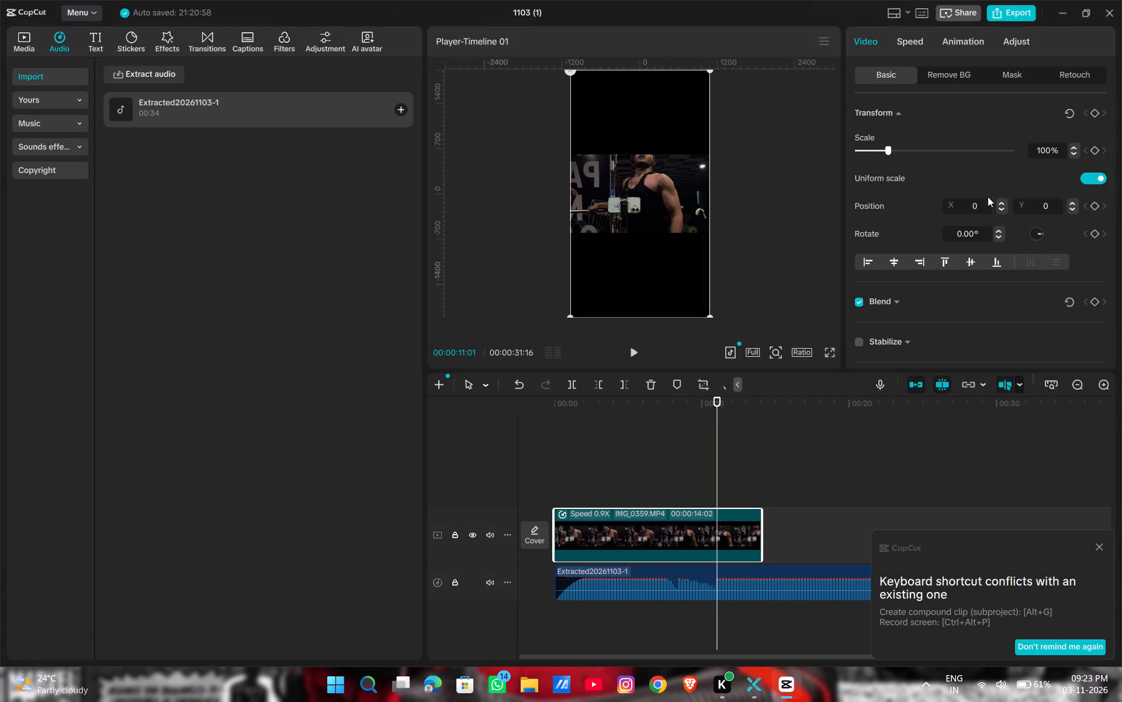
left_click(953, 75)
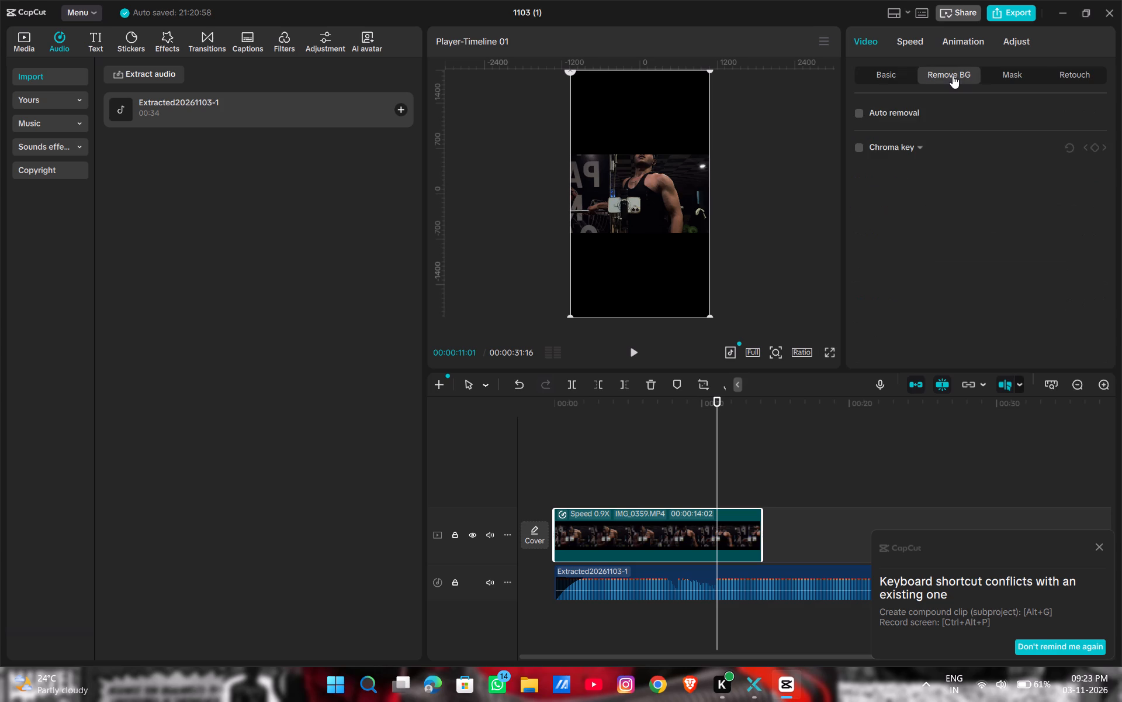
left_click(988, 71)
left_click(1064, 70)
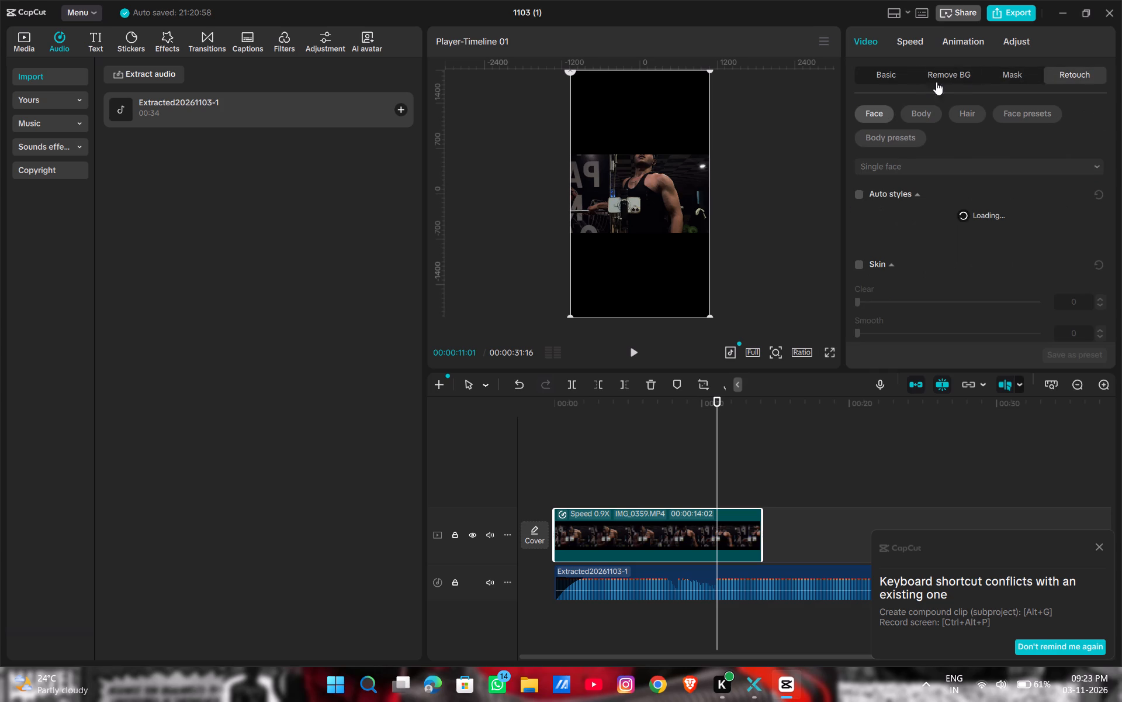
Look through the clip's colour adjustment, animation and speed settings for a freeze function.
left_click(1003, 36)
left_click(1016, 44)
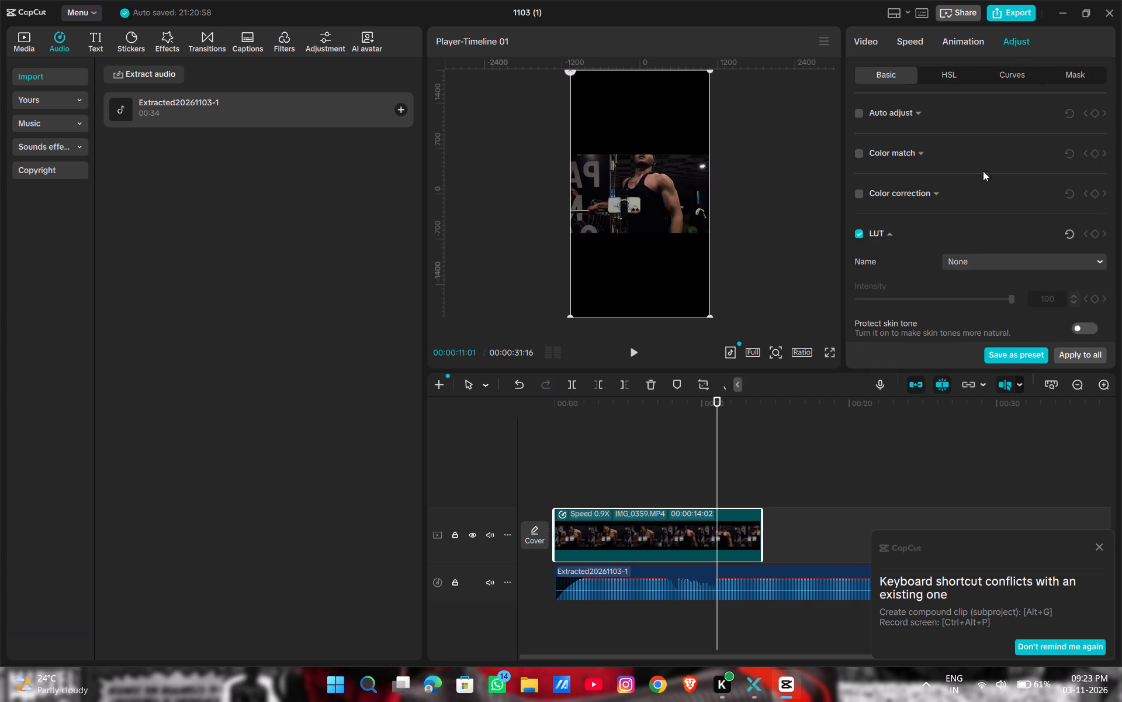
scroll(978, 184, "down", 20)
scroll(978, 184, "up", 7)
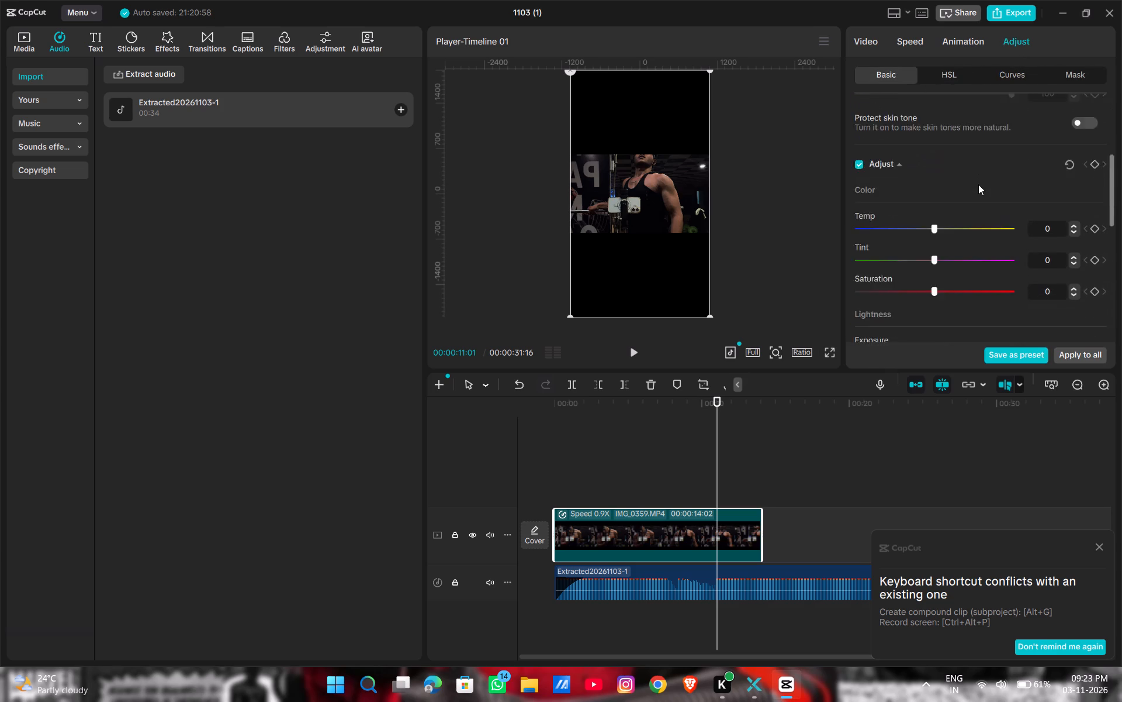
scroll(978, 184, "up", 10)
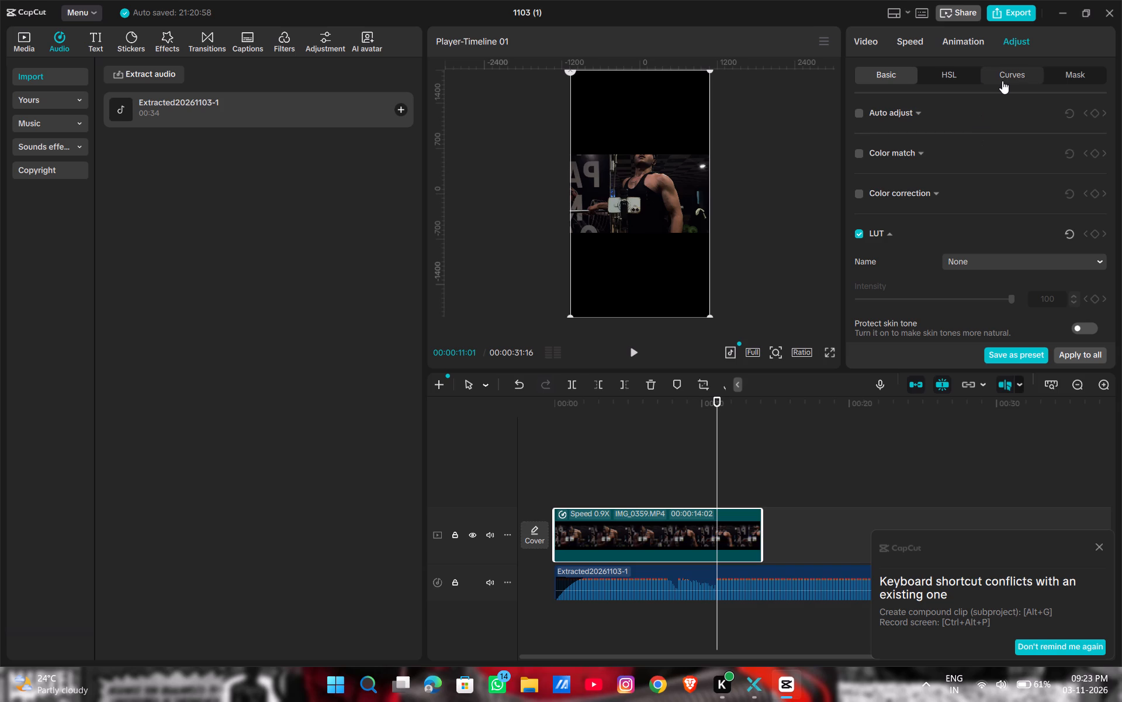
left_click(965, 42)
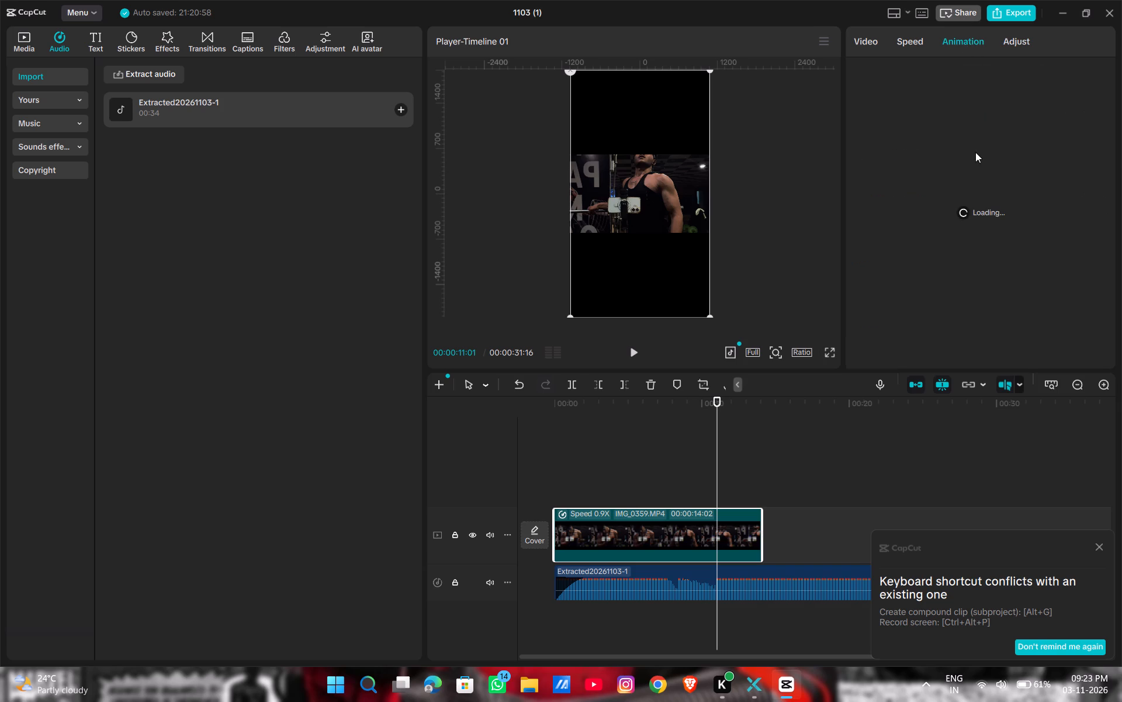
scroll(975, 152, "down", 2)
left_click(919, 42)
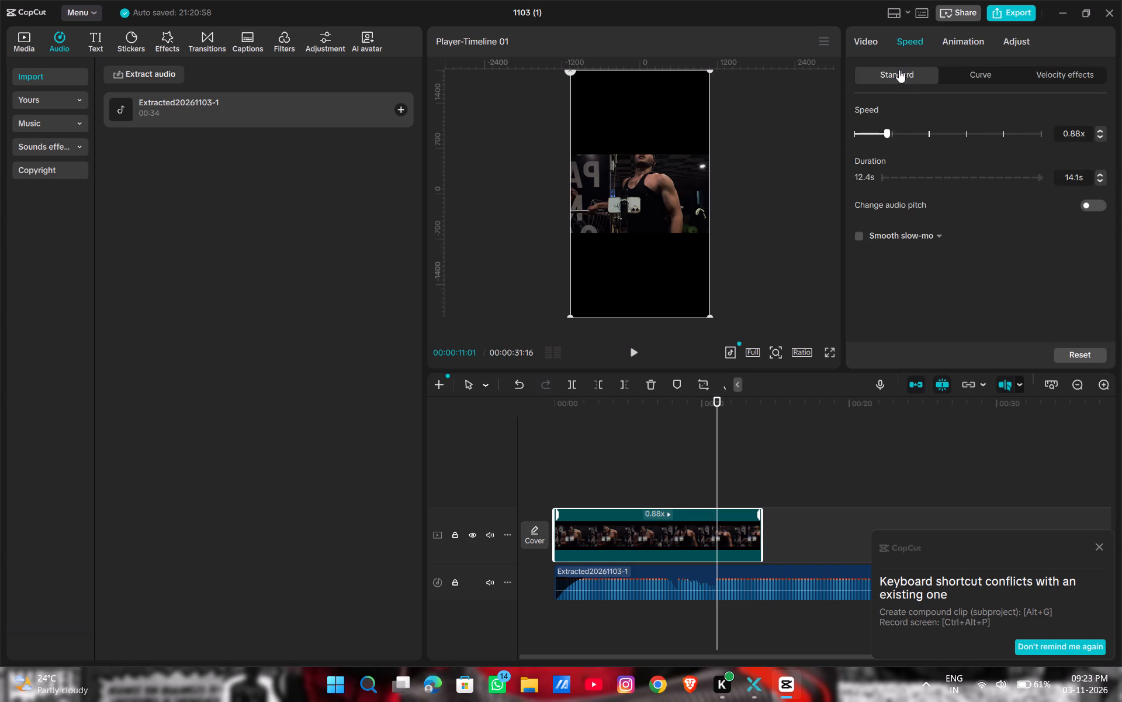
Look through the clip's full list of face retouch settings.
left_click(856, 44)
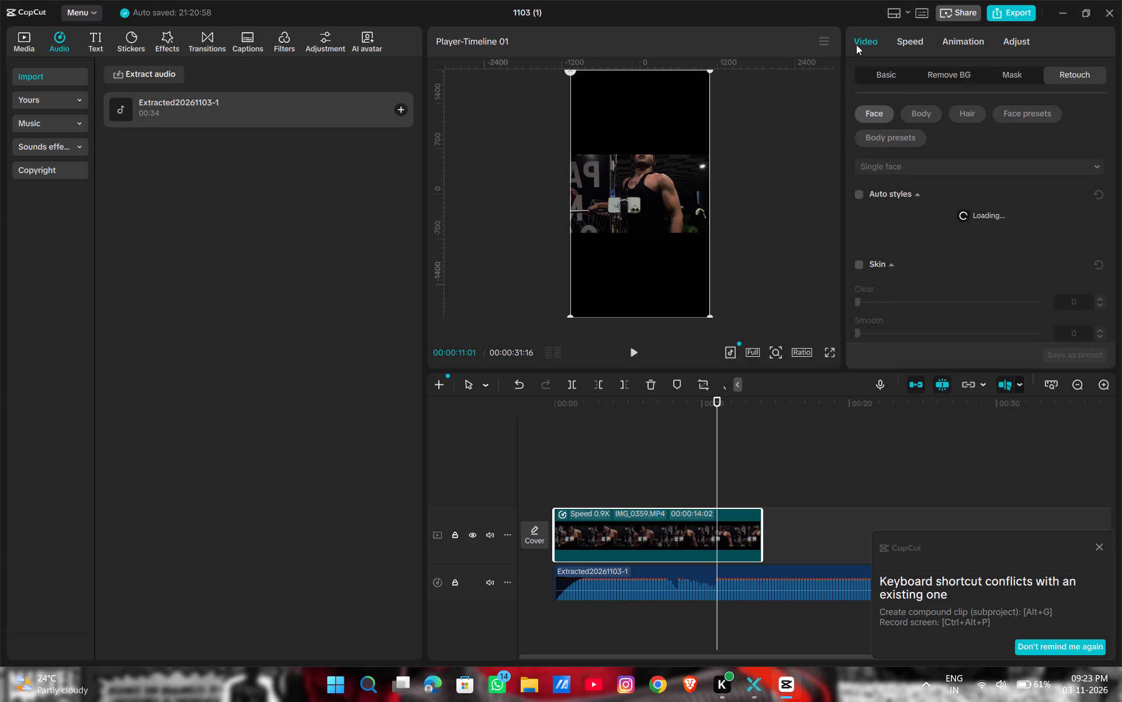
scroll(906, 143, "down", 5)
scroll(906, 143, "up", 11)
scroll(906, 143, "down", 9)
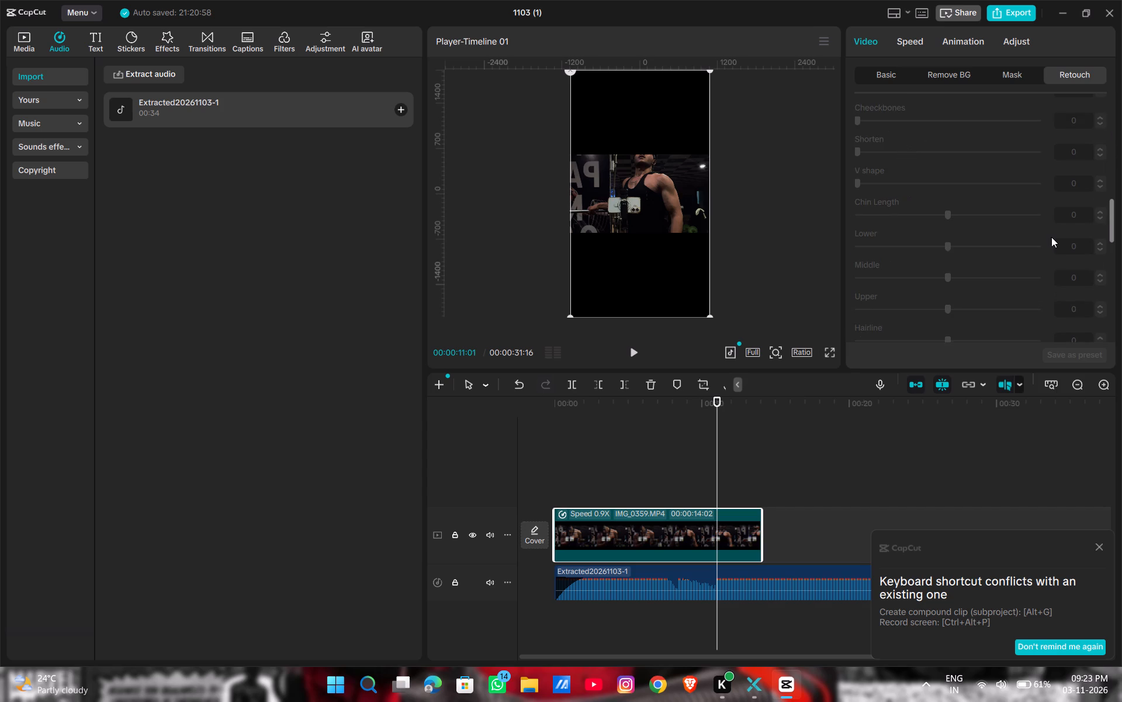
scroll(1048, 233, "down", 9)
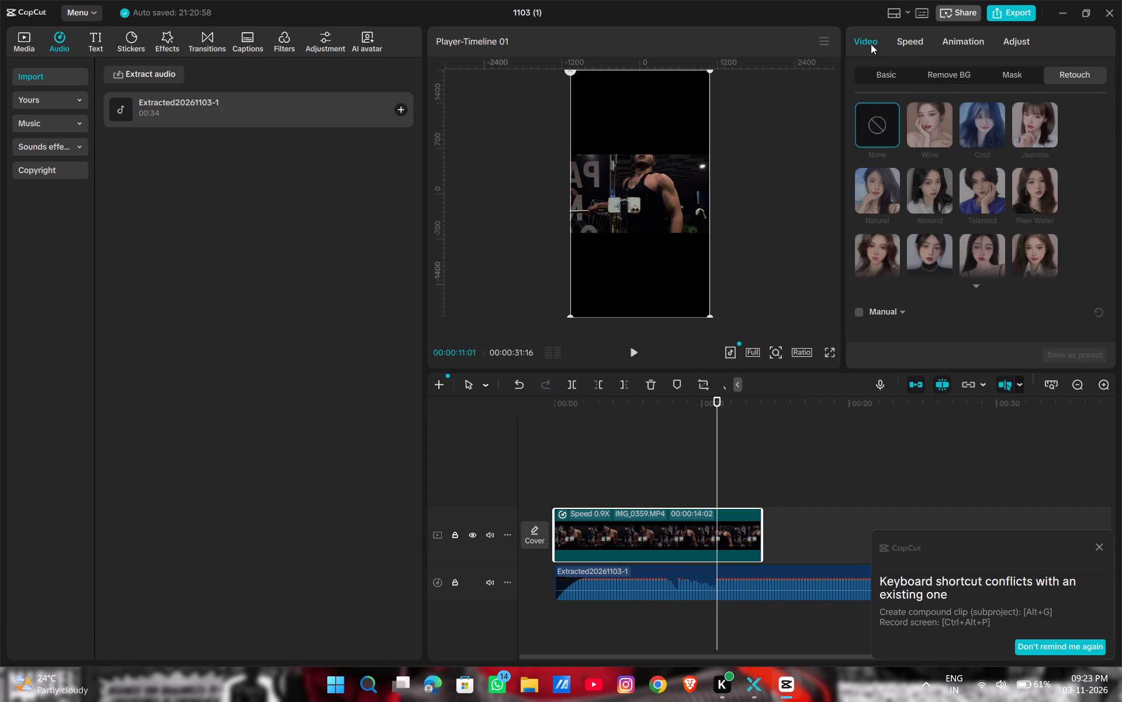
Search the clip's Basic video options, from Transform through to Canvas, for a freeze function.
left_click(878, 73)
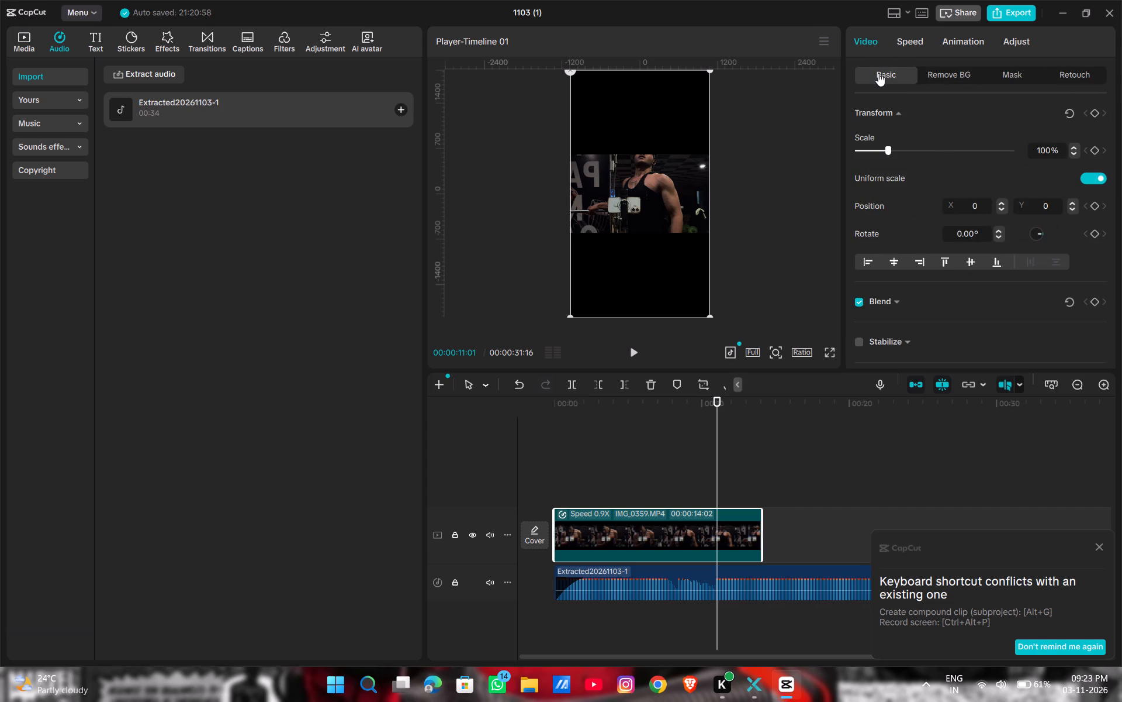
scroll(932, 157, "down", 8)
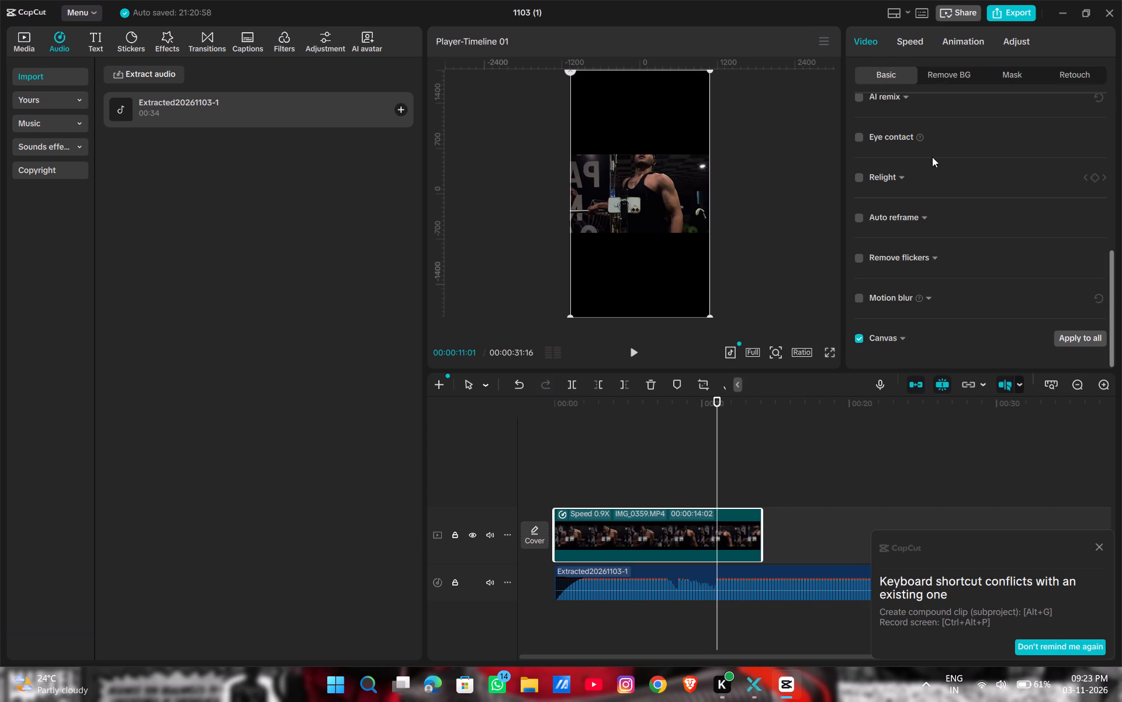
scroll(932, 157, "up", 1)
scroll(932, 157, "down", 1)
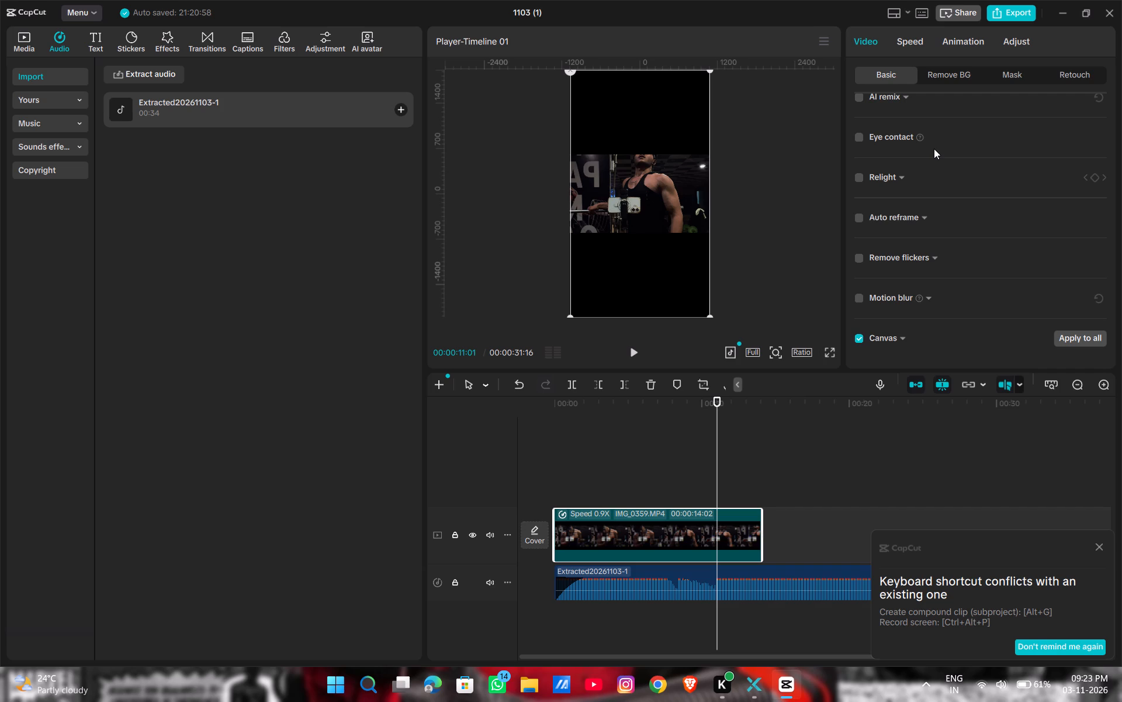
scroll(935, 176, "down", 5)
scroll(935, 176, "up", 6)
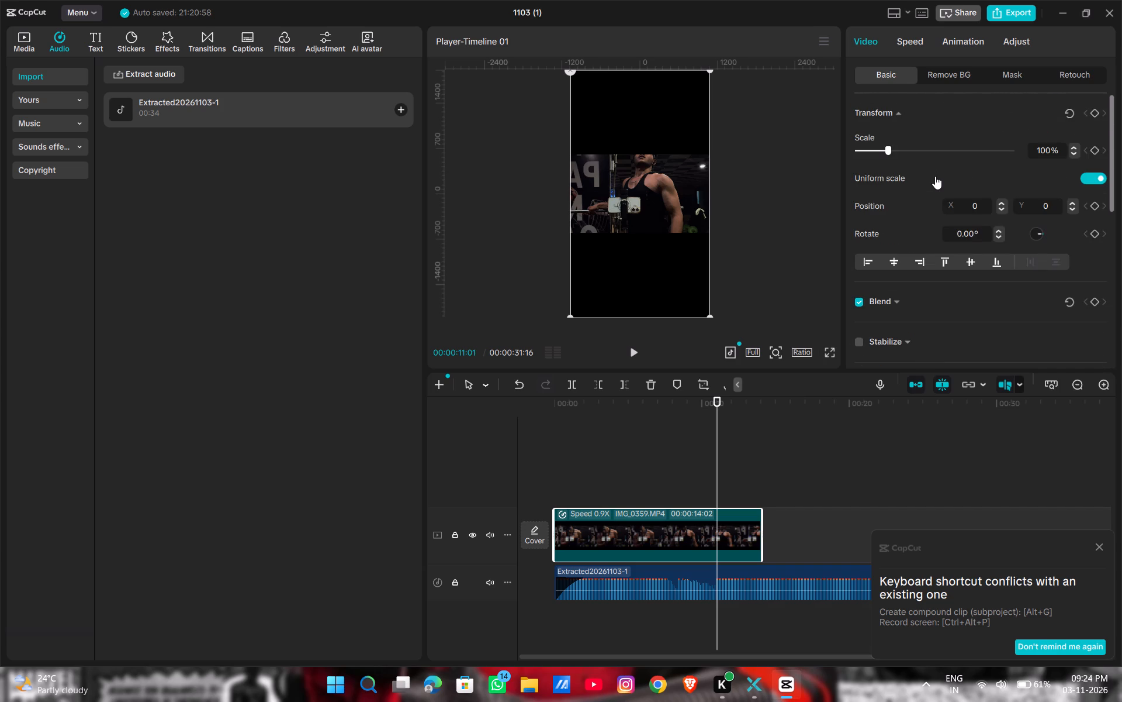
scroll(935, 176, "up", 1)
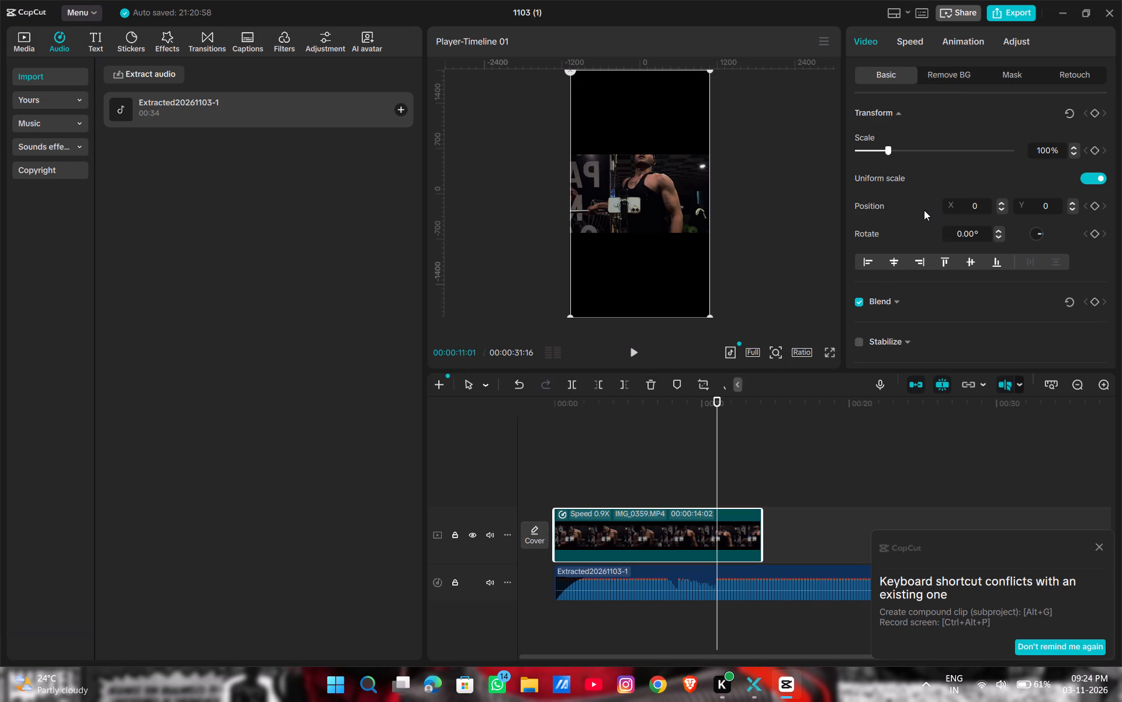
scroll(924, 210, "down", 2)
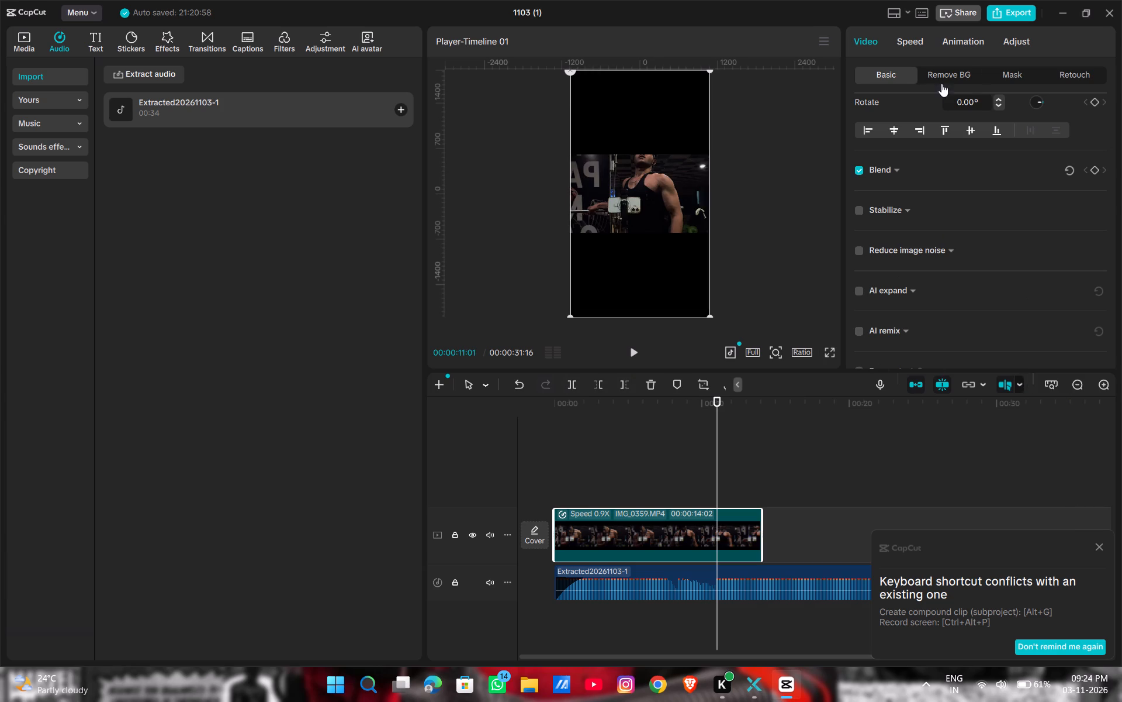
Switch the workspace layout from Media to Default.
left_click(895, 9)
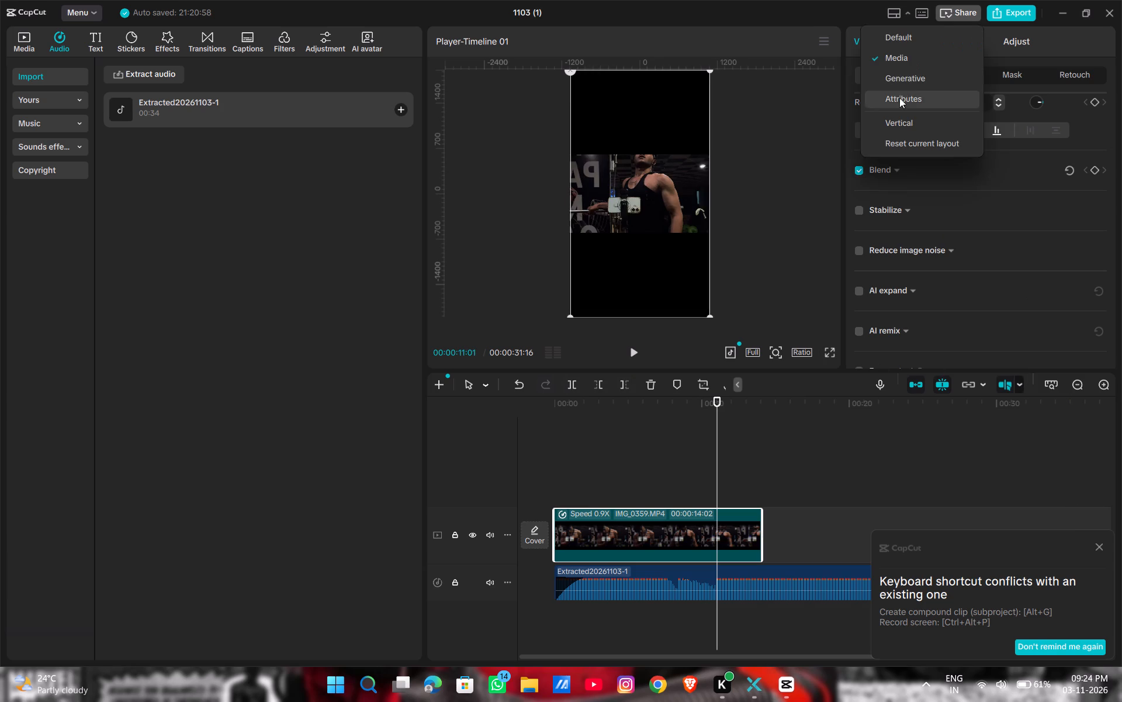
left_click(905, 37)
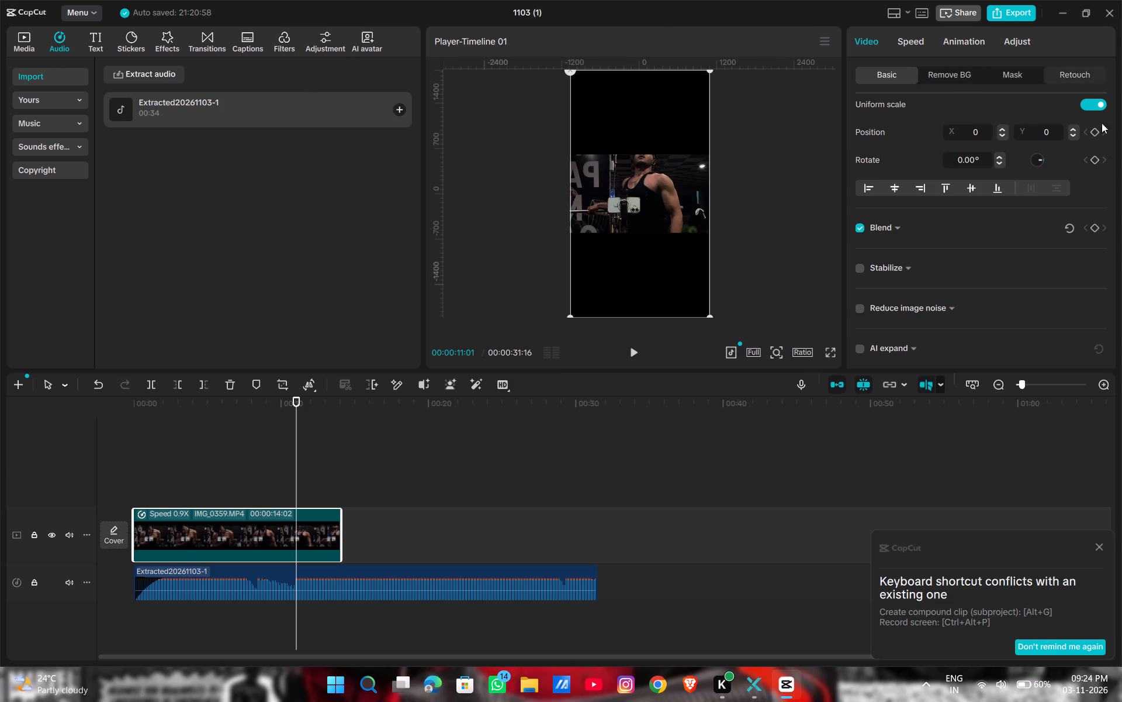
Check the clip's Remove BG and Basic video options once more.
left_click(944, 74)
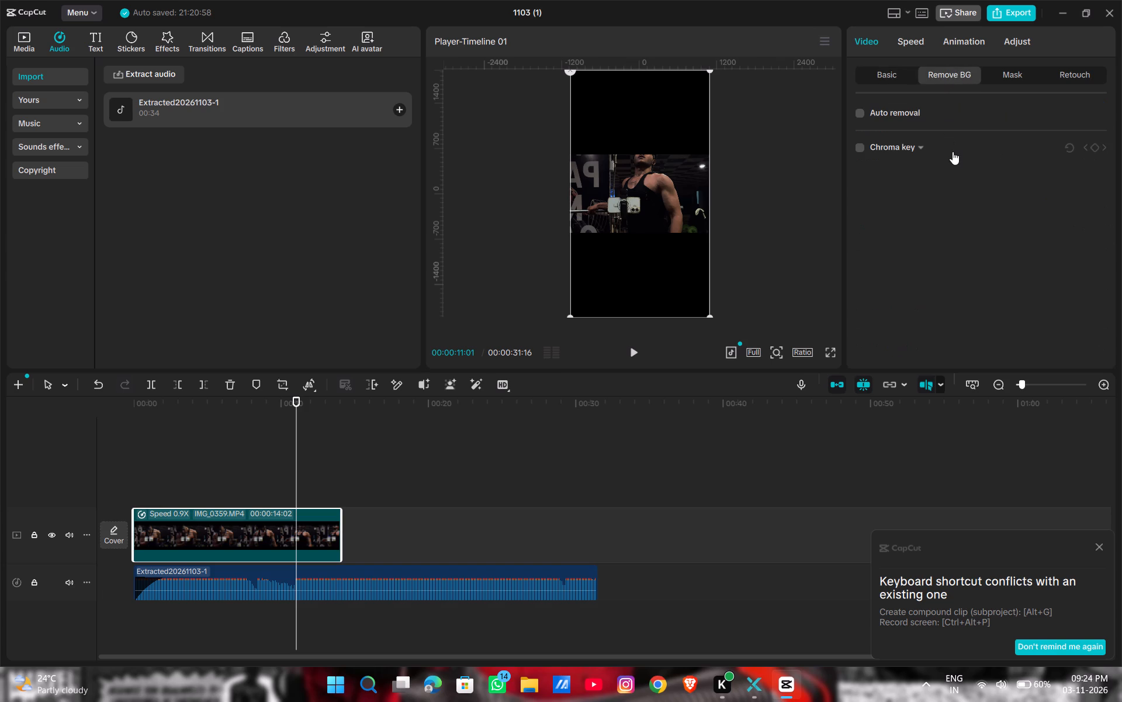
scroll(953, 152, "up", 5)
left_click(895, 67)
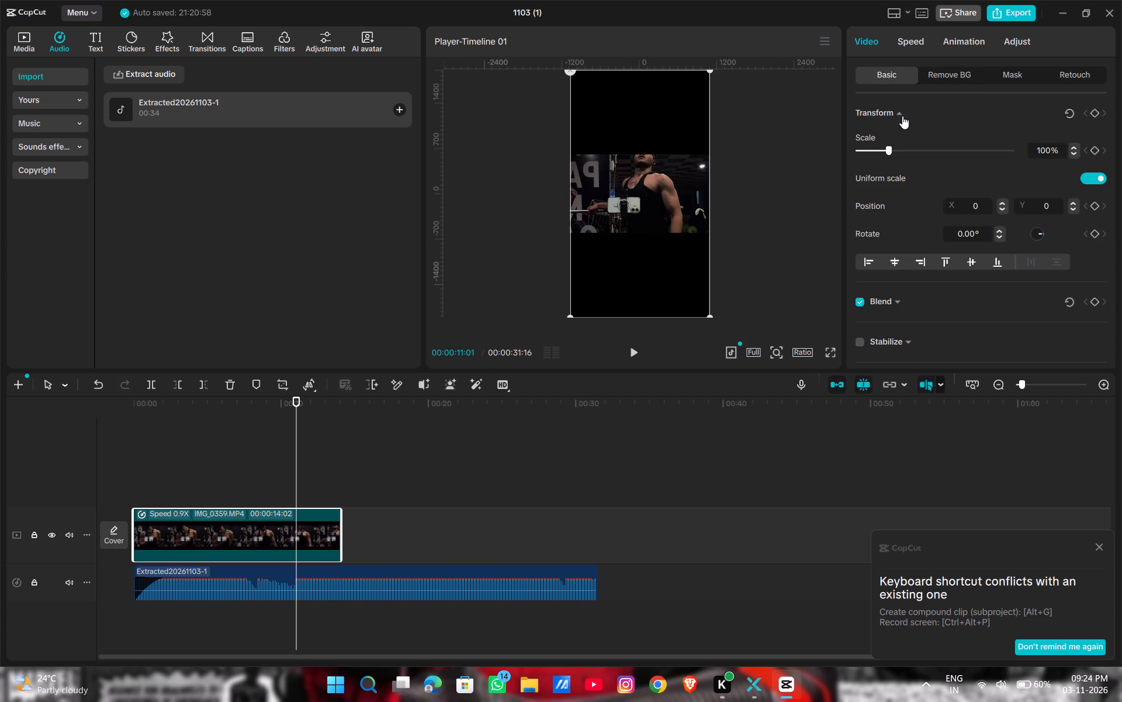
scroll(902, 116, "up", 1)
scroll(902, 116, "down", 2)
scroll(943, 161, "down", 1)
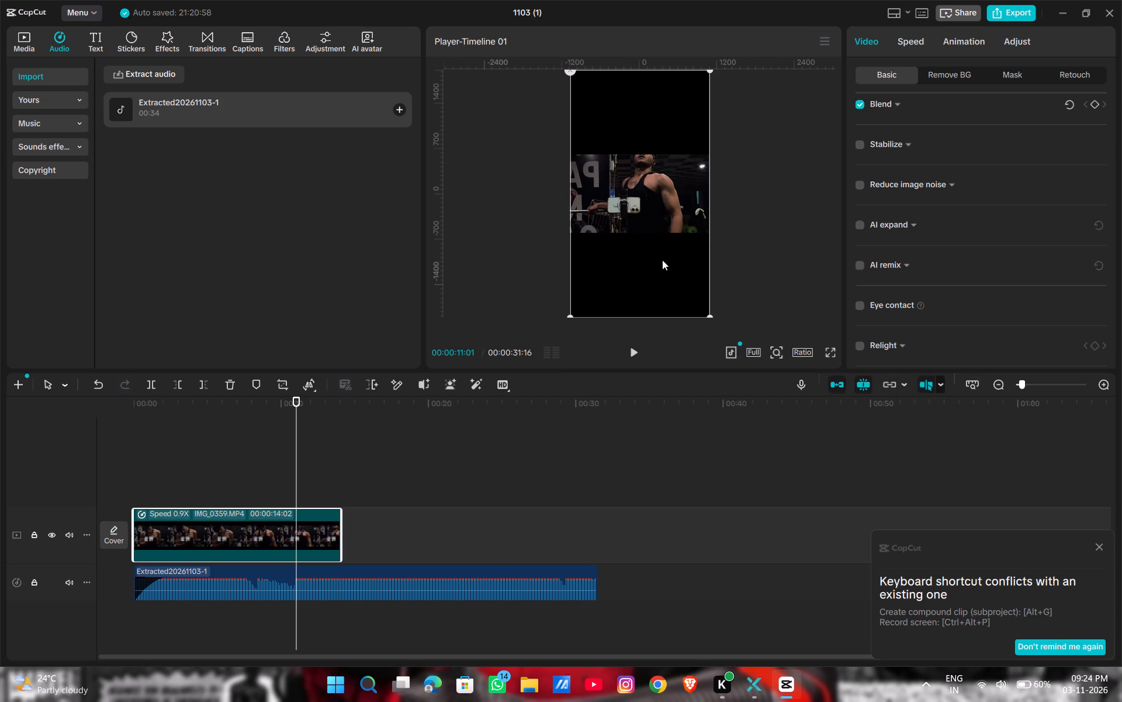
Insert a freeze frame into the IMG_0359.MP4 clip at the playhead position, 00:00:11:01.
right_click(269, 545)
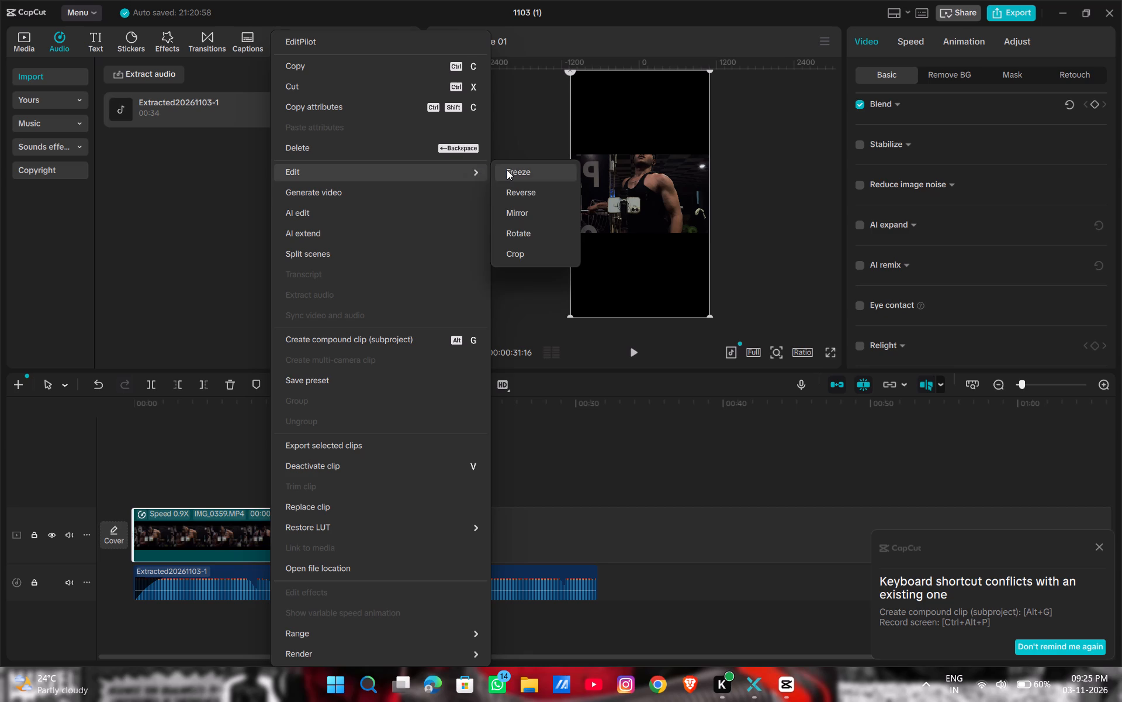
left_click(507, 170)
Play the timeline from about 00:00:08:10 into the freeze frame to check its timing with the music.
left_click(345, 464)
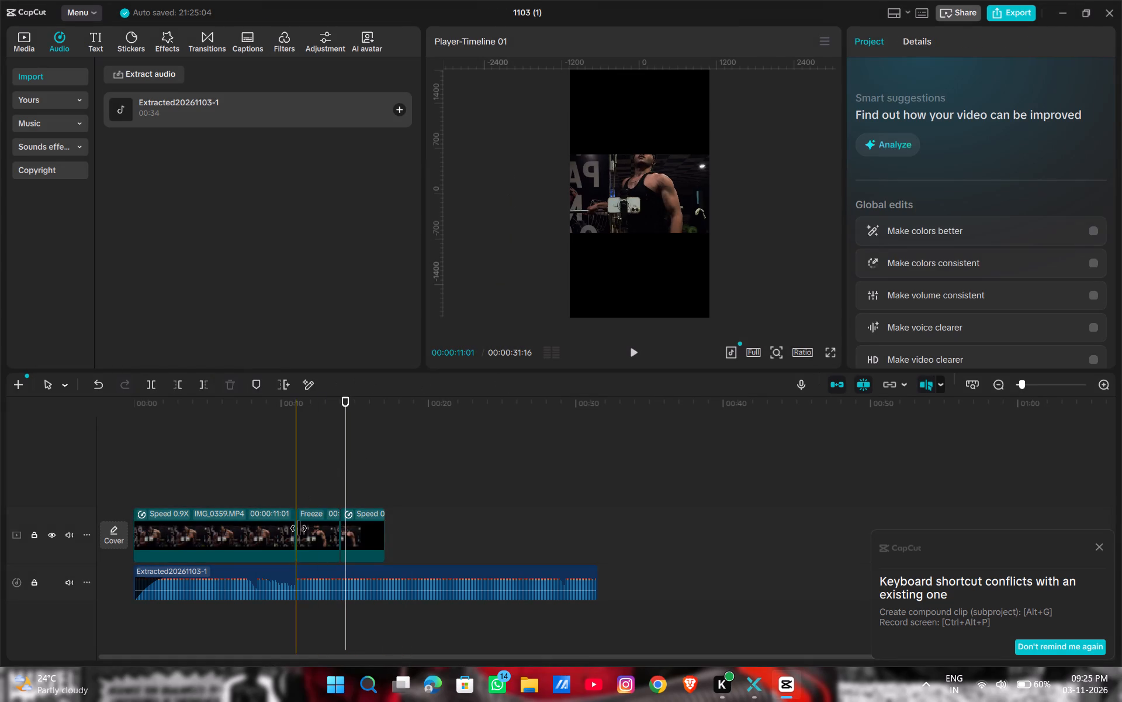
left_click(257, 472)
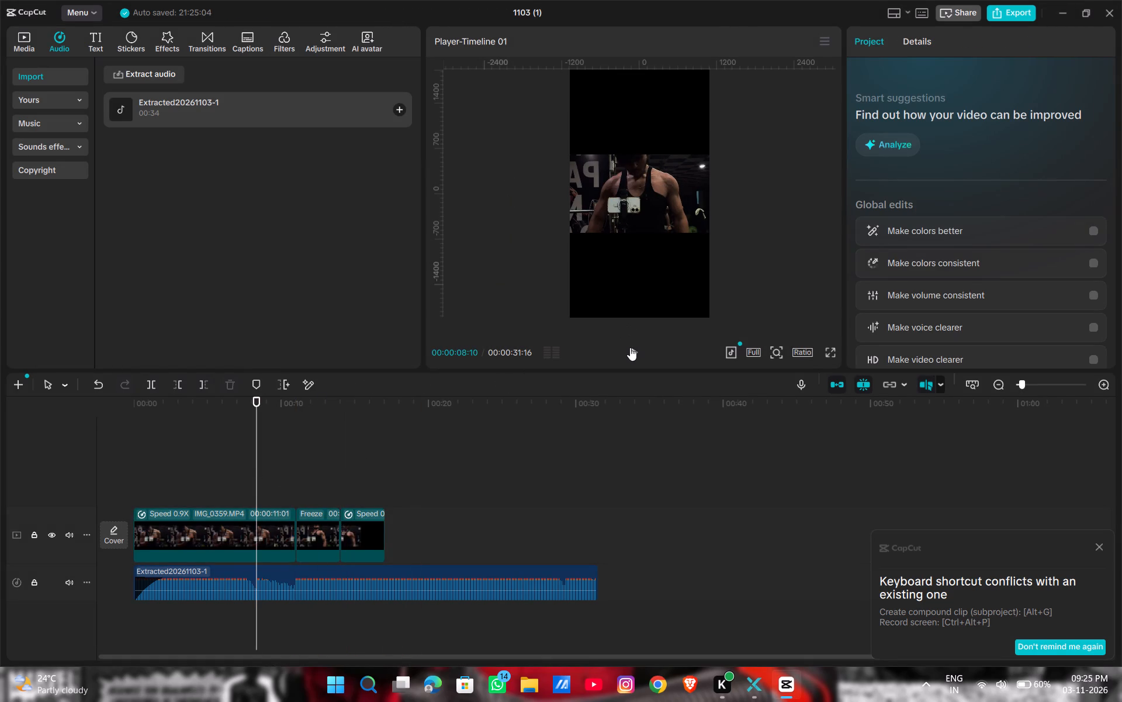
left_click(630, 347)
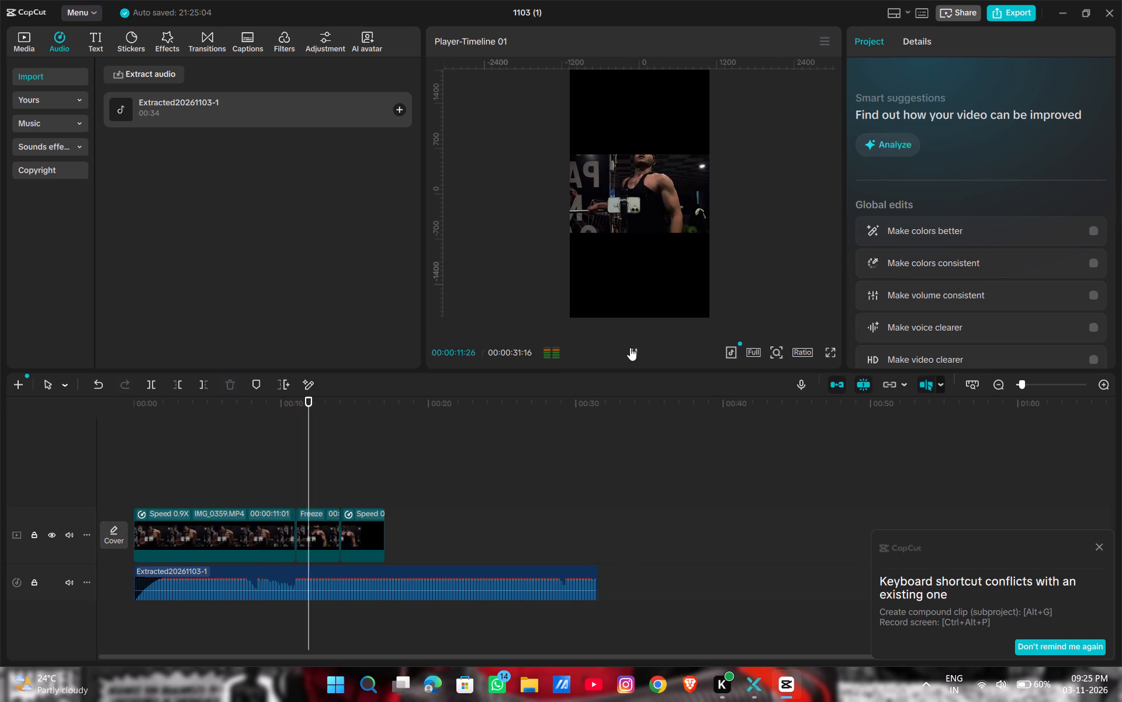
left_click(630, 347)
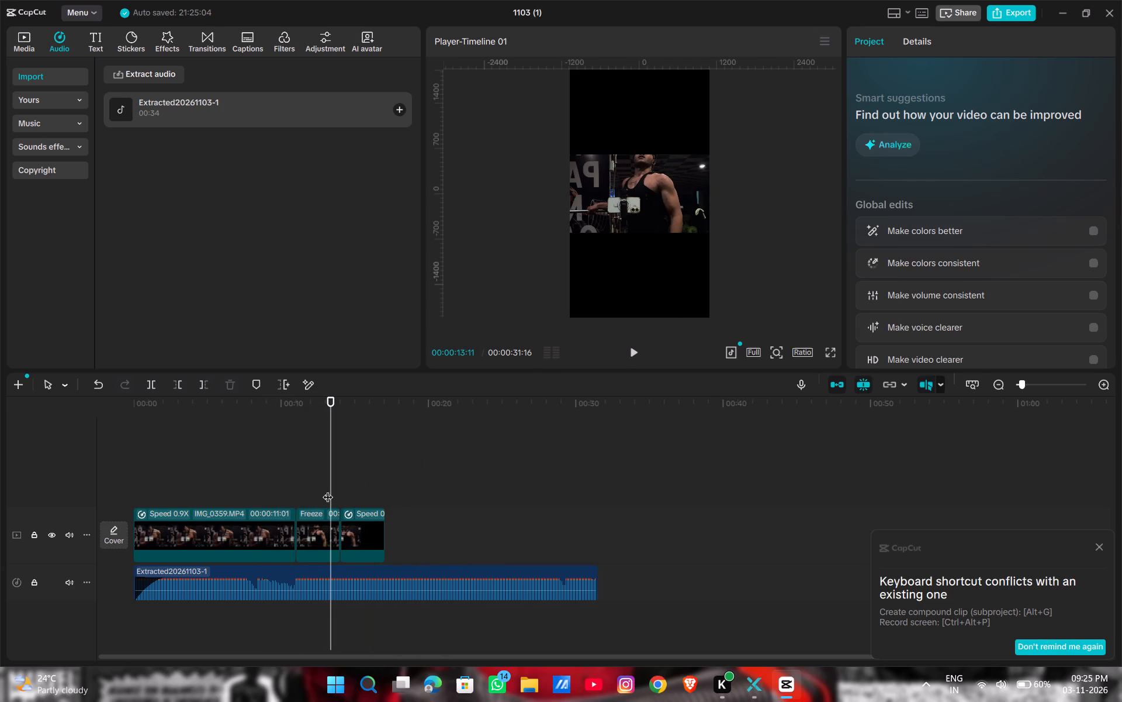
Add the Black Flash 2 effect from the Party video effects directly above the freeze frame, aligned with its start.
left_click(316, 543)
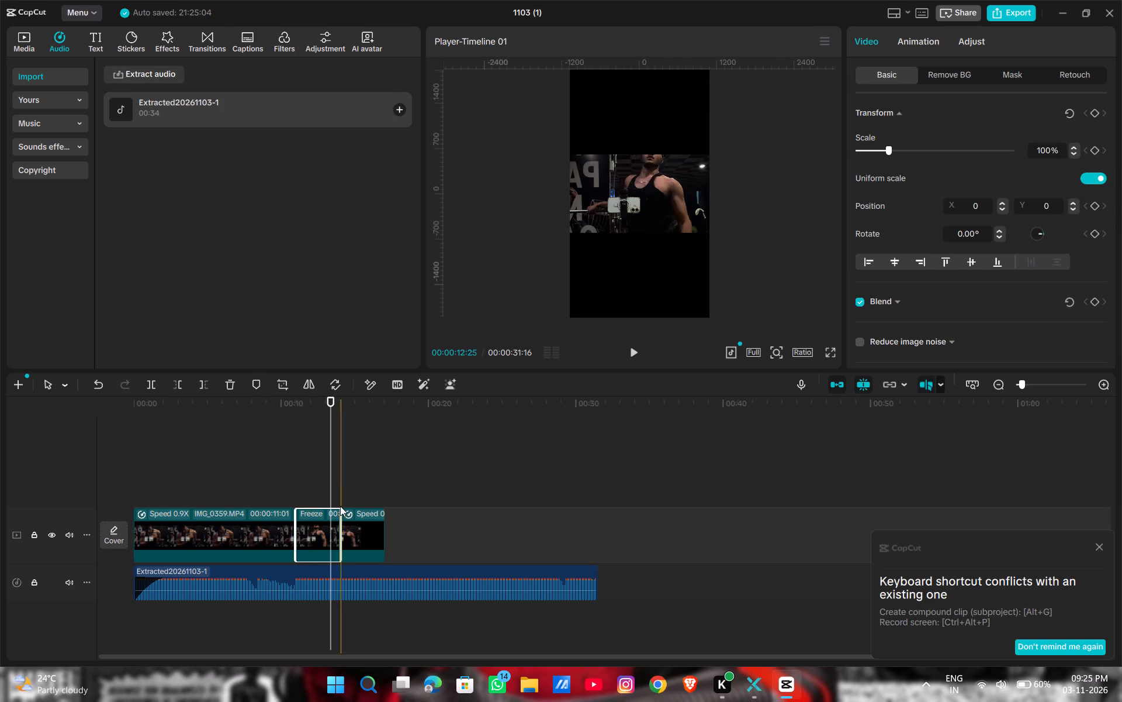
left_click(164, 38)
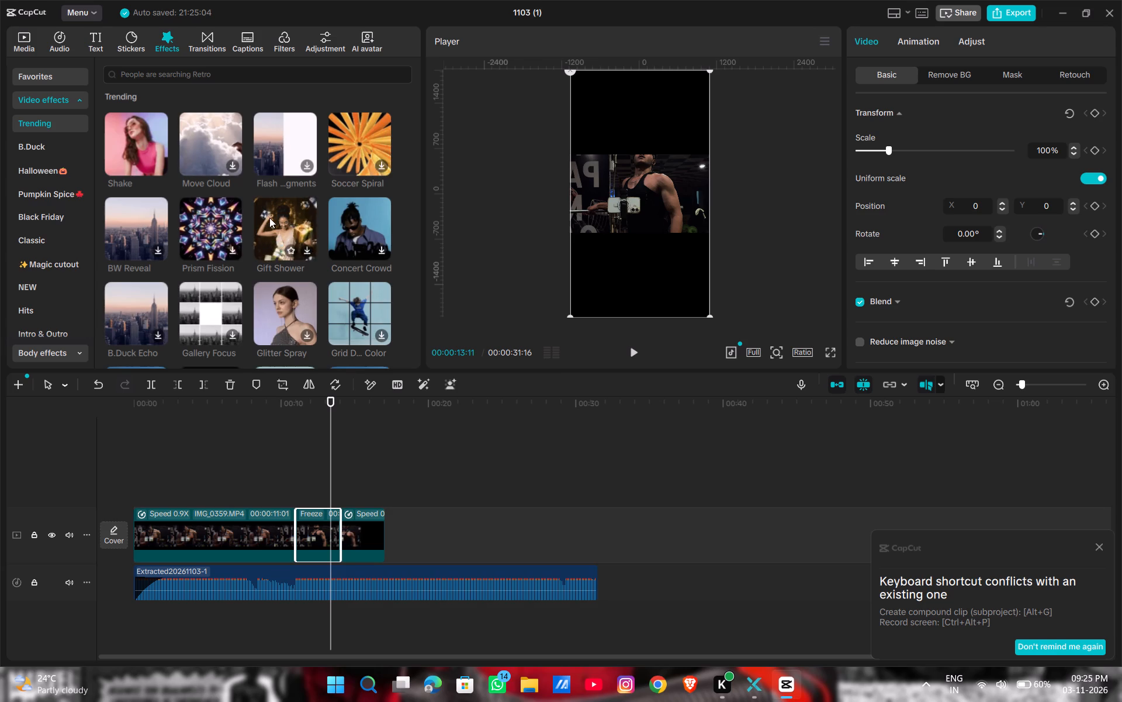
left_click(255, 465)
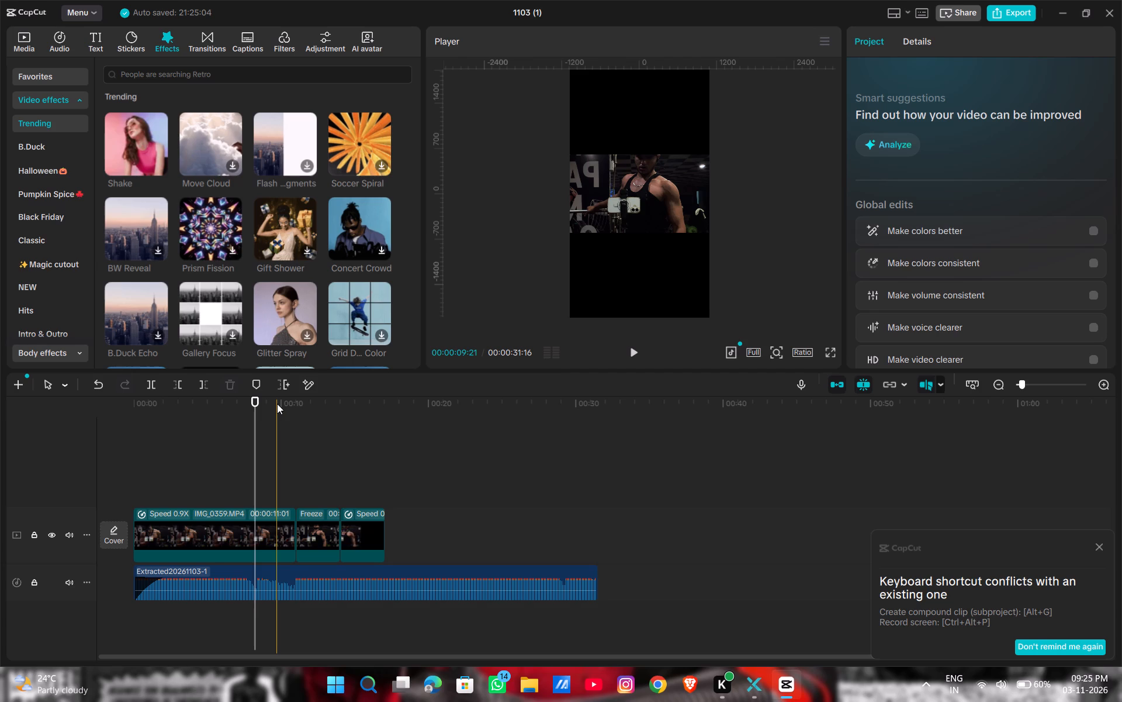
scroll(246, 228, "down", 5)
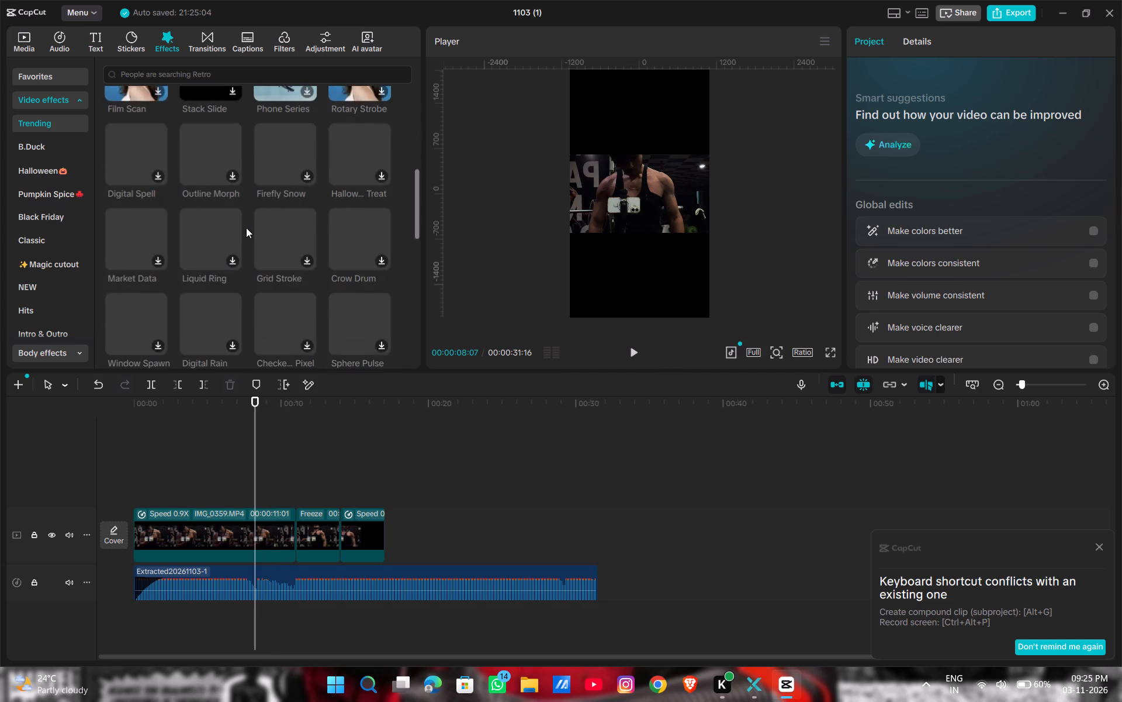
scroll(246, 228, "up", 6)
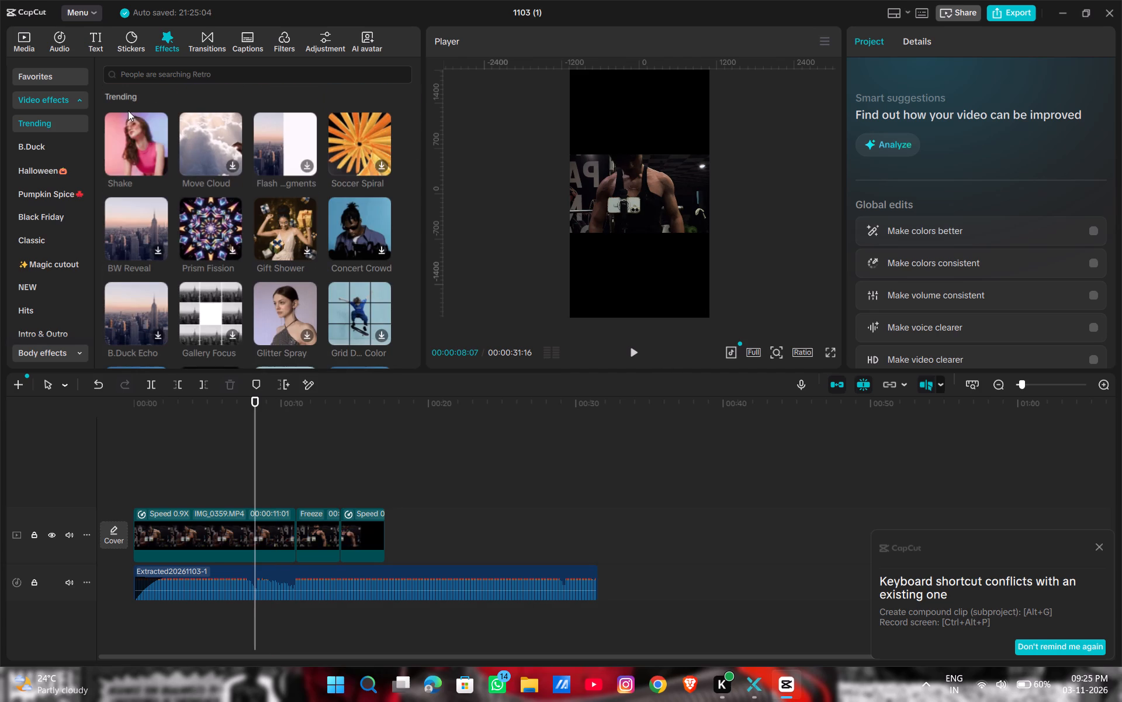
left_click(39, 147)
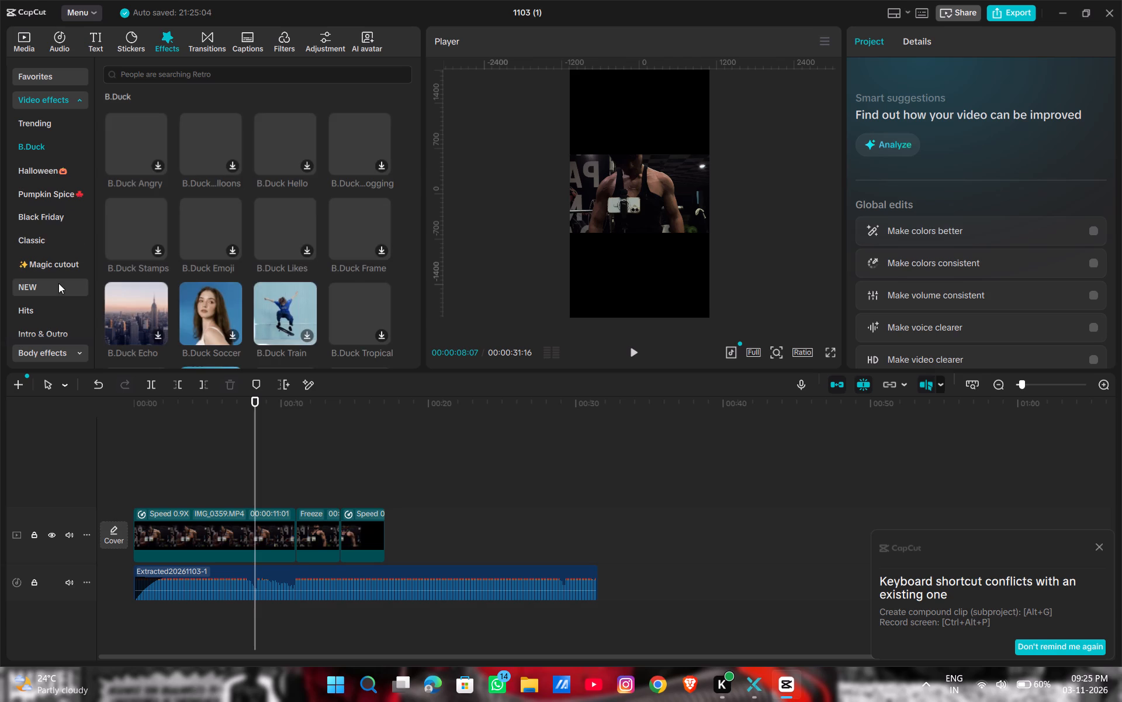
scroll(58, 252, "down", 1)
left_click(47, 310)
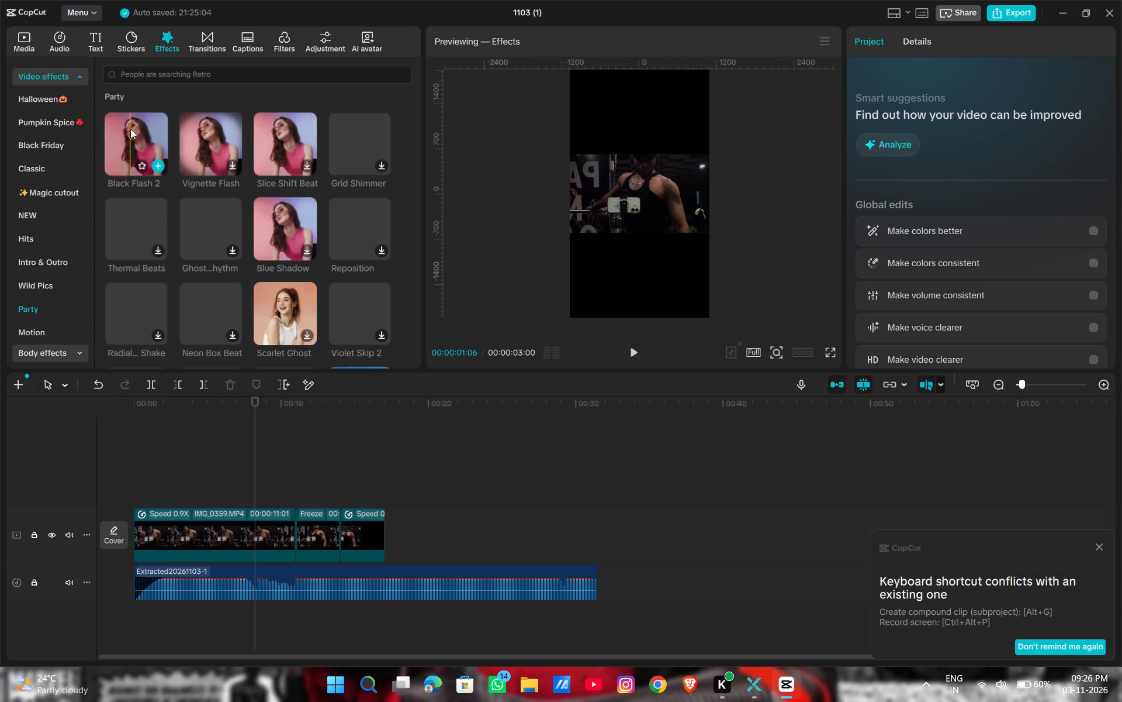
left_click_drag(130, 129, 335, 490)
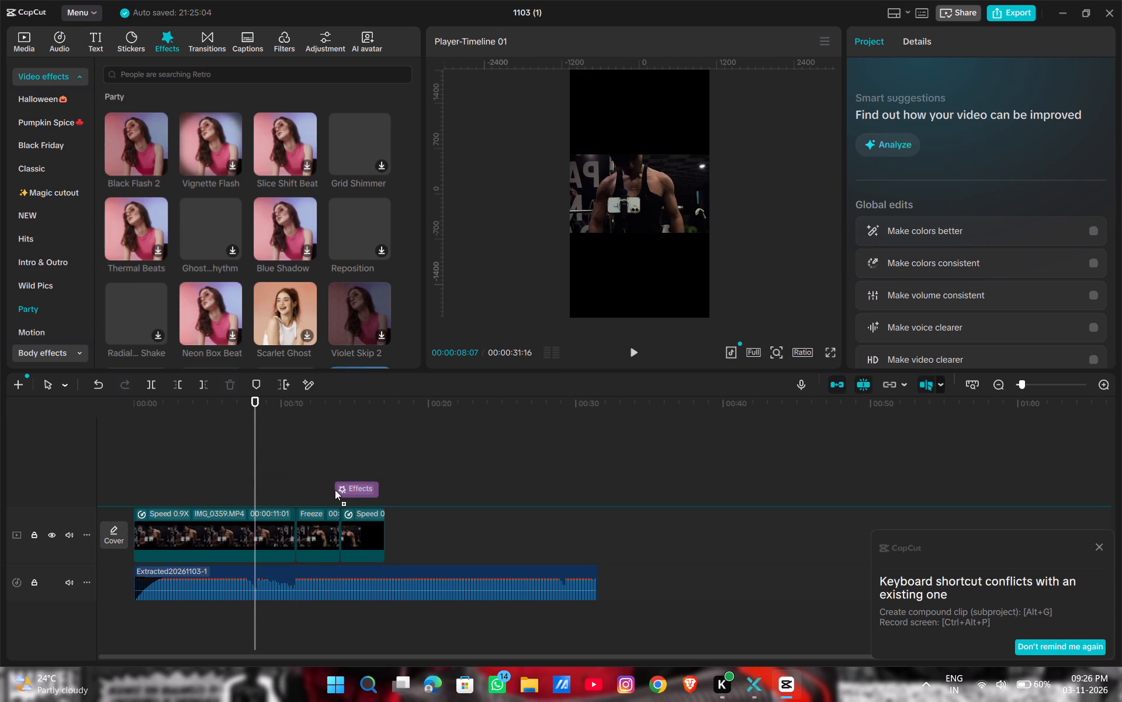
left_click_drag(335, 490, 295, 487)
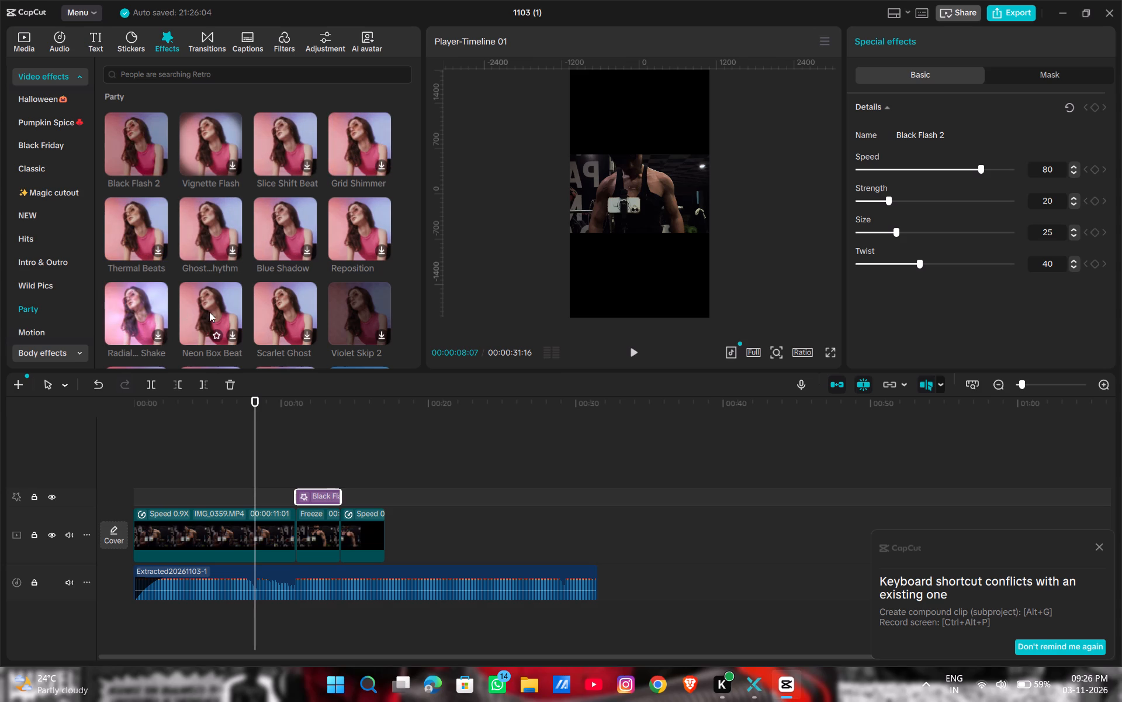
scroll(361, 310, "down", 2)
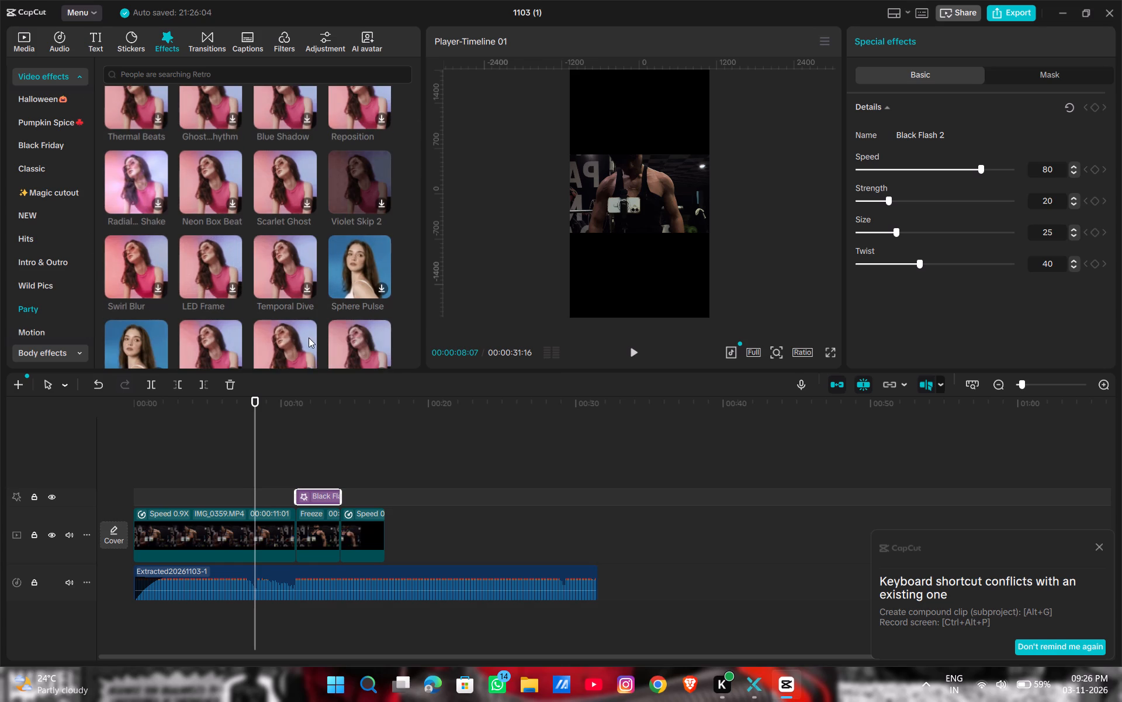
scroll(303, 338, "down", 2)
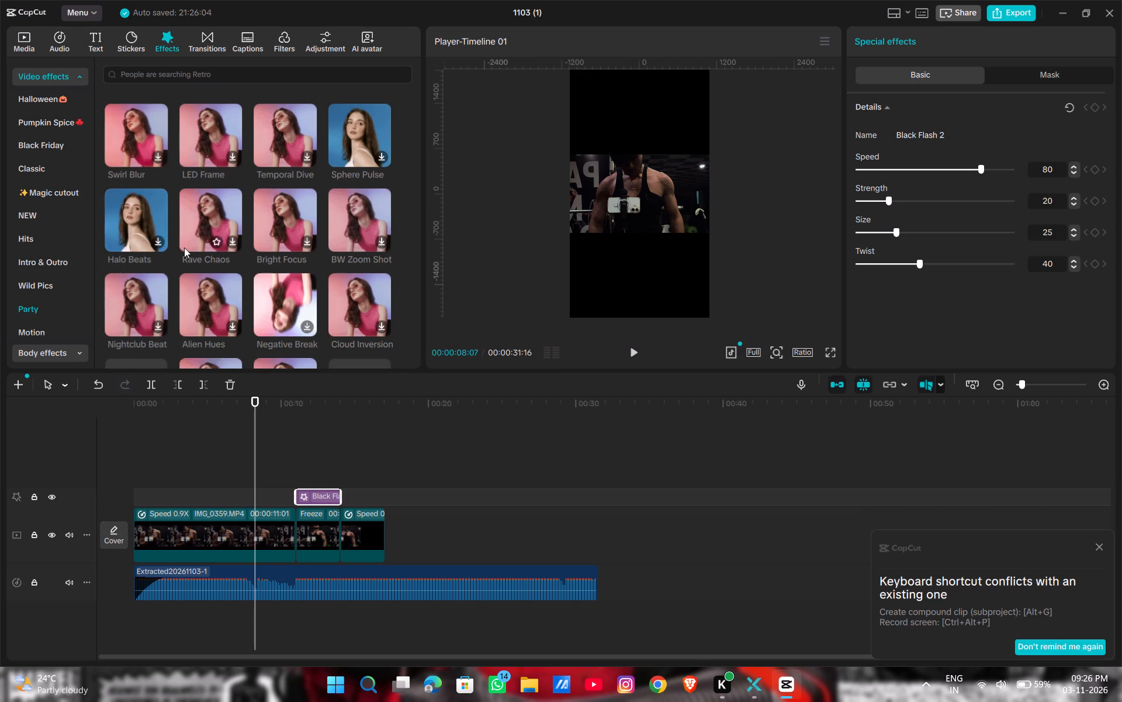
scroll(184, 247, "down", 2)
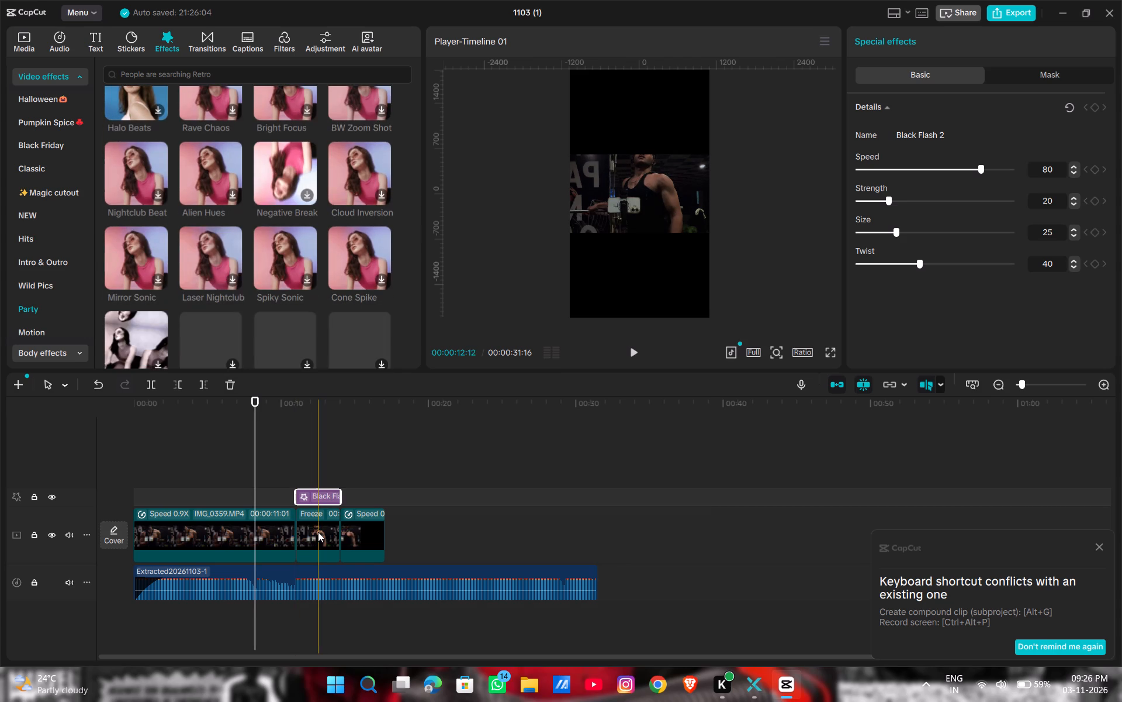
Apply the Fade In animation to the first IMG_0359.MP4 segment with a duration of 1.1 s.
left_click(318, 532)
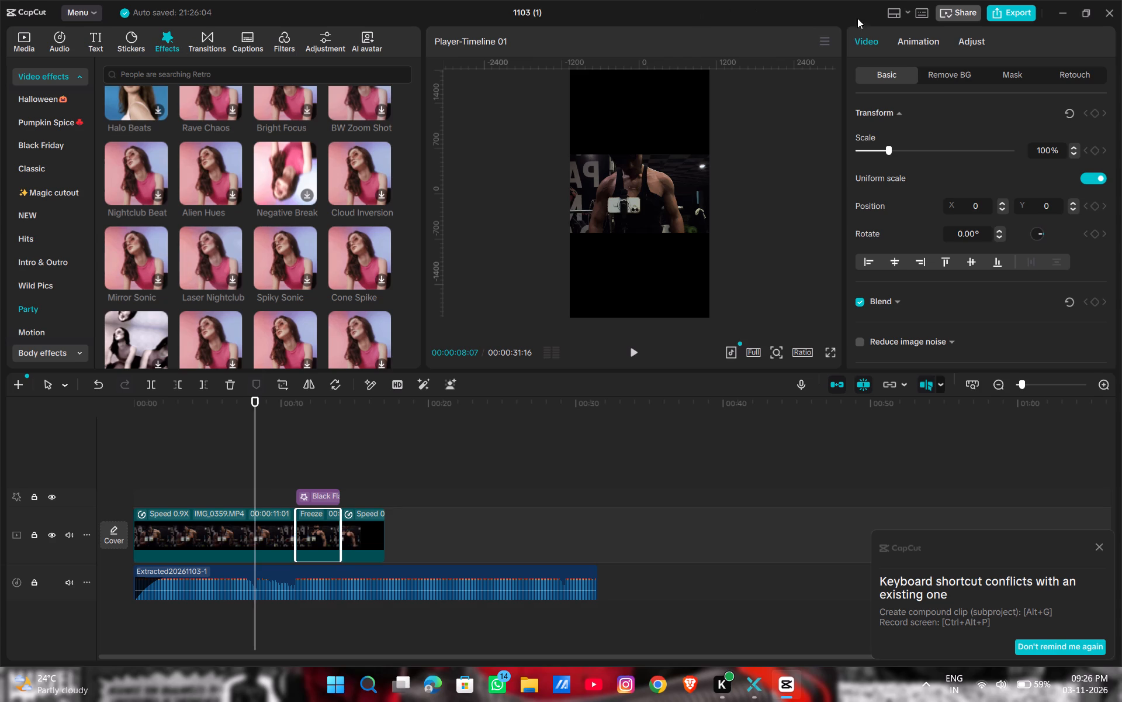
left_click(924, 33)
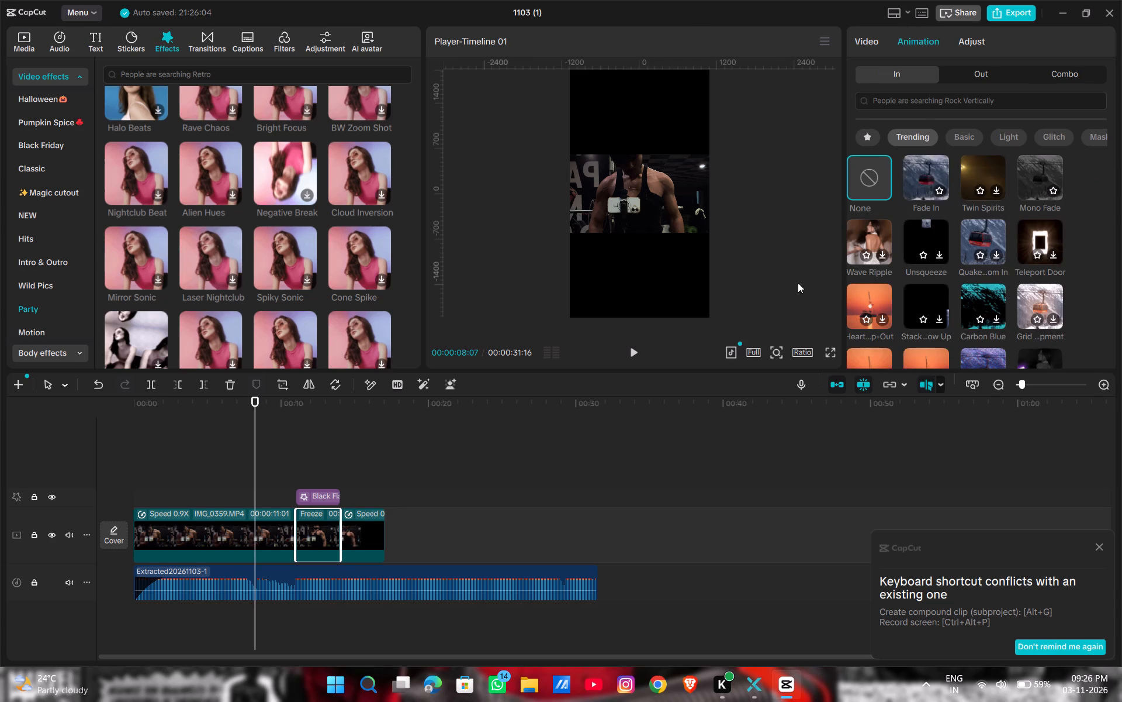
left_click(188, 550)
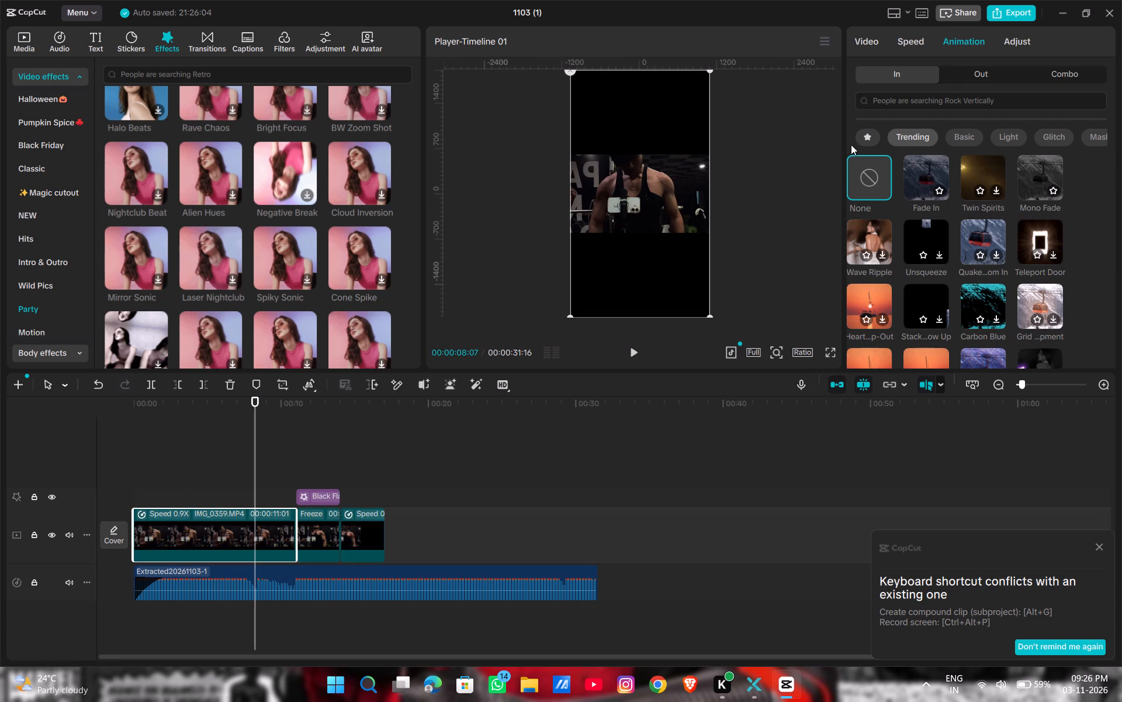
left_click(928, 170)
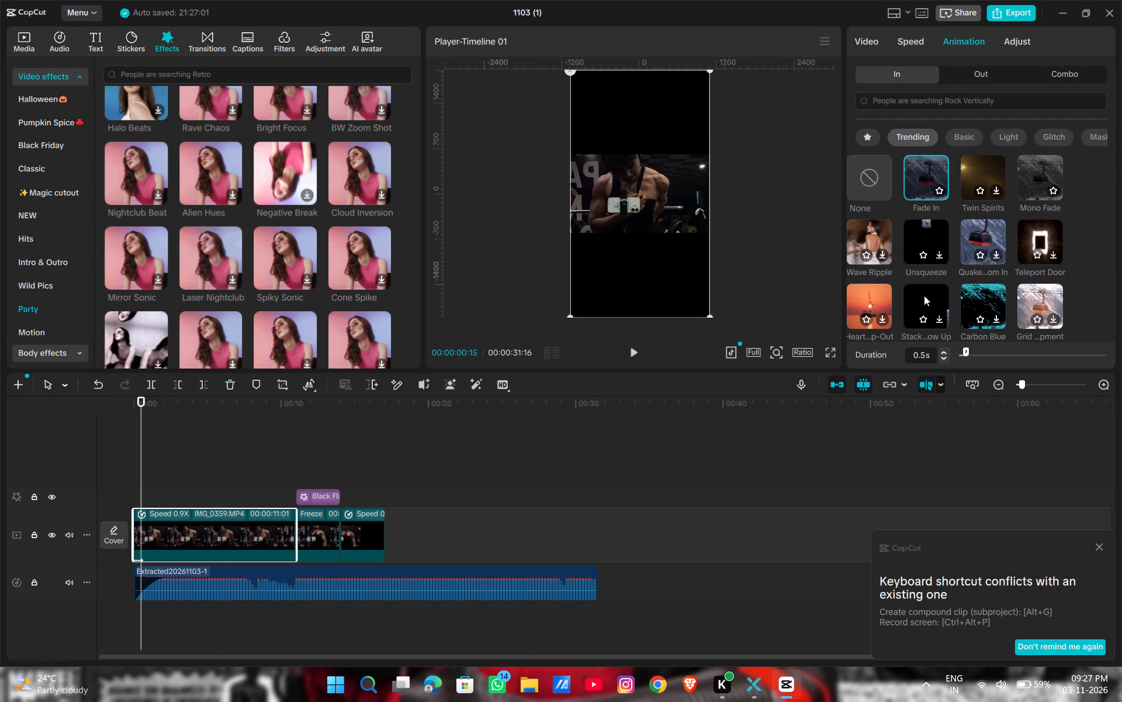
left_click_drag(969, 347, 972, 349)
left_click_drag(972, 349, 981, 349)
left_click_drag(963, 350, 971, 362)
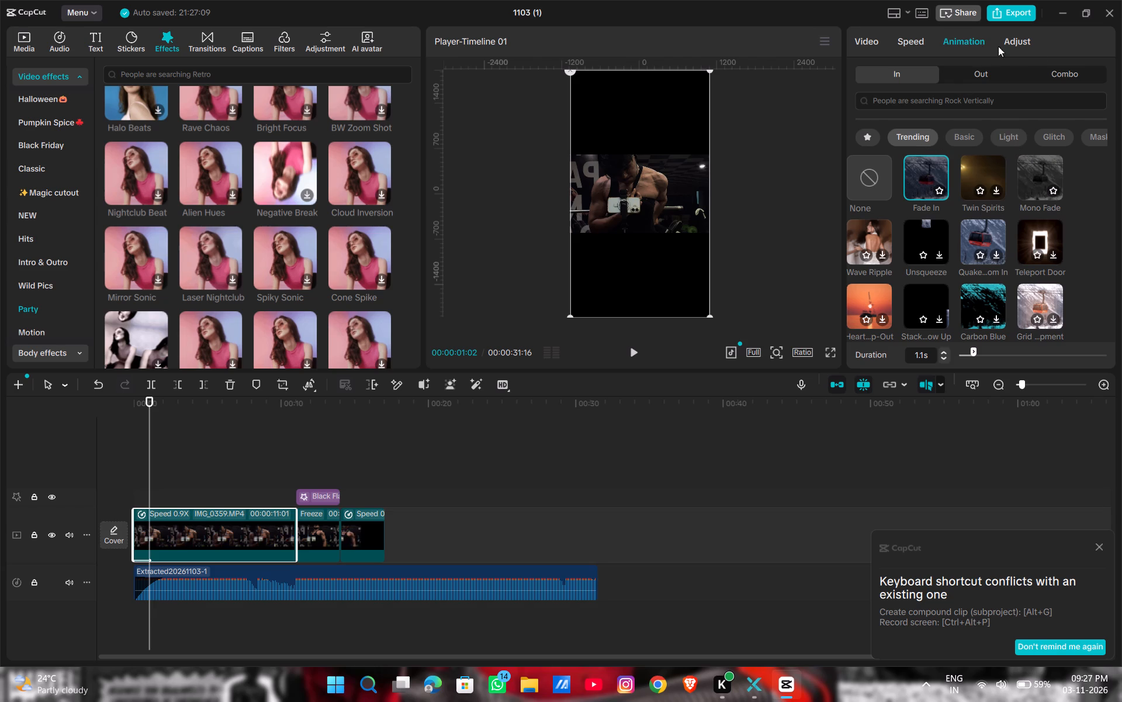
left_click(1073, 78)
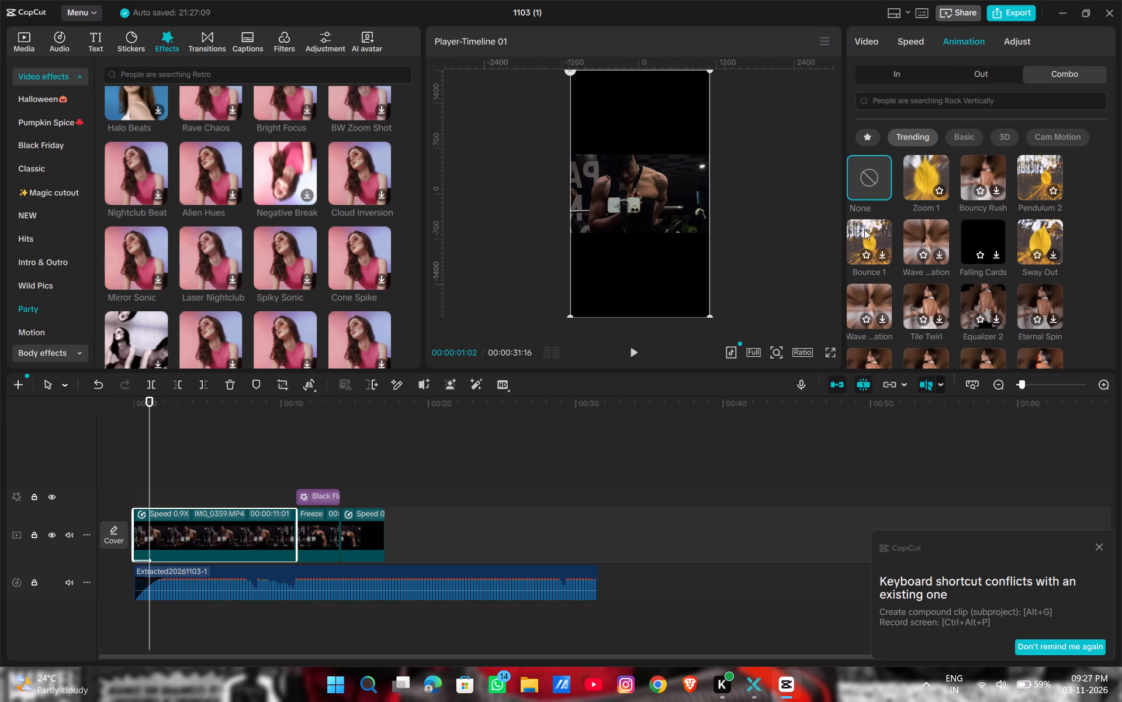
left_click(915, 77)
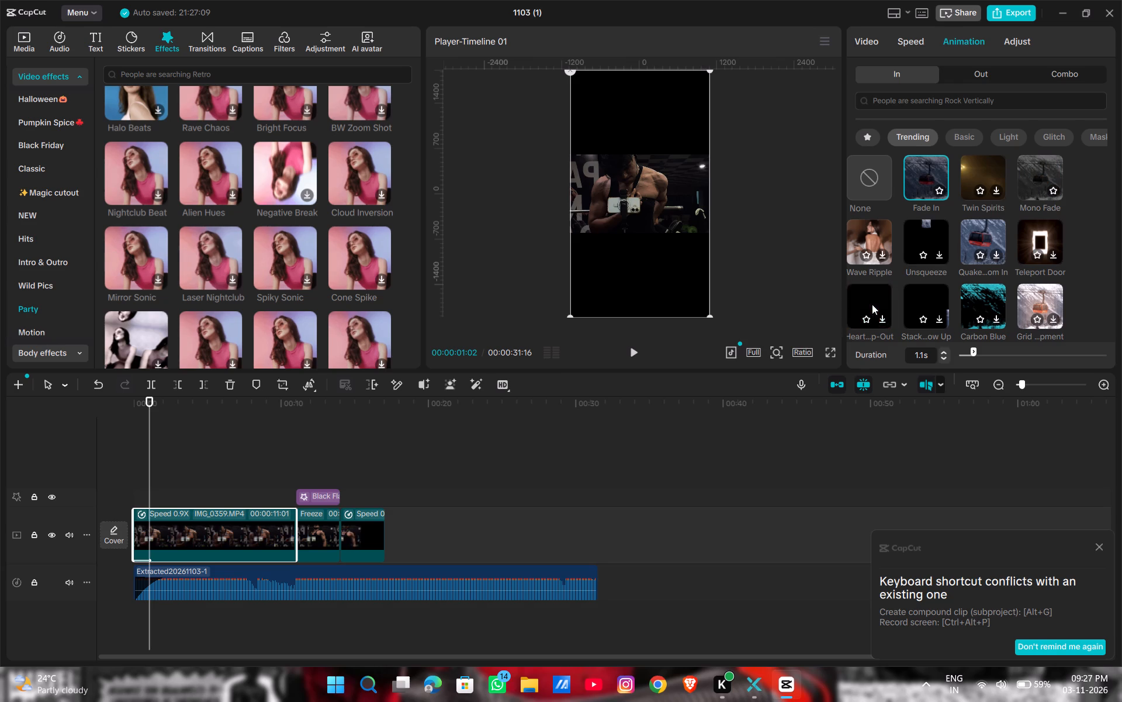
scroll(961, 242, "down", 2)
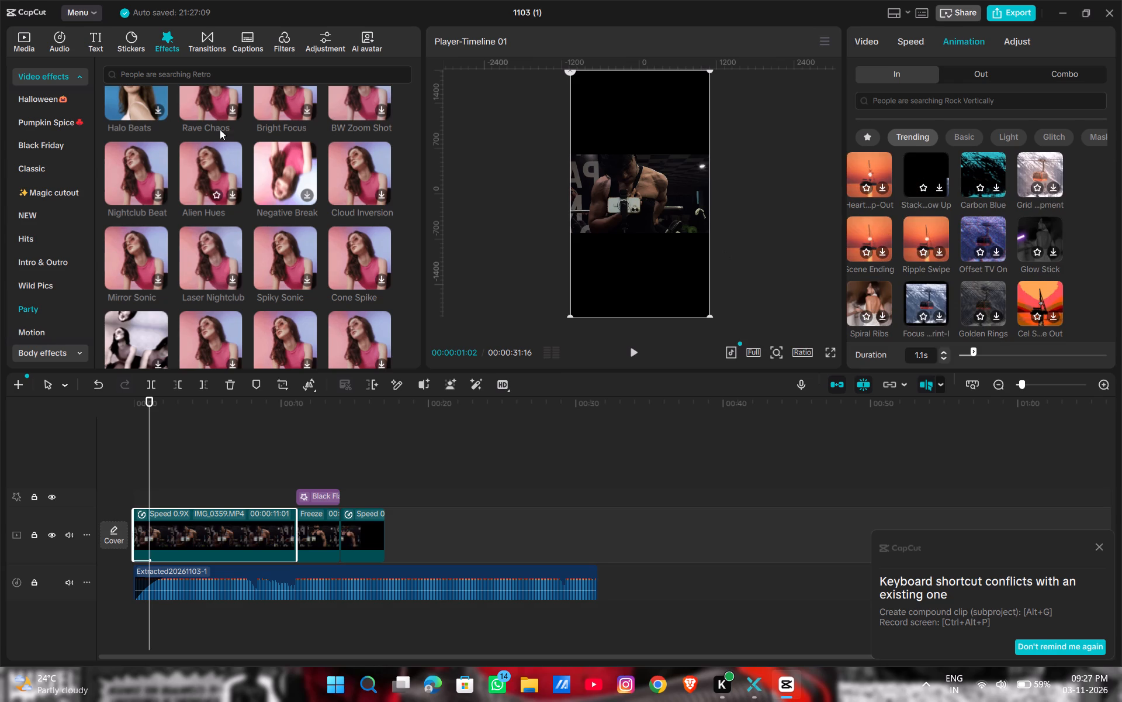
Browse the Party, Wild Pics and Motion video effects for another effect to use in the edit.
scroll(238, 129, "up", 5)
scroll(352, 205, "down", 3)
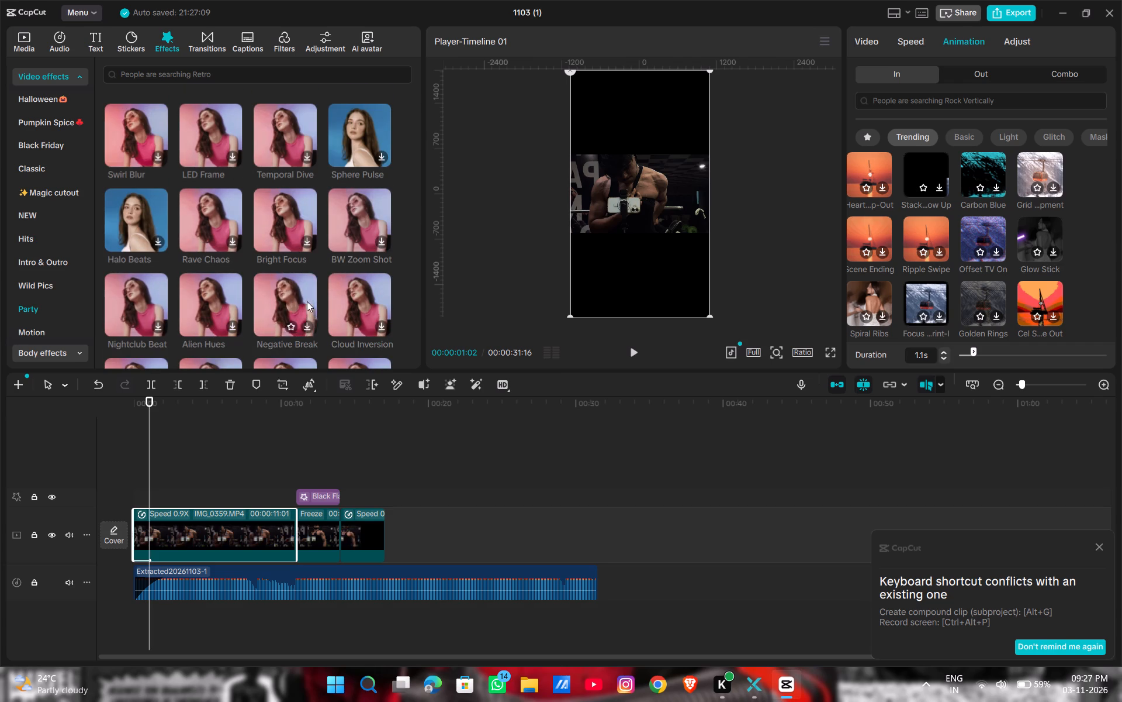
scroll(342, 300, "down", 3)
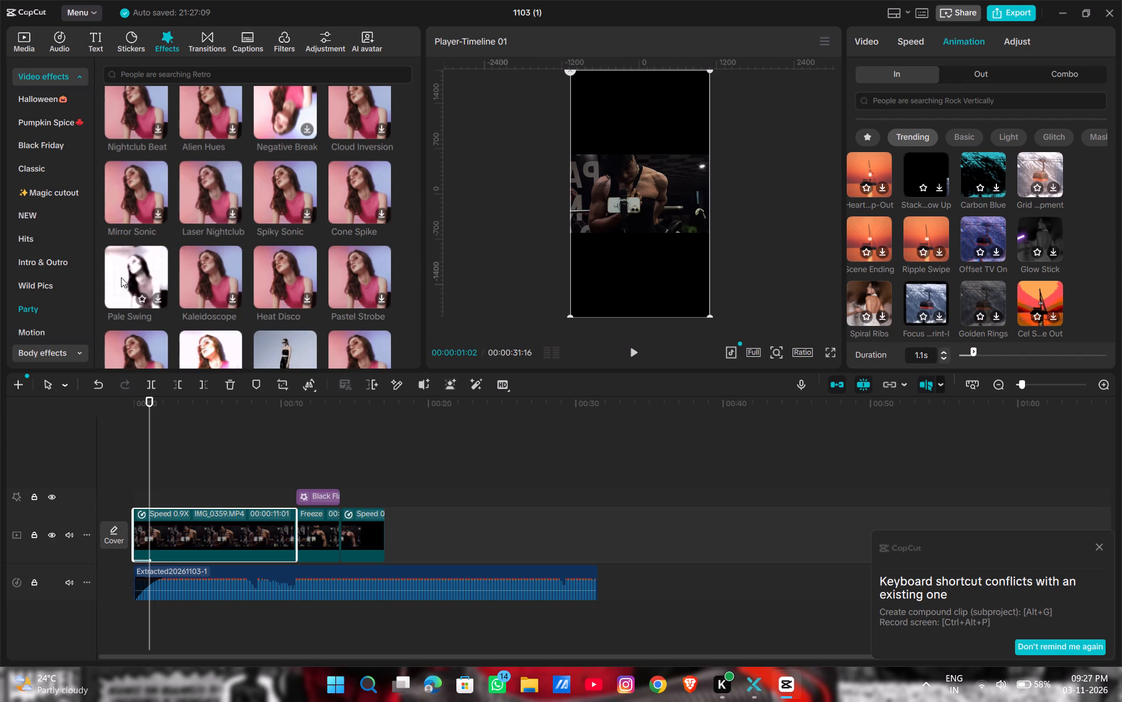
scroll(110, 277, "down", 3)
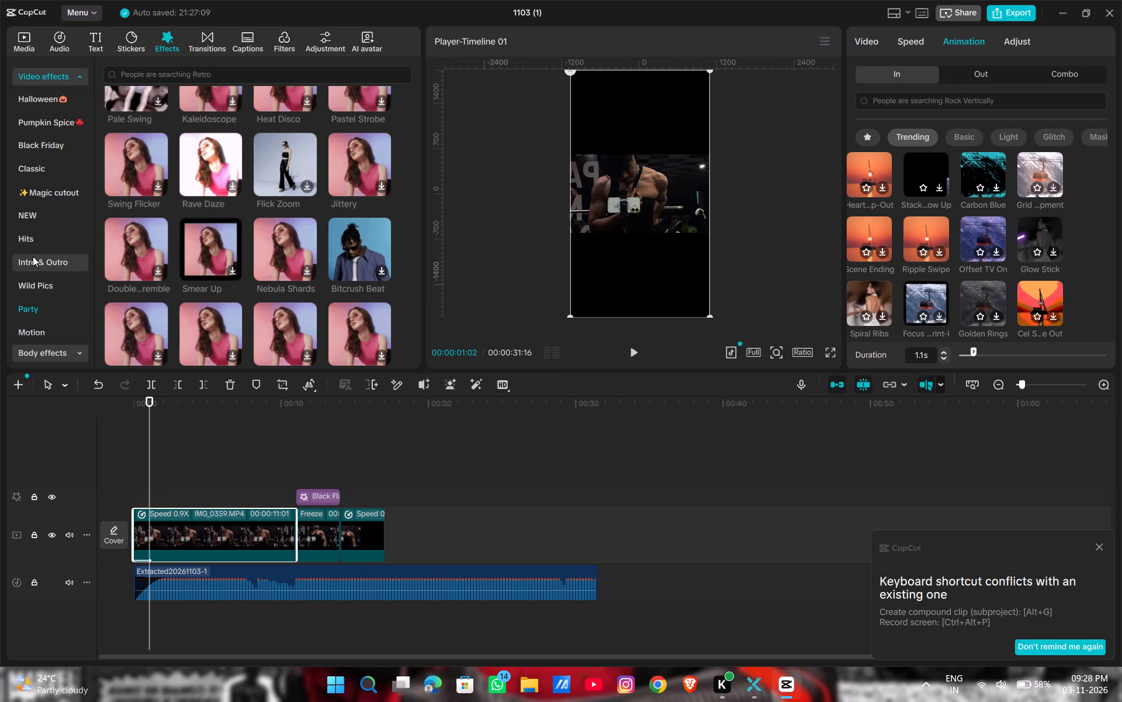
left_click(25, 281)
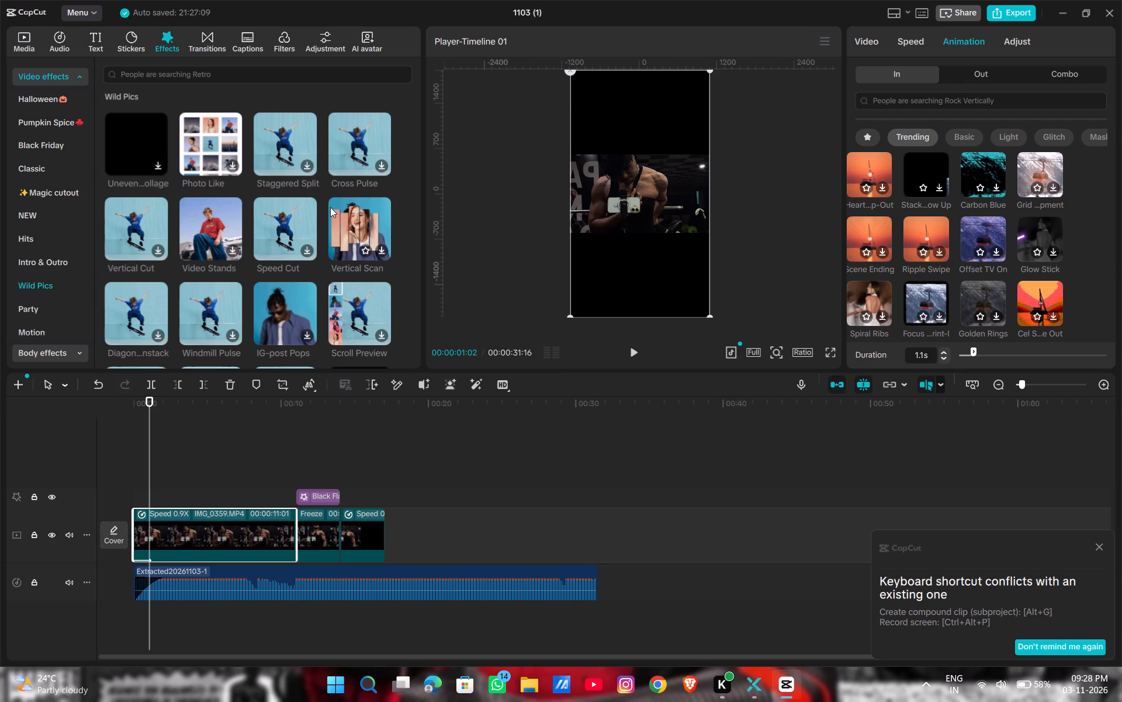
left_click(43, 339)
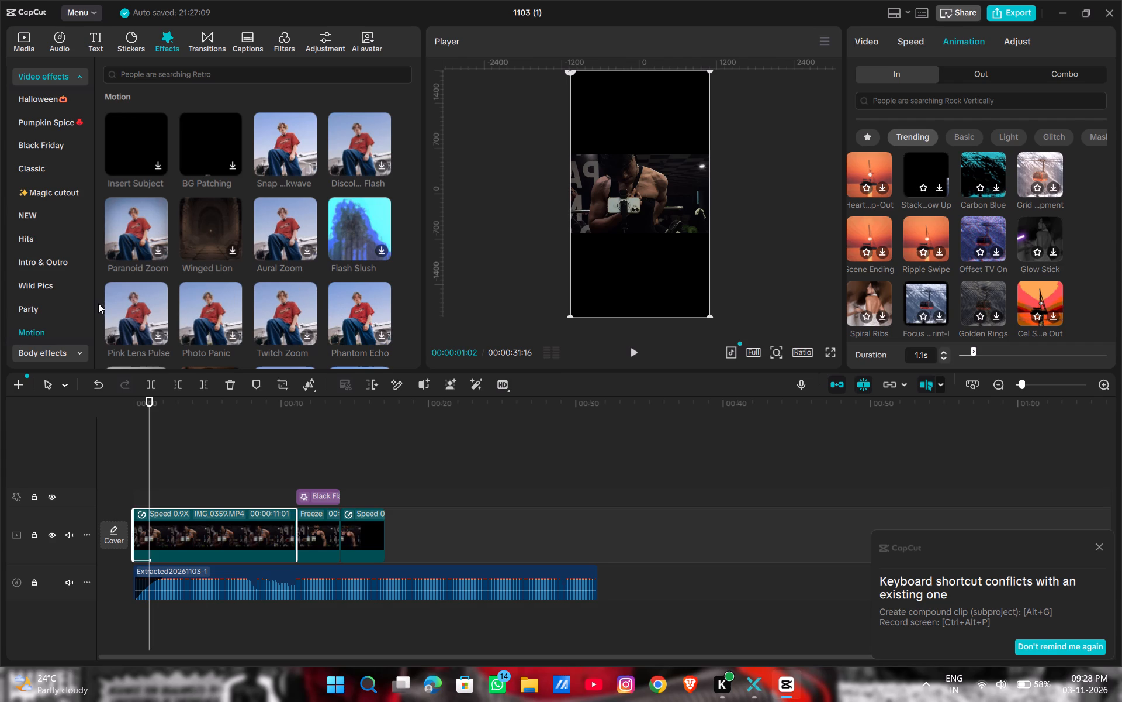
scroll(192, 270, "down", 1)
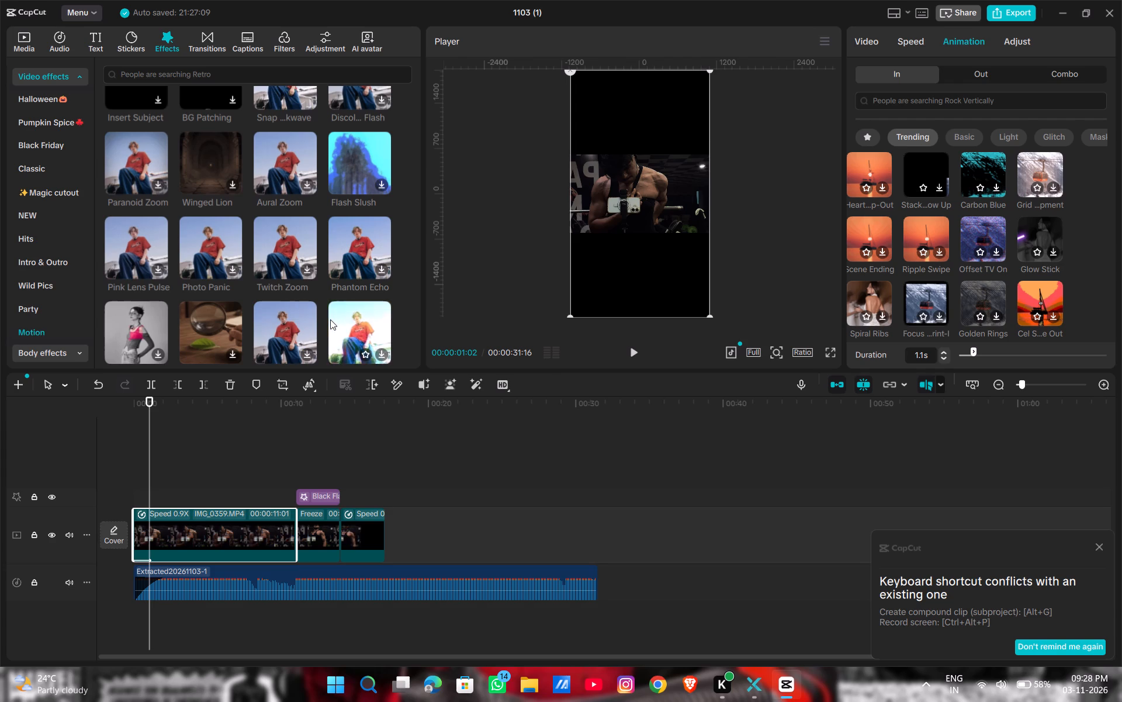
scroll(151, 315, "down", 4)
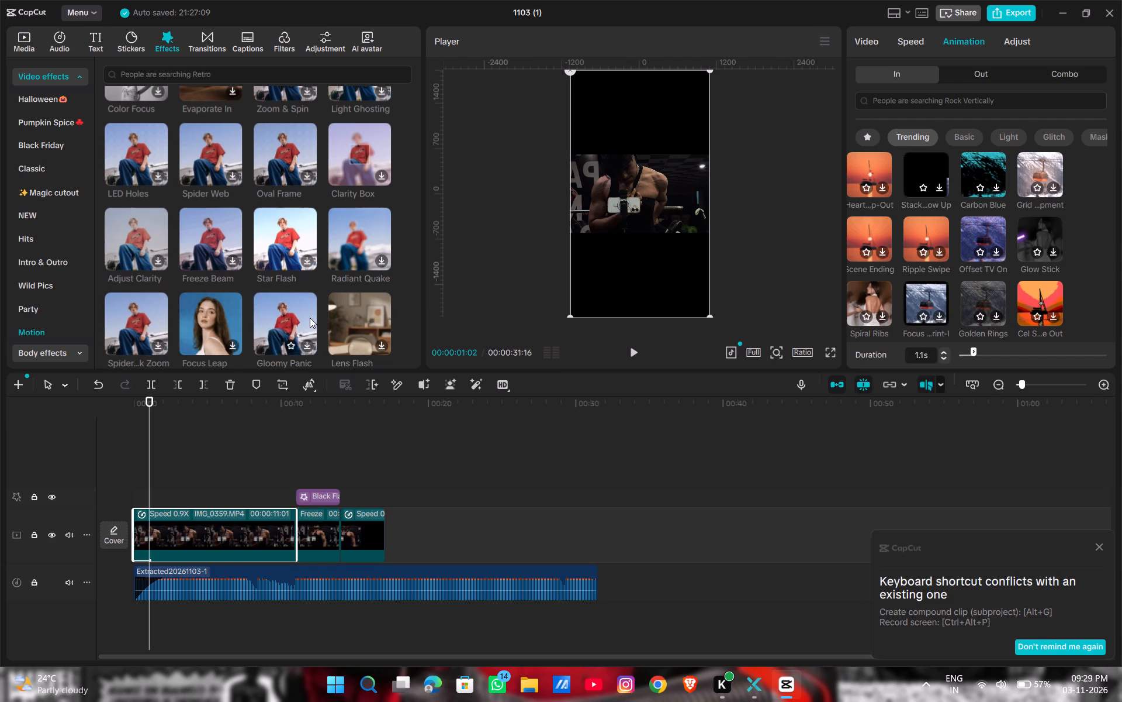
scroll(310, 318, "down", 2)
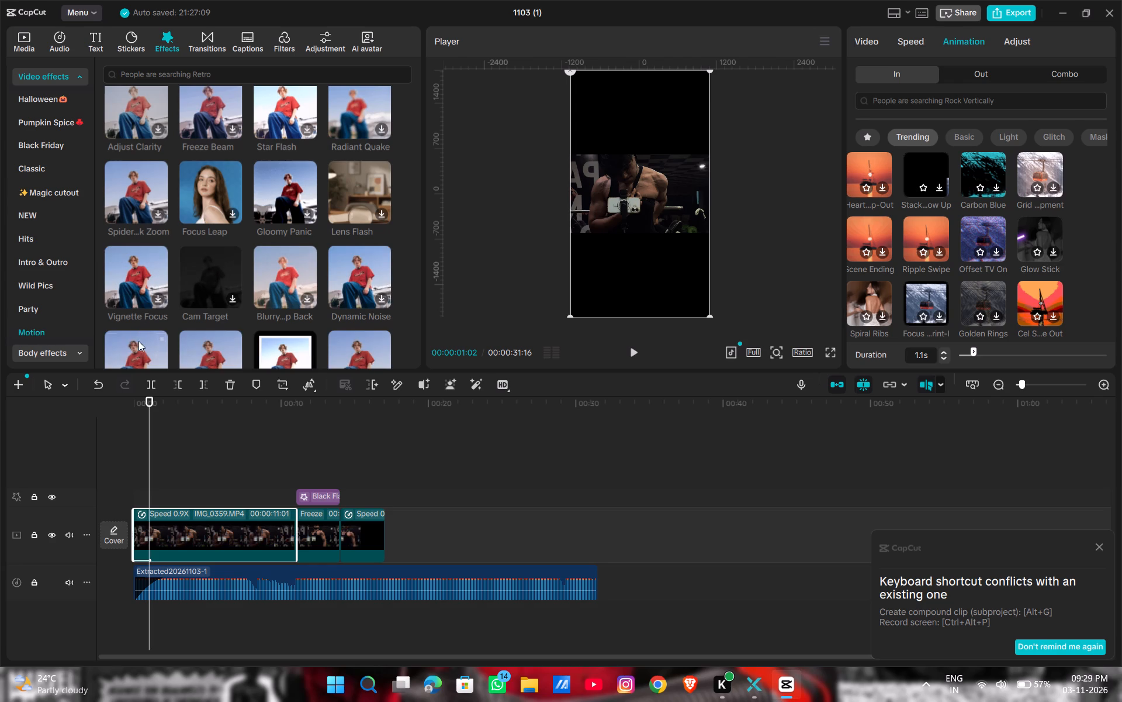
scroll(155, 261, "down", 2)
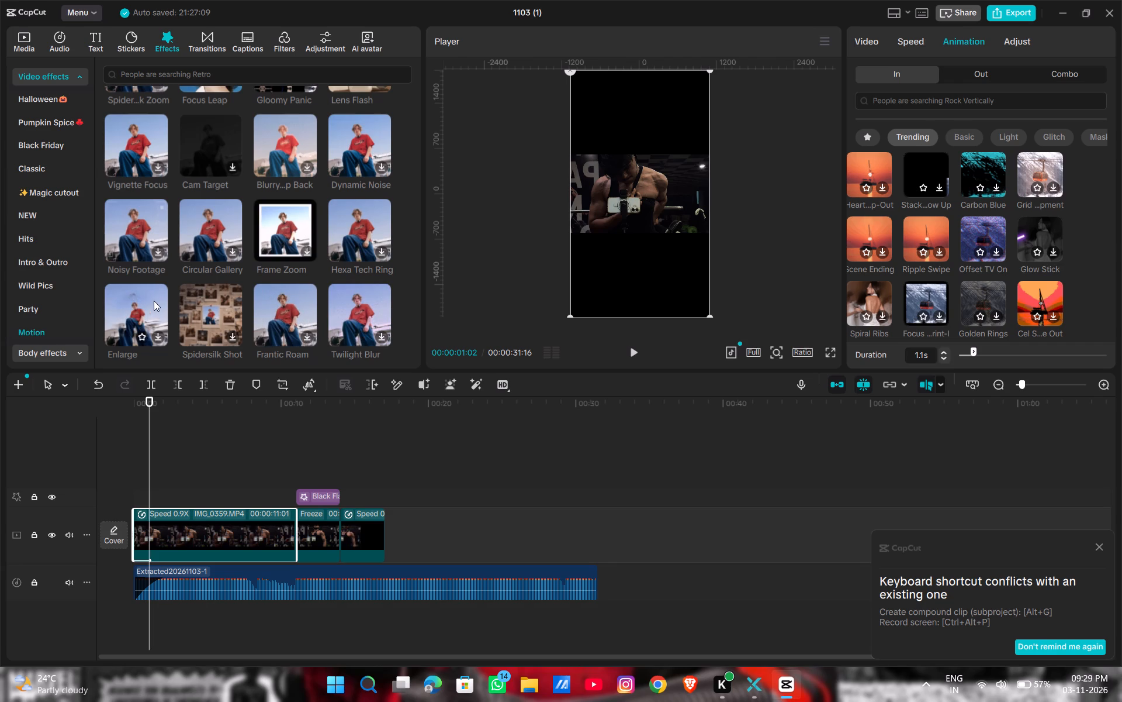
scroll(154, 301, "down", 2)
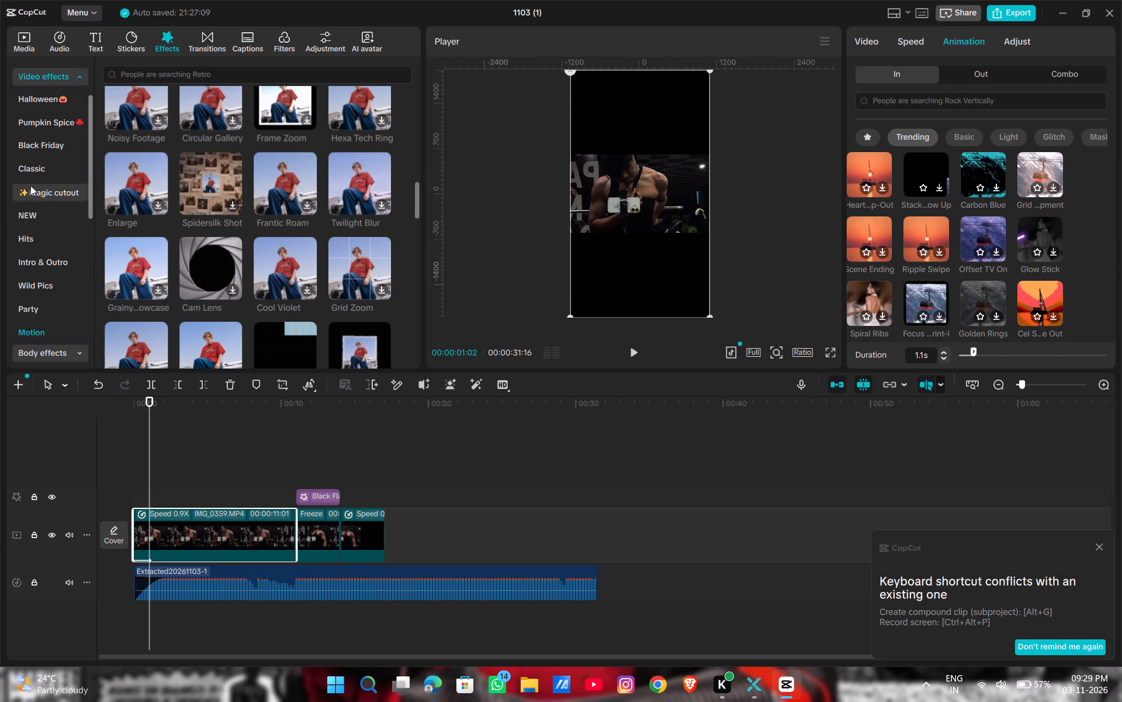
scroll(38, 177, "down", 5)
scroll(52, 111, "down", 2)
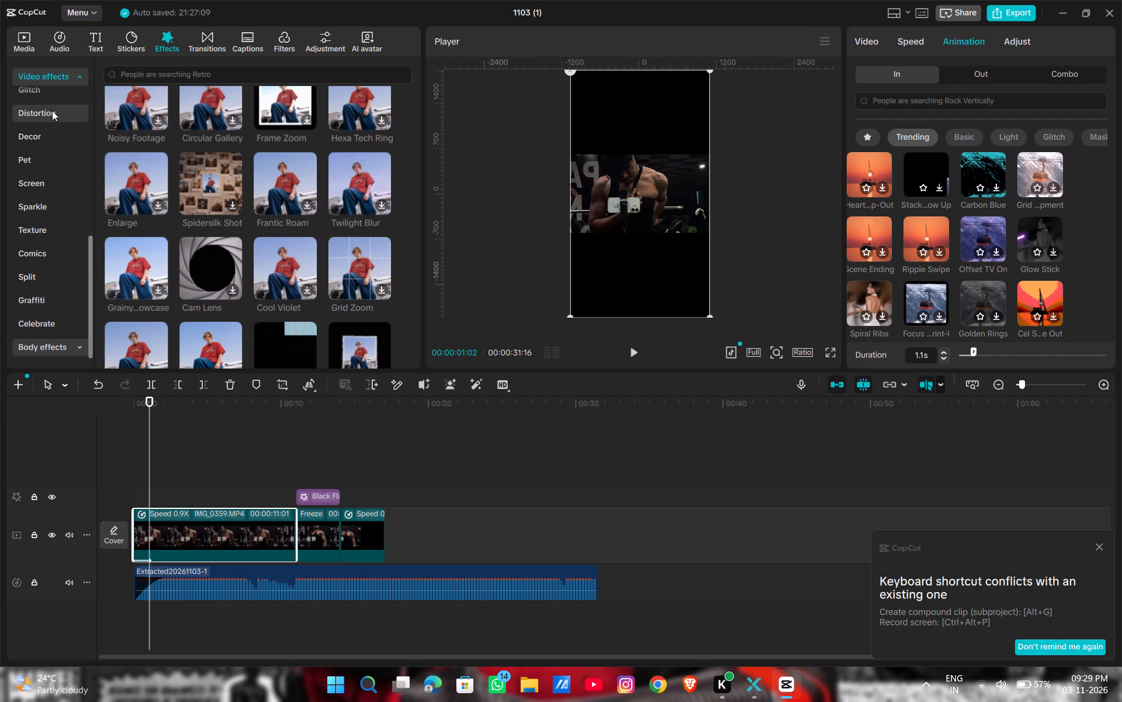
scroll(52, 111, "up", 2)
scroll(52, 111, "down", 3)
scroll(67, 106, "up", 8)
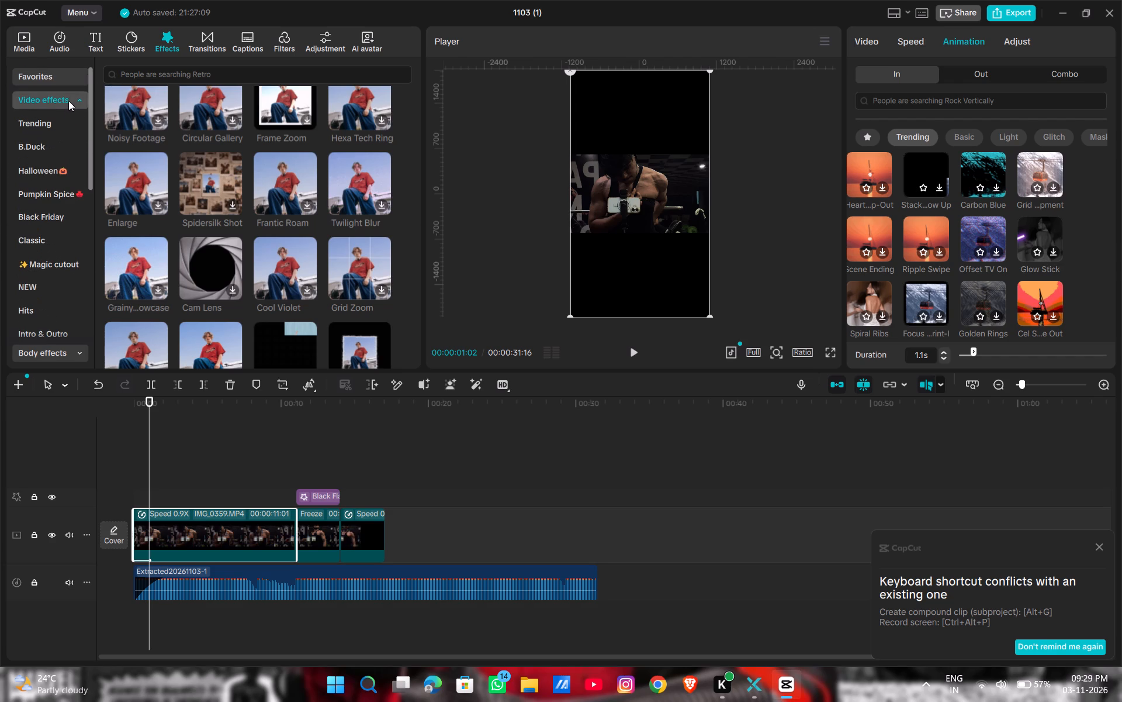
scroll(68, 101, "up", 2)
Look through the Trending video effects for an effect that suits the freeze frame.
left_click(72, 129)
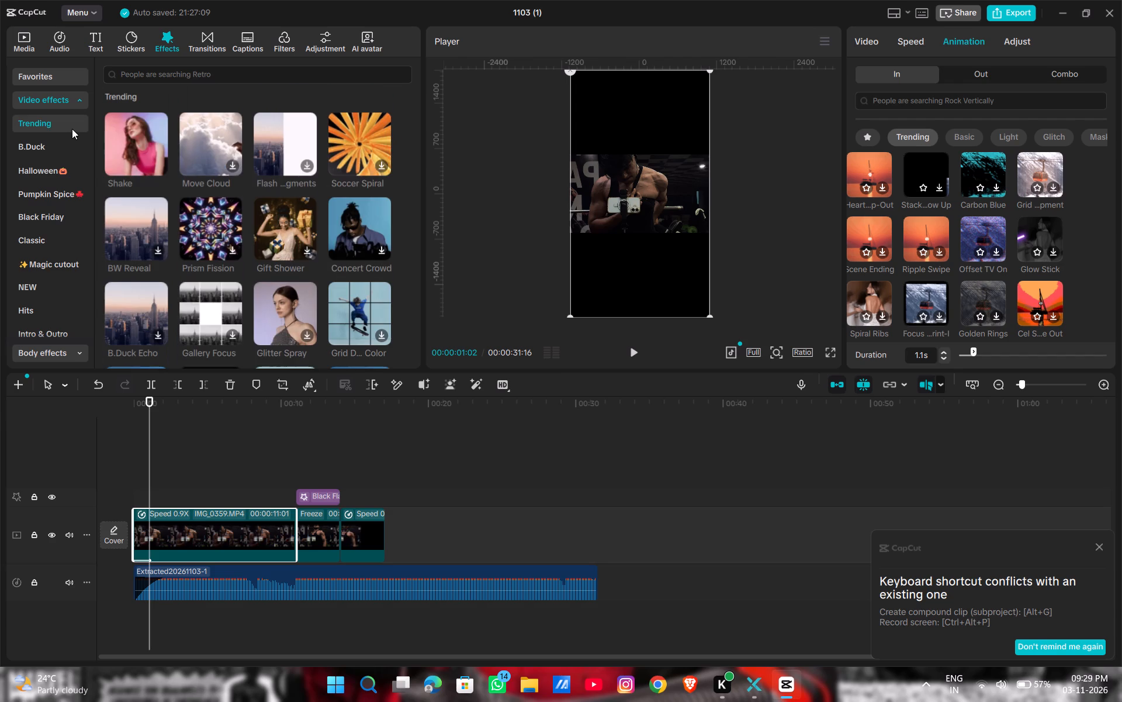
scroll(250, 162, "down", 3)
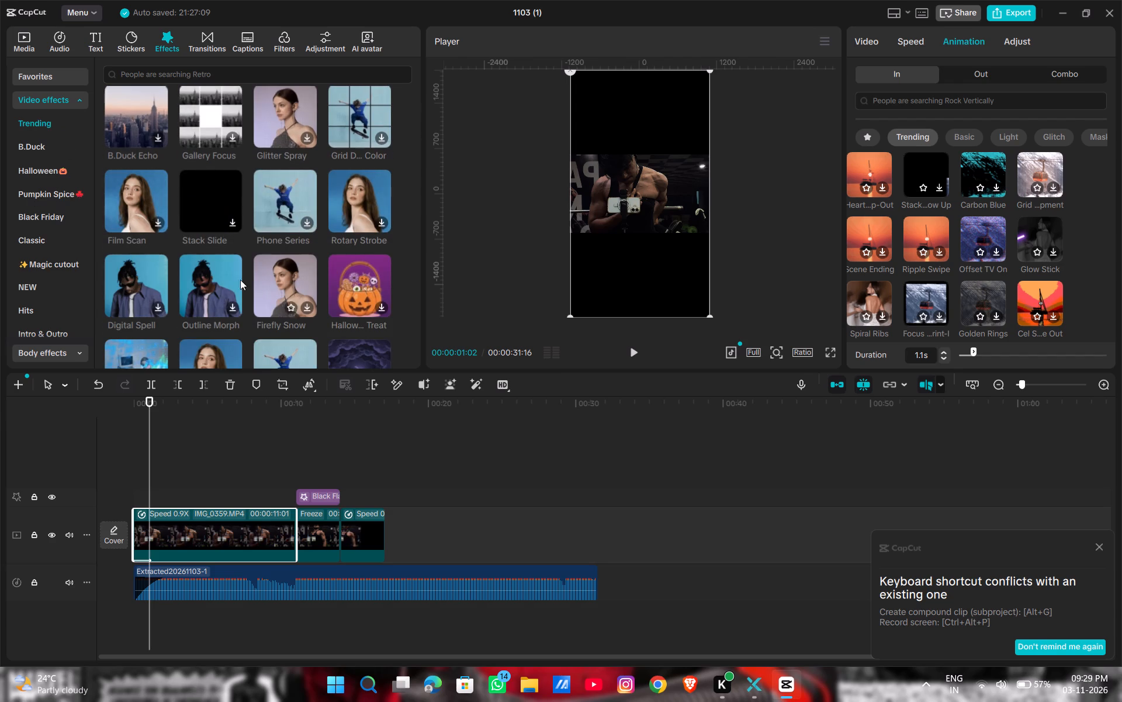
scroll(210, 277, "down", 3)
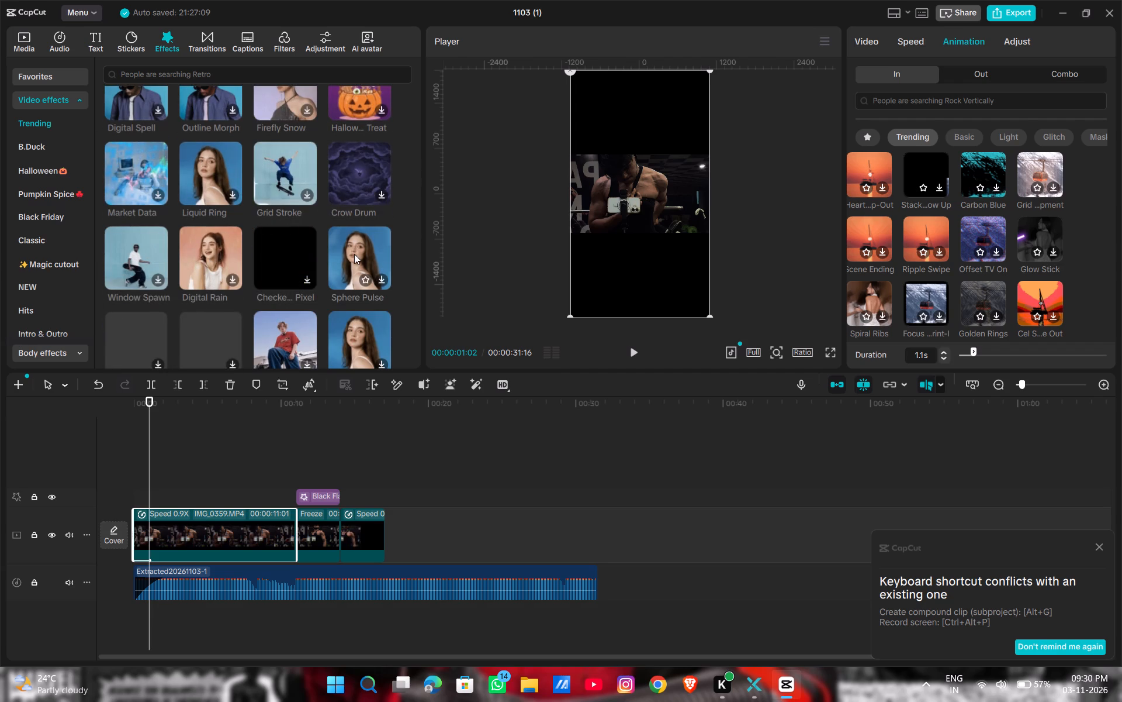
scroll(279, 174, "down", 2)
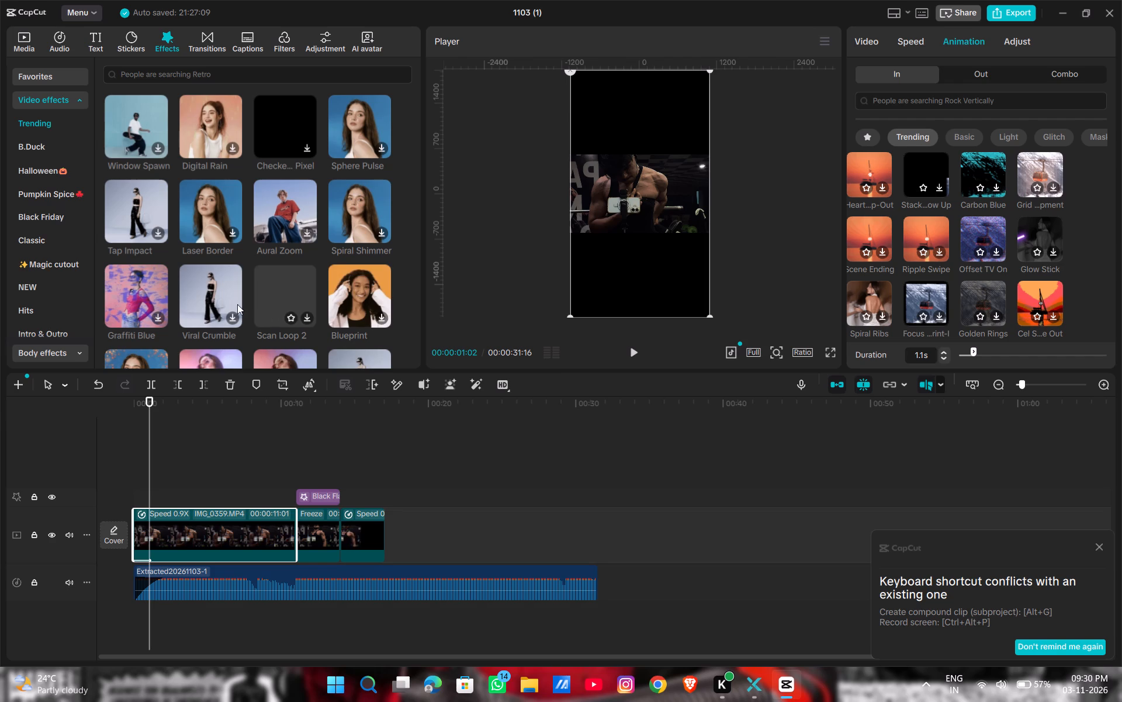
scroll(304, 300, "down", 2)
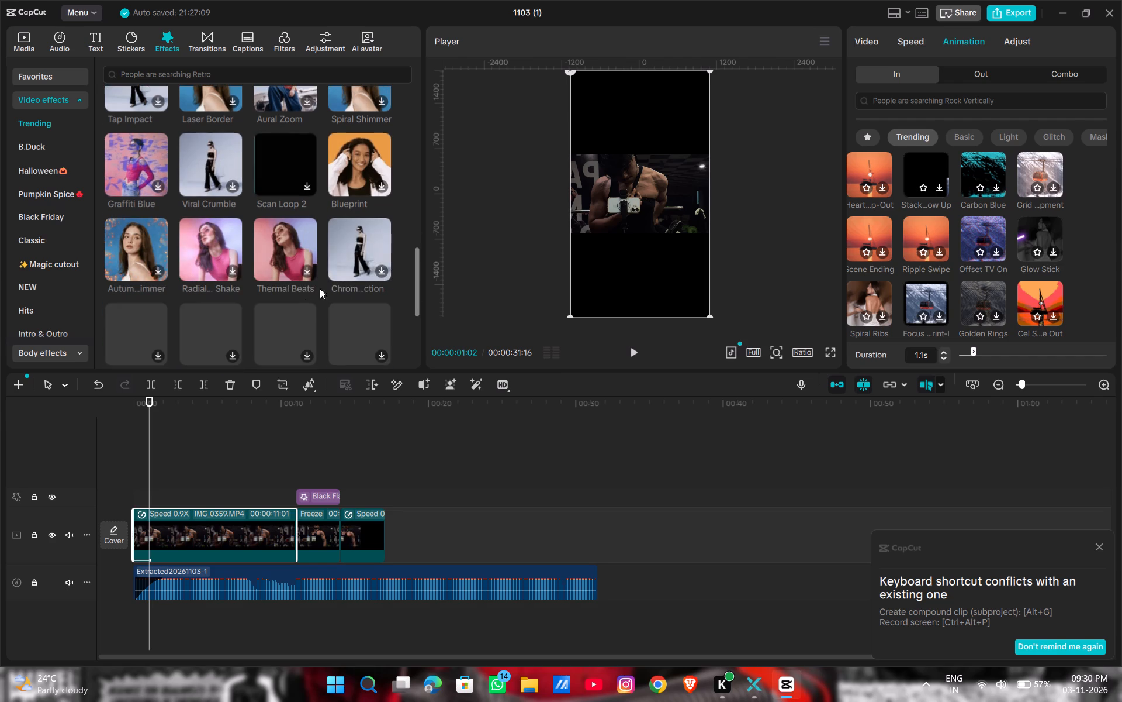
scroll(348, 271, "down", 1)
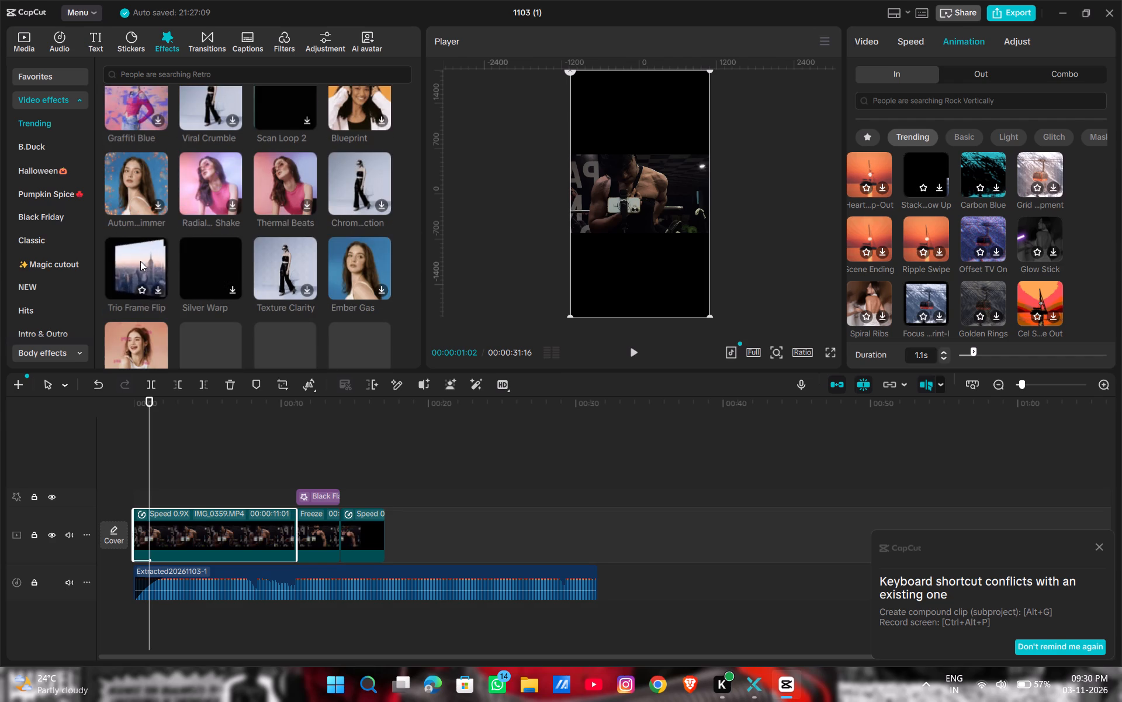
scroll(280, 260, "up", 4)
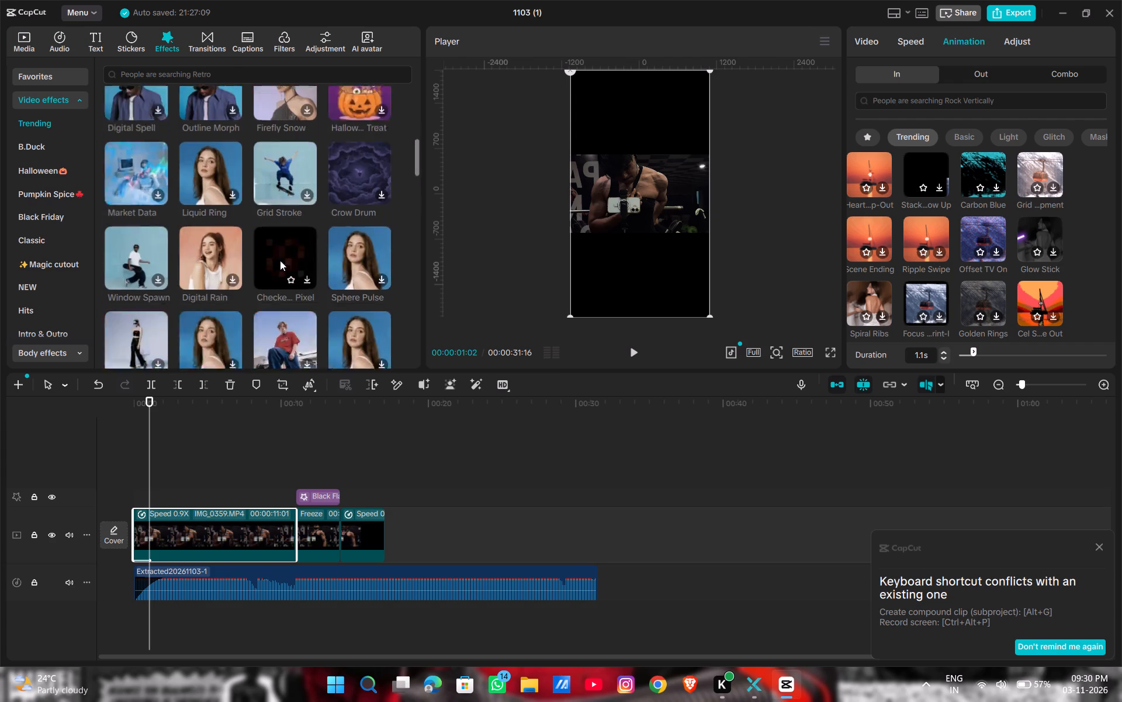
scroll(280, 260, "up", 12)
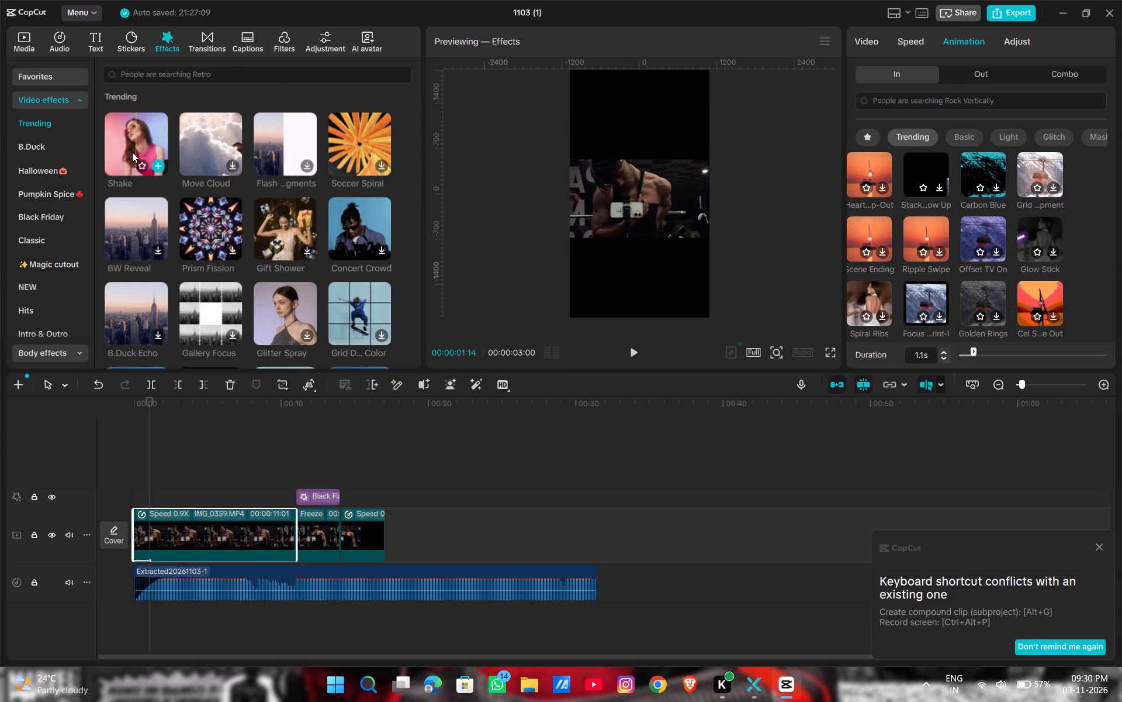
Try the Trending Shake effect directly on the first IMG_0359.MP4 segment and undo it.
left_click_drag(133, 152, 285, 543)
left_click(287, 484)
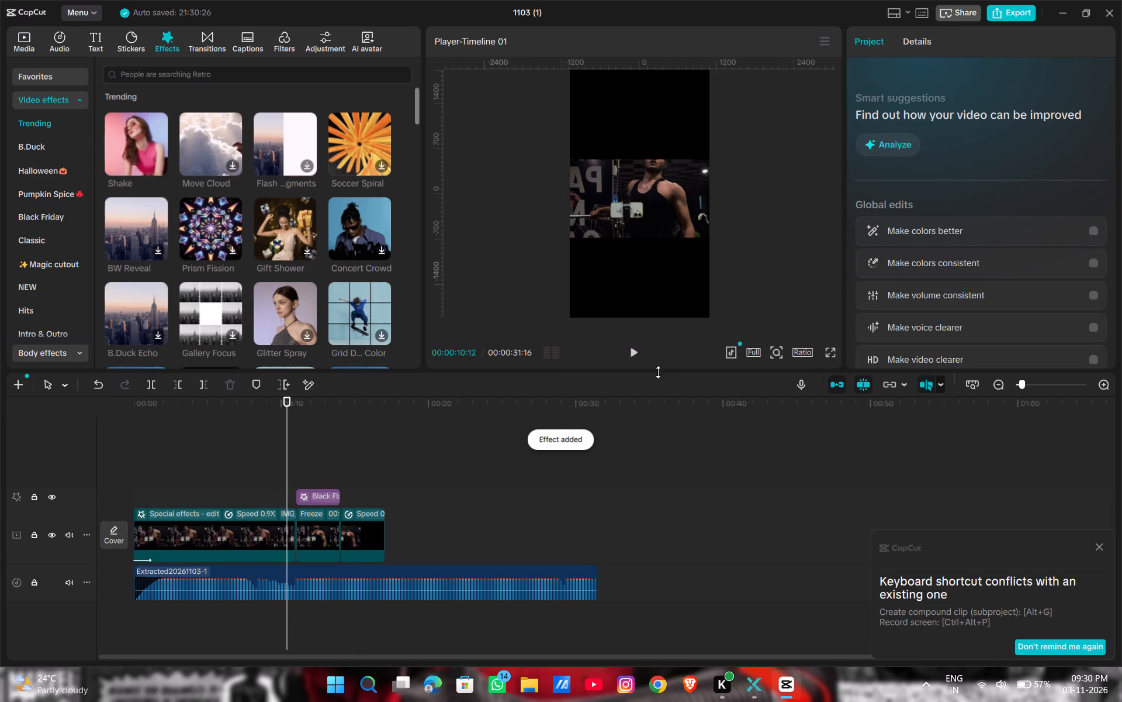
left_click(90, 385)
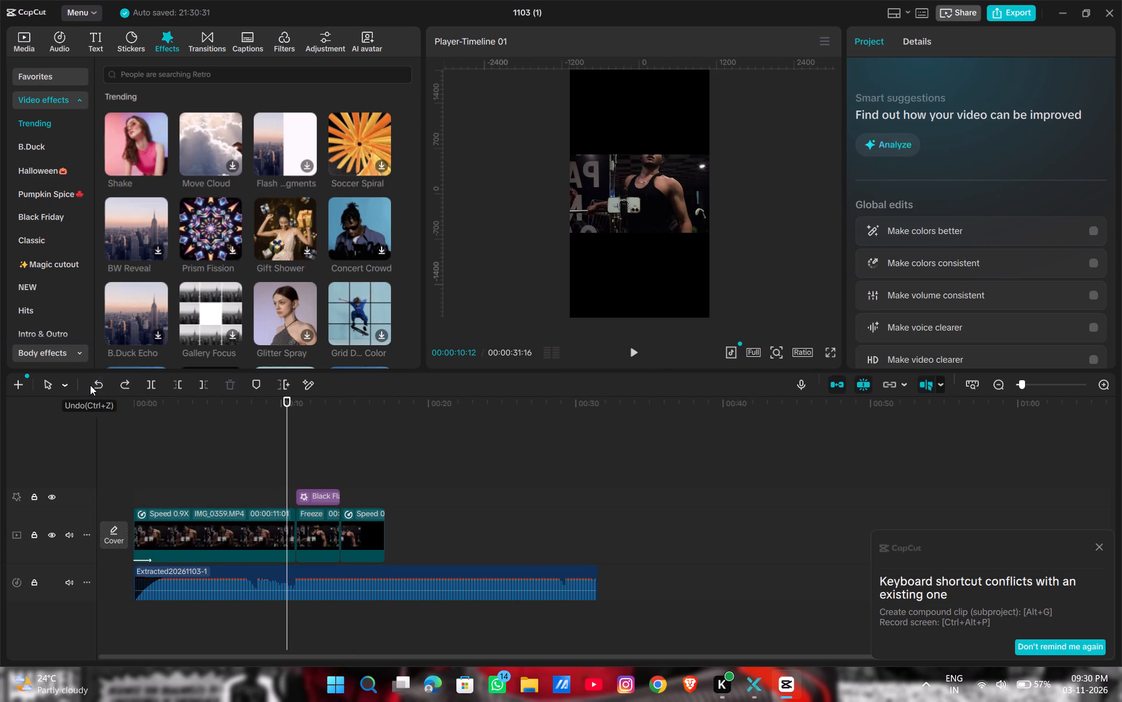
Add the Shake effect on a new track above Black Flash 2, over the freeze frame.
left_click_drag(104, 149, 241, 252)
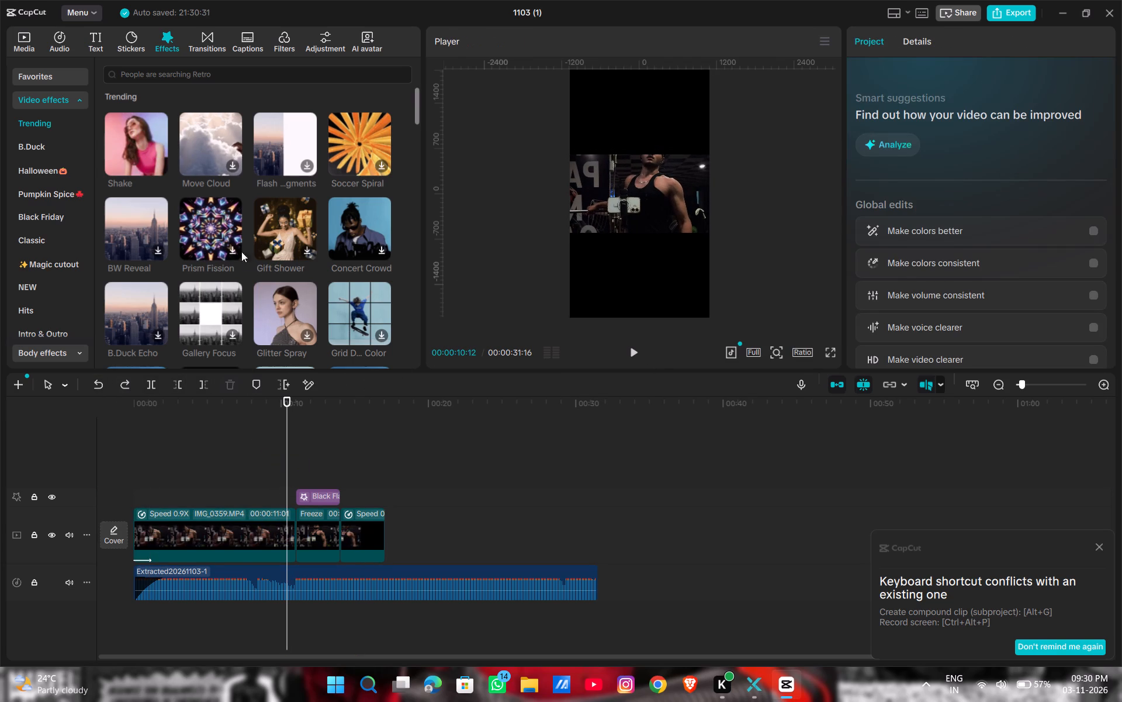
left_click_drag(241, 252, 247, 259)
left_click_drag(123, 157, 302, 471)
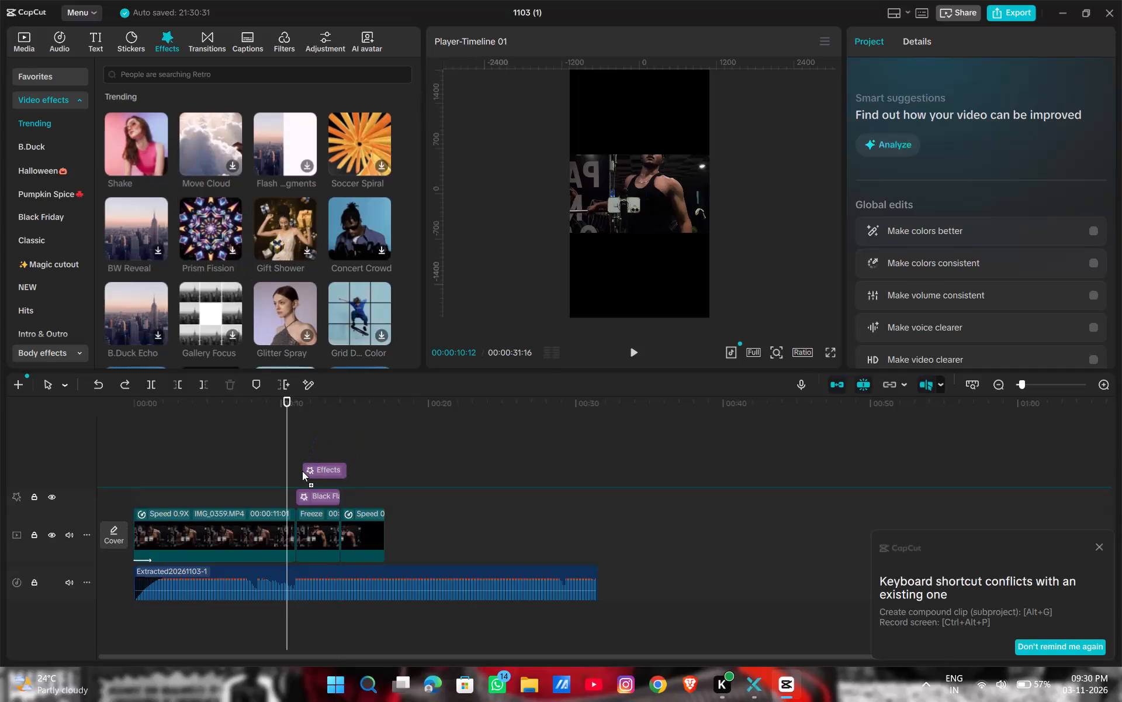
left_click_drag(302, 471, 299, 473)
left_click(320, 471)
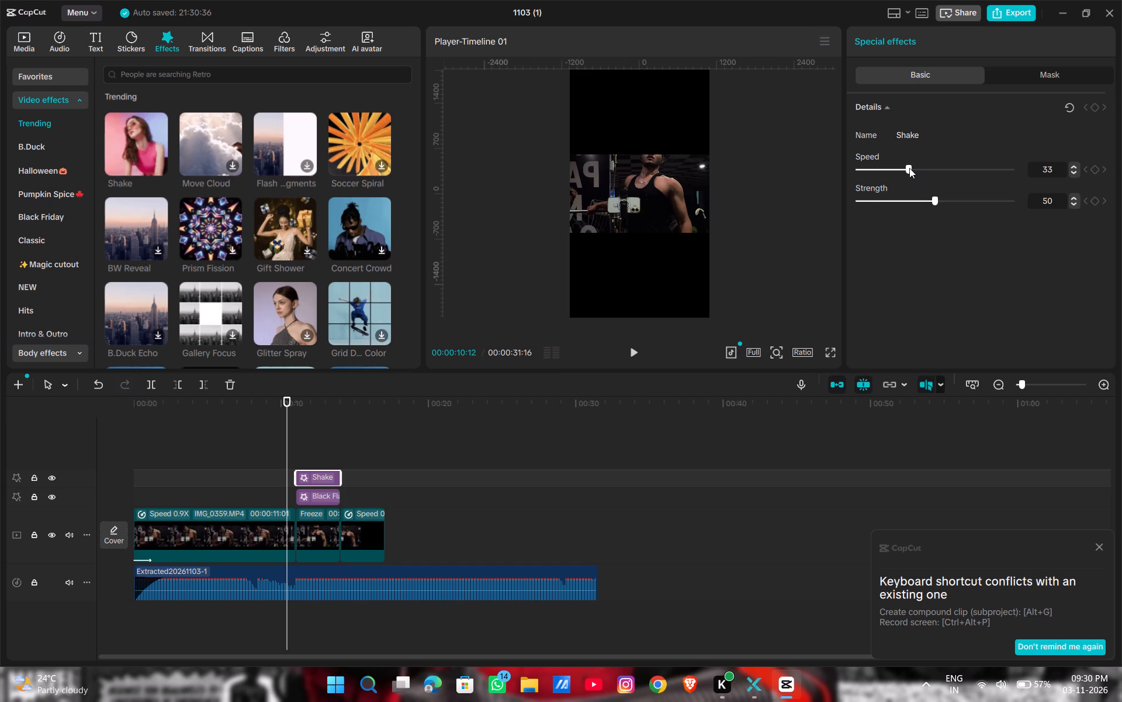
Set the Shake effect's speed to 4 and strength to 13, and preview it from 00:00:10:12 over the freeze frame.
left_click_drag(909, 168, 864, 194)
left_click_drag(932, 201, 876, 222)
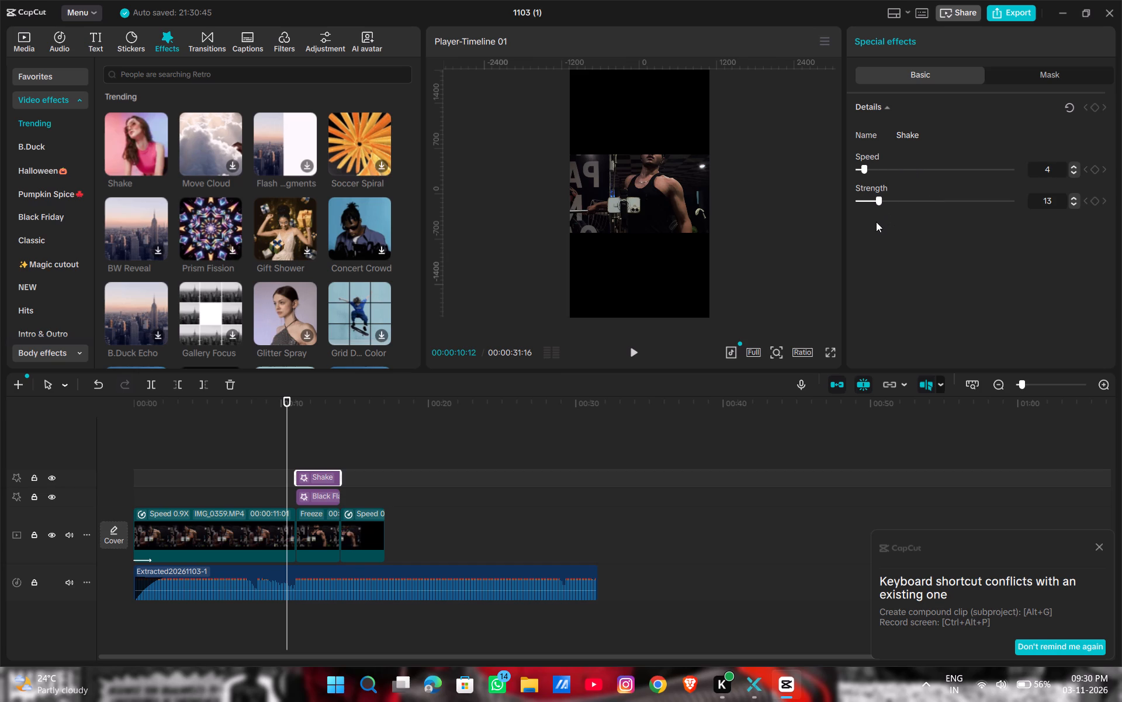
left_click_drag(876, 222, 876, 222)
left_click(630, 350)
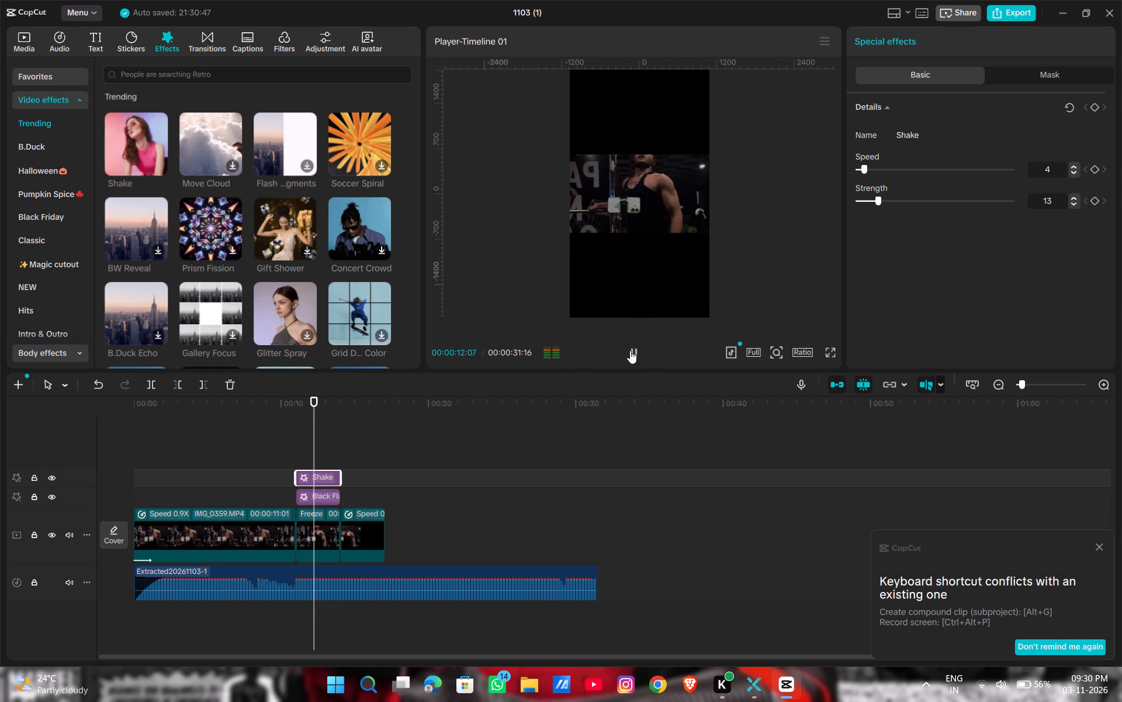
left_click(630, 350)
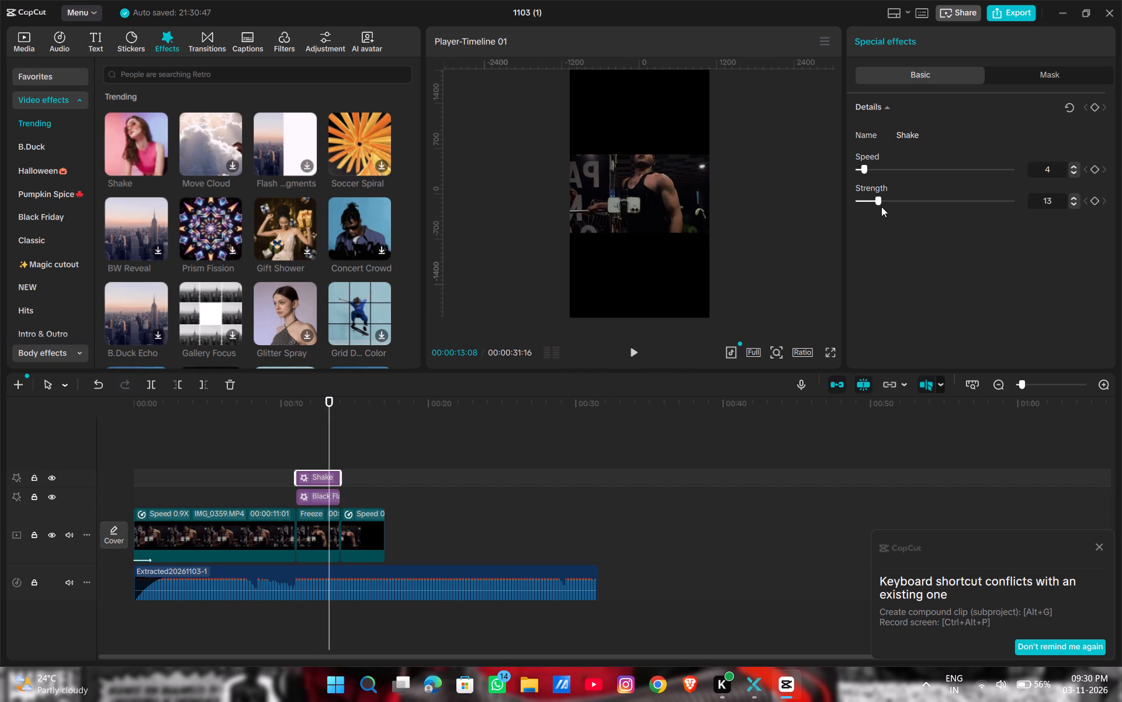
Reduce the Shake effect's strength to 3 and play on from 00:00:13:08 past the end of the freeze frame.
left_click_drag(878, 205, 862, 208)
left_click(633, 354)
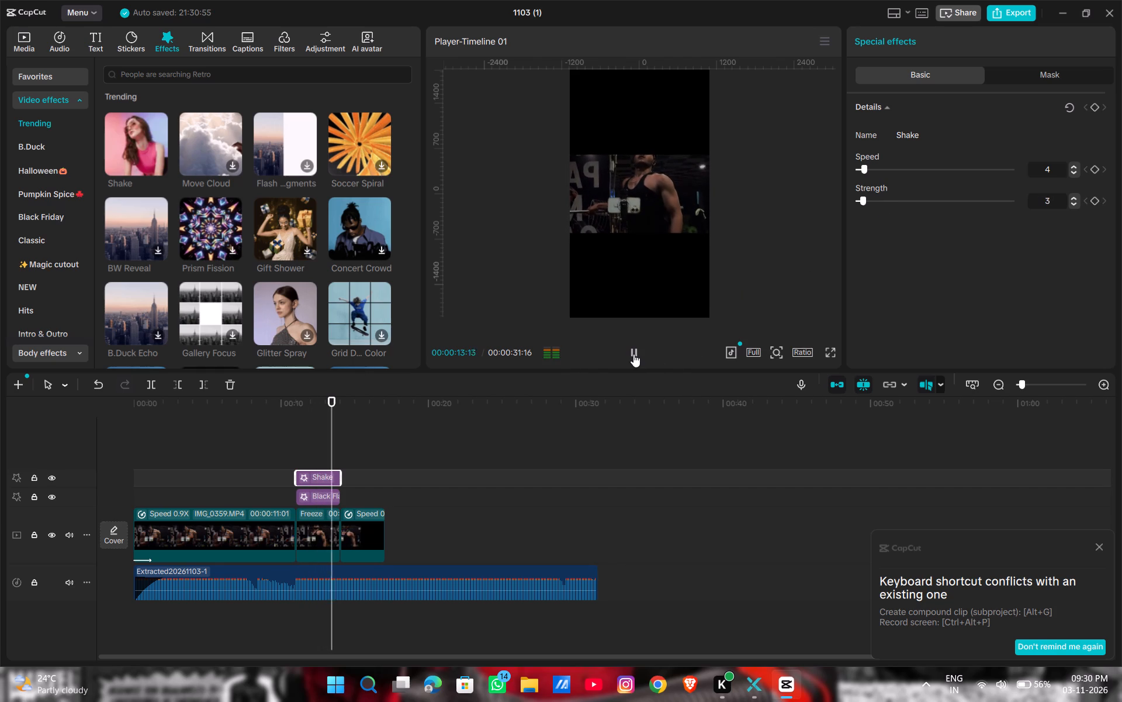
left_click(633, 354)
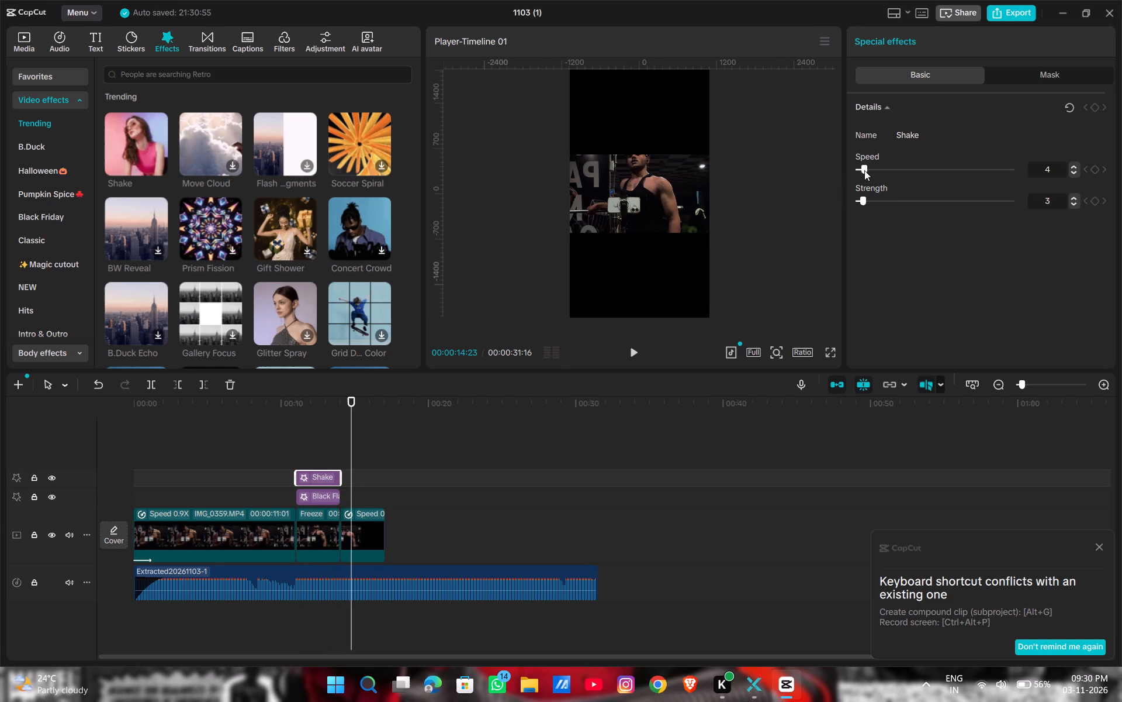
Raise the Shake effect's speed and strength to 7 each, and preview it from 00:00:09:27 into the freeze frame.
left_click(864, 170)
left_click(1092, 169)
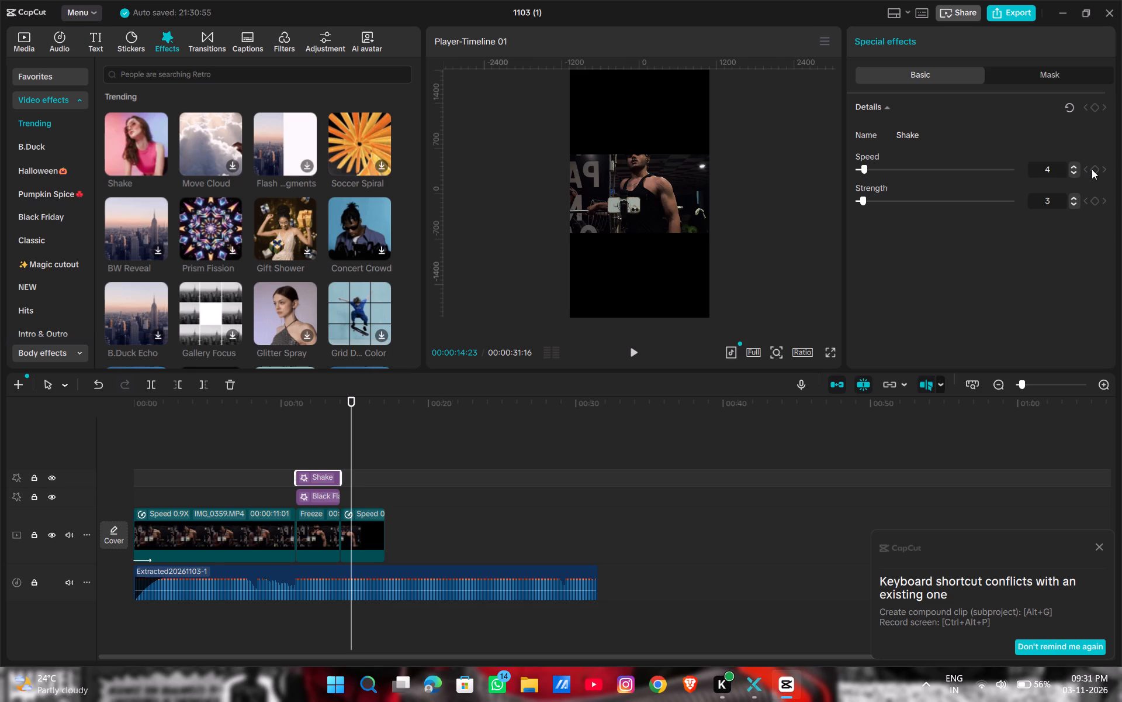
left_click(1101, 164)
left_click(1101, 164)
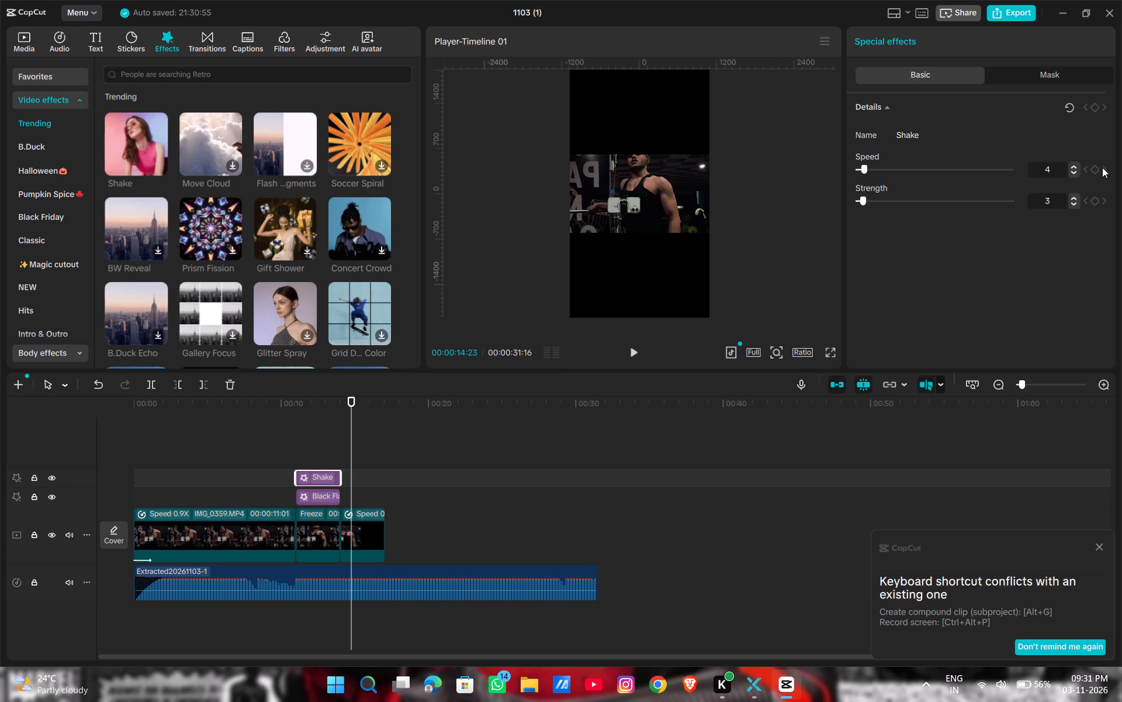
left_click(1102, 168)
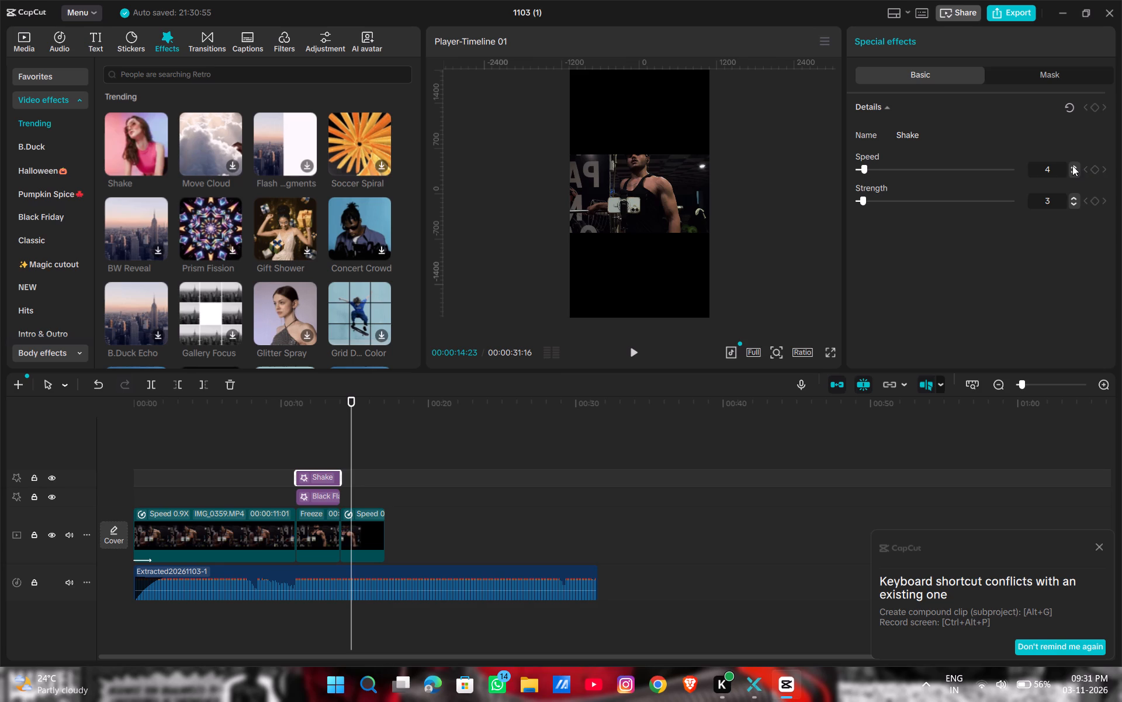
left_click_drag(1072, 166, 1072, 175)
double_click(1071, 165)
triple_click(1072, 196)
left_click(1072, 196)
left_click(630, 346)
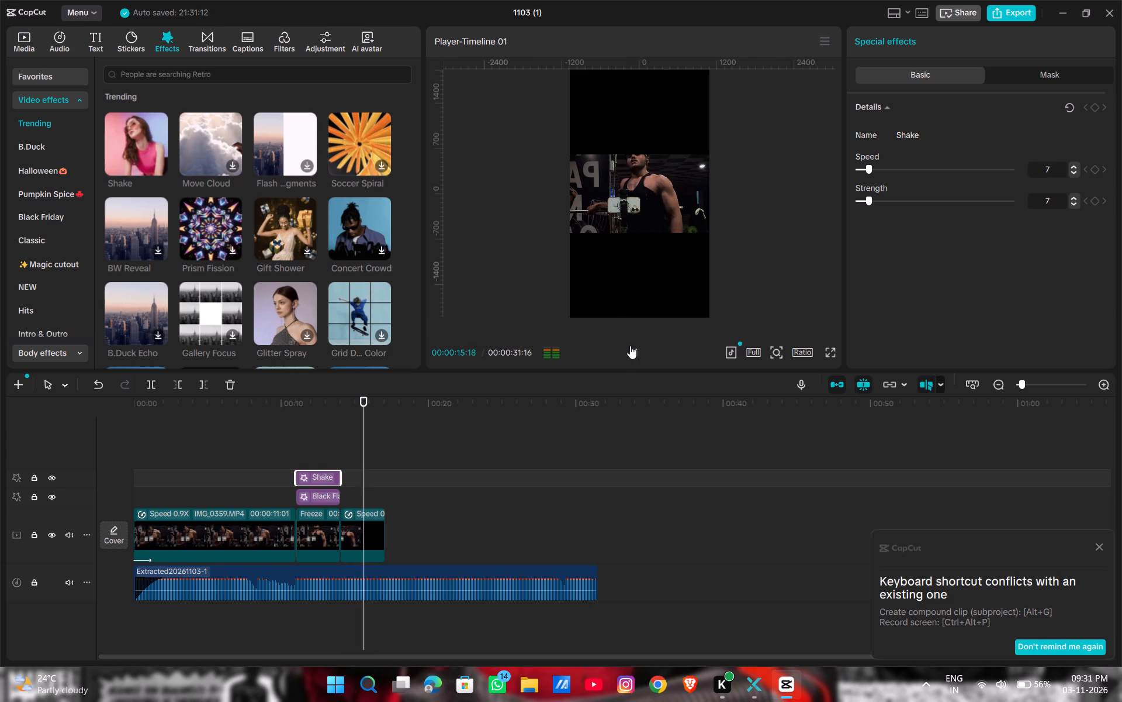
left_click(630, 346)
left_click(280, 429)
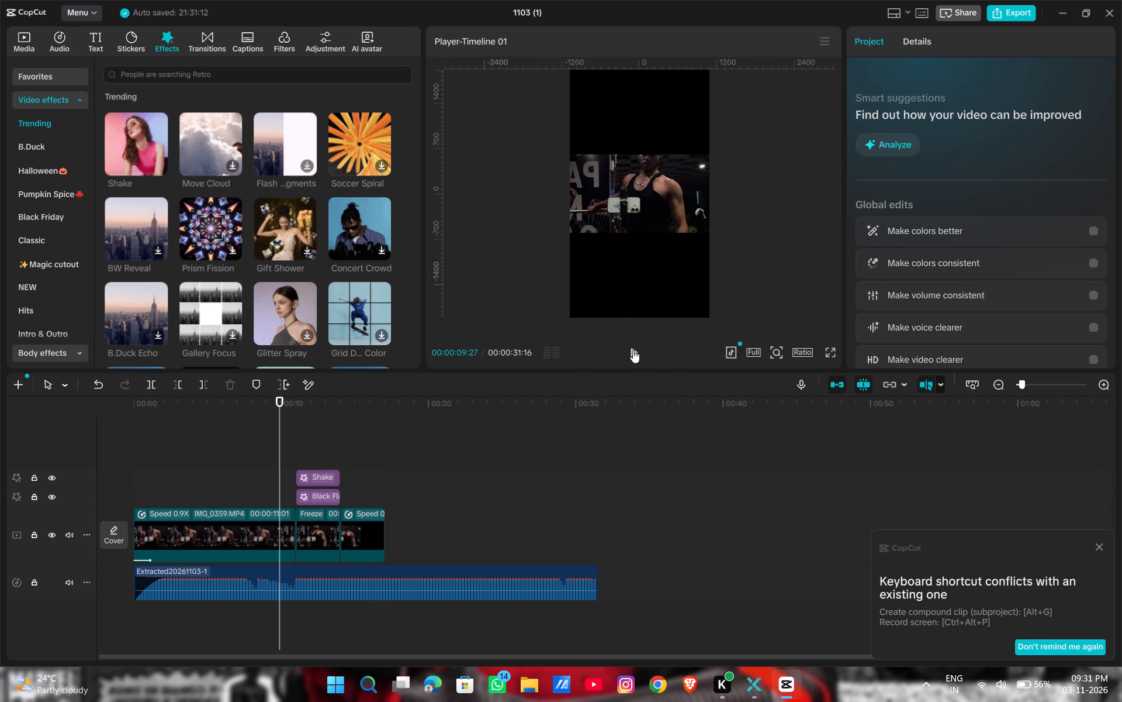
left_click(633, 352)
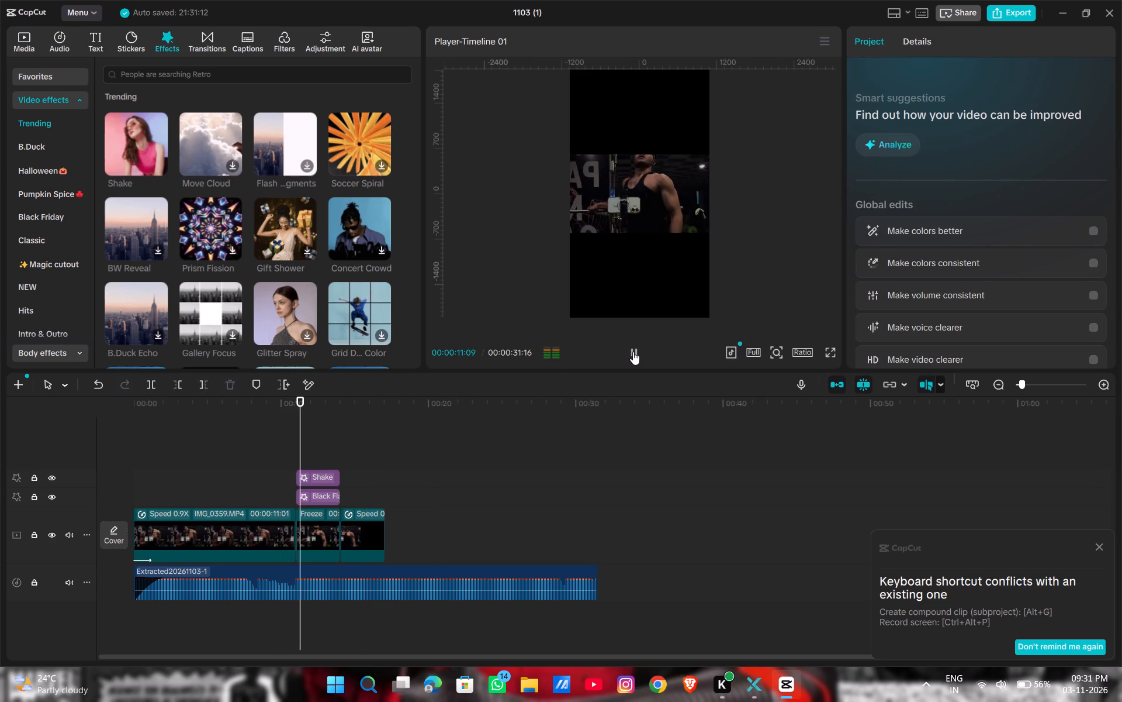
left_click(633, 352)
Delete the last IMG_0359.MP4 segment after the freeze frame.
left_click(365, 525)
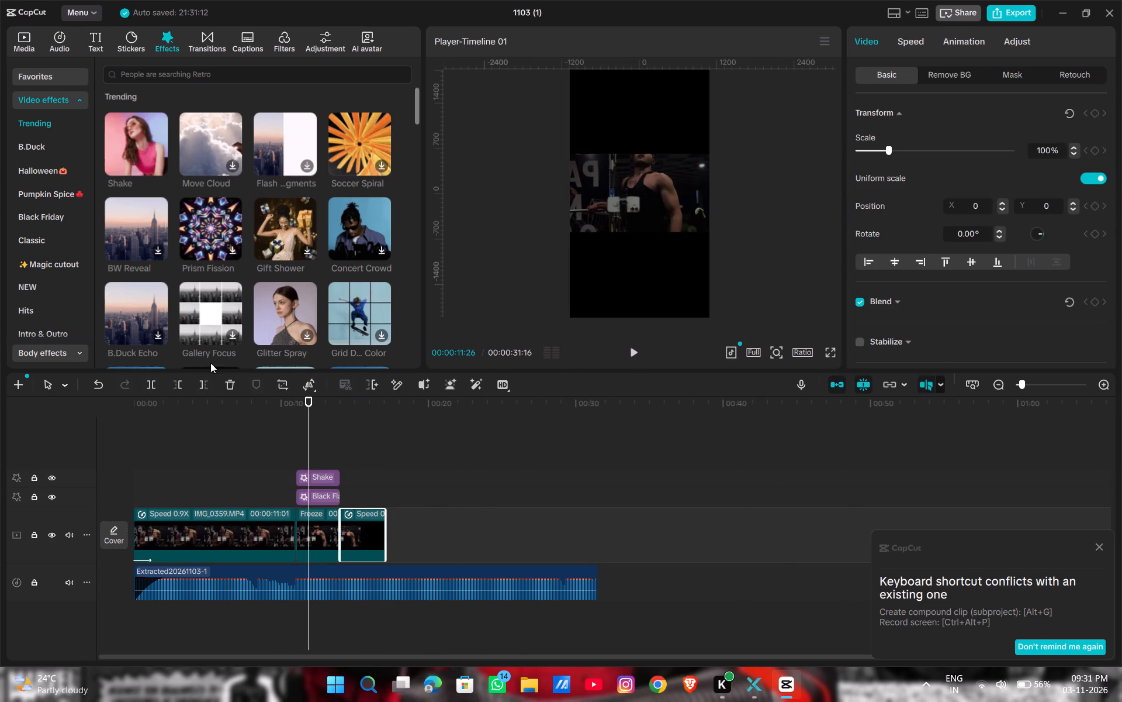
left_click(234, 383)
Play on to 00:00:16:02, give the extracted audio a 4.8 s fade-out, and trim its end to that time.
left_click(330, 517)
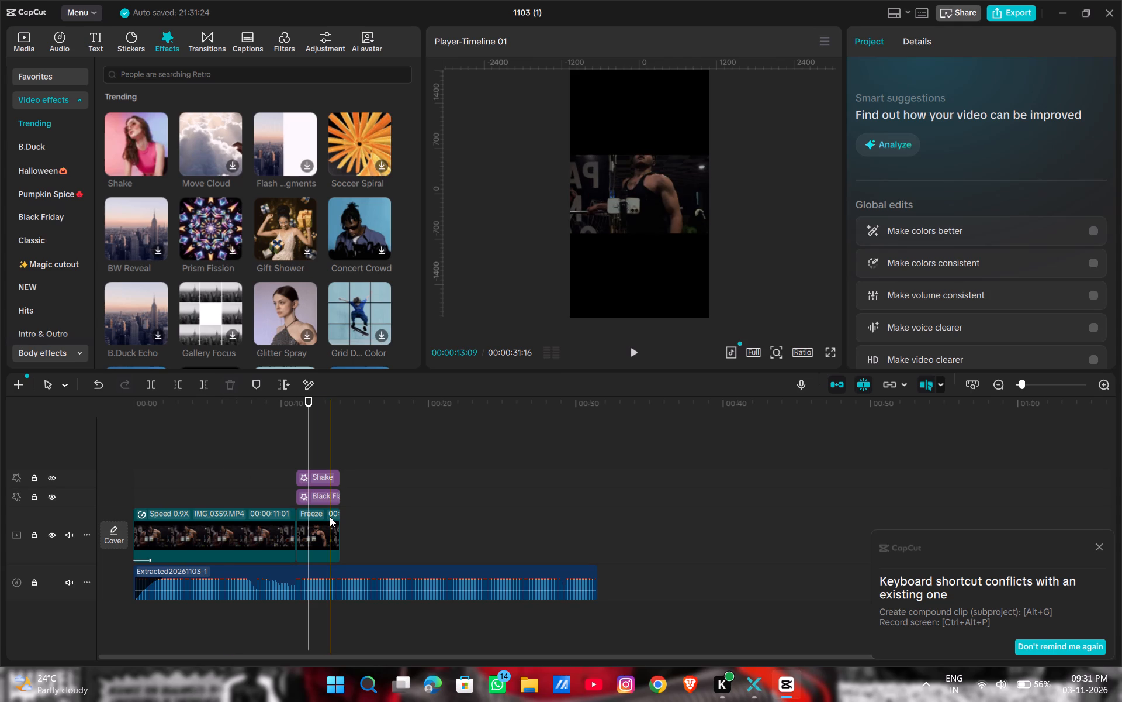
left_click(632, 355)
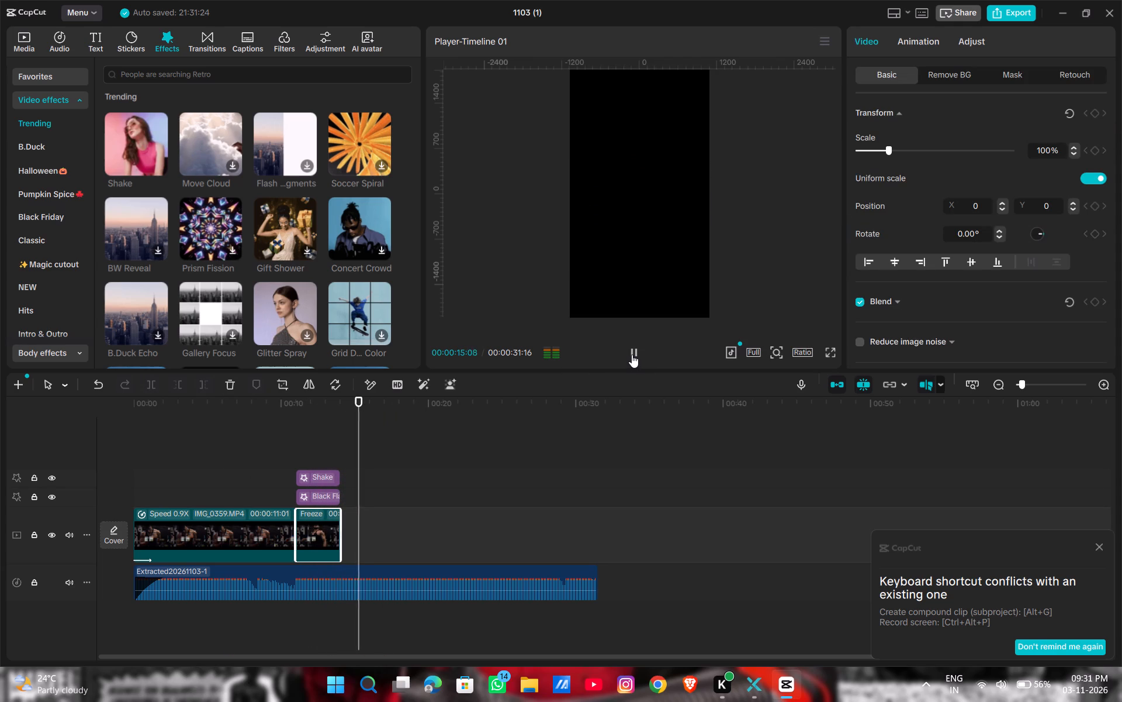
left_click(573, 566)
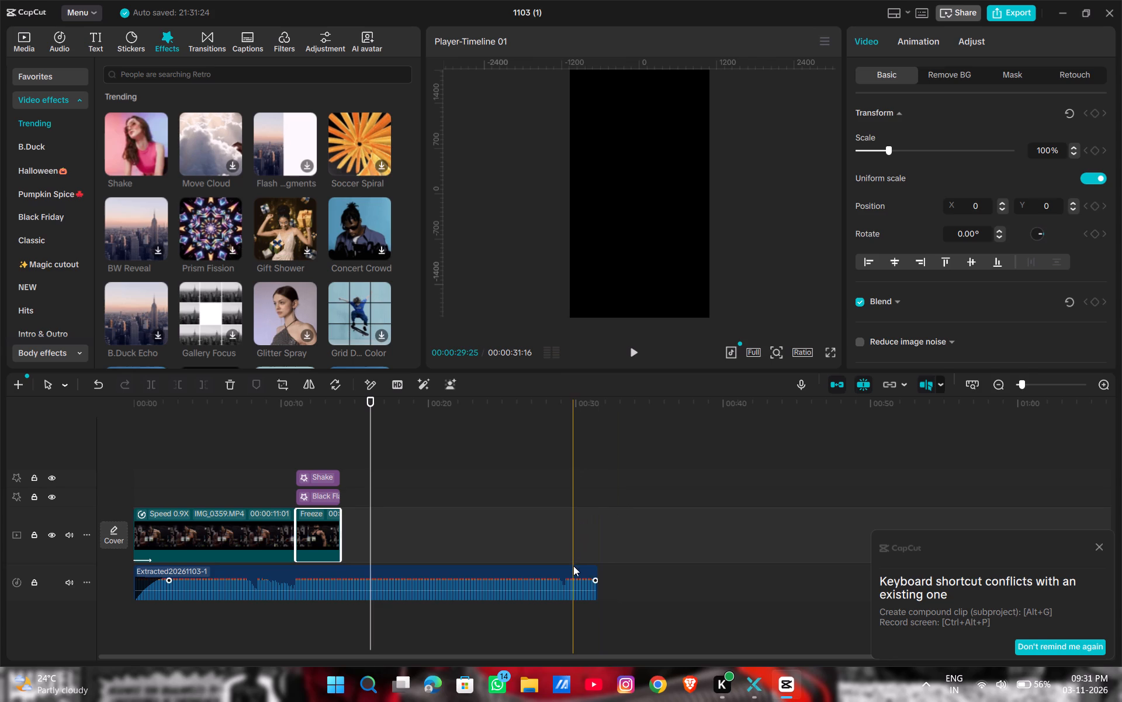
left_click_drag(594, 575, 535, 583)
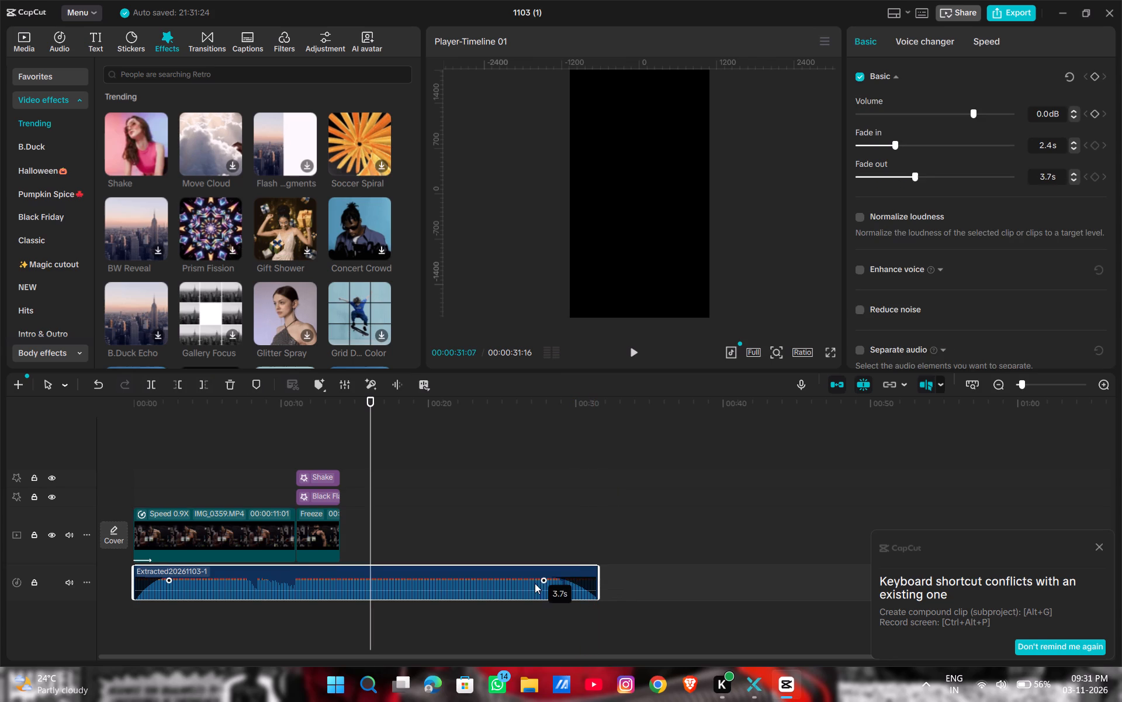
left_click_drag(535, 583, 524, 584)
left_click_drag(596, 580, 408, 580)
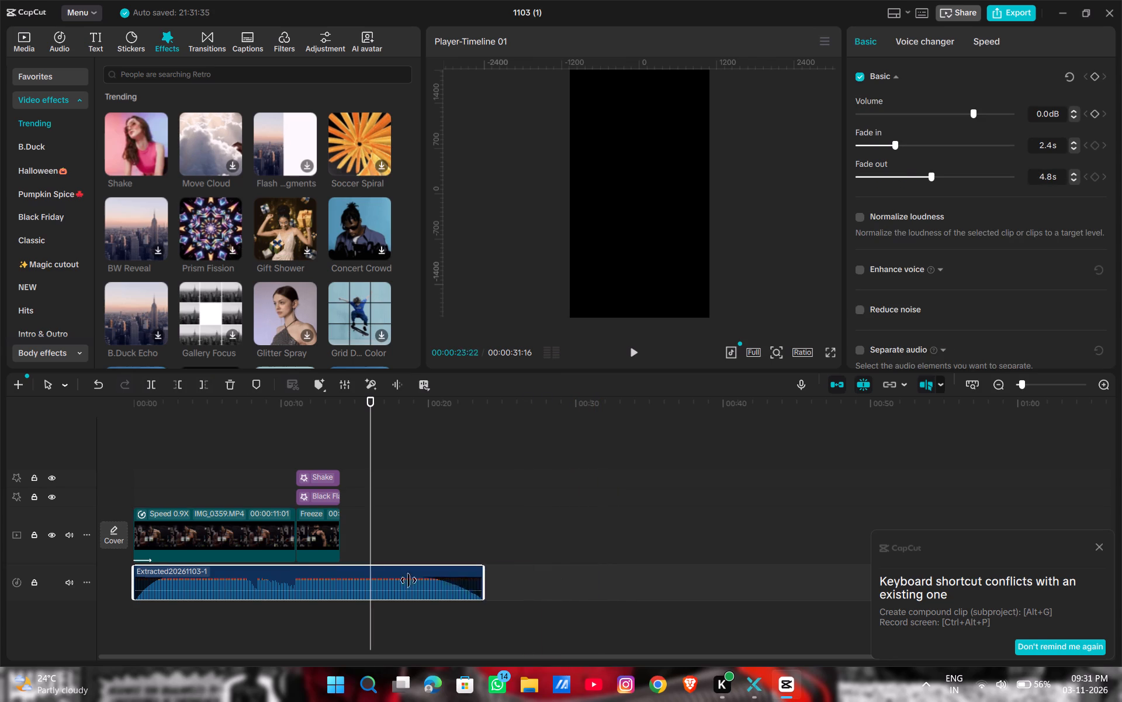
left_click_drag(408, 580, 370, 583)
Extend the freeze frame to 00:00:05:01 so that it ends together with the trimmed audio.
left_click(334, 538)
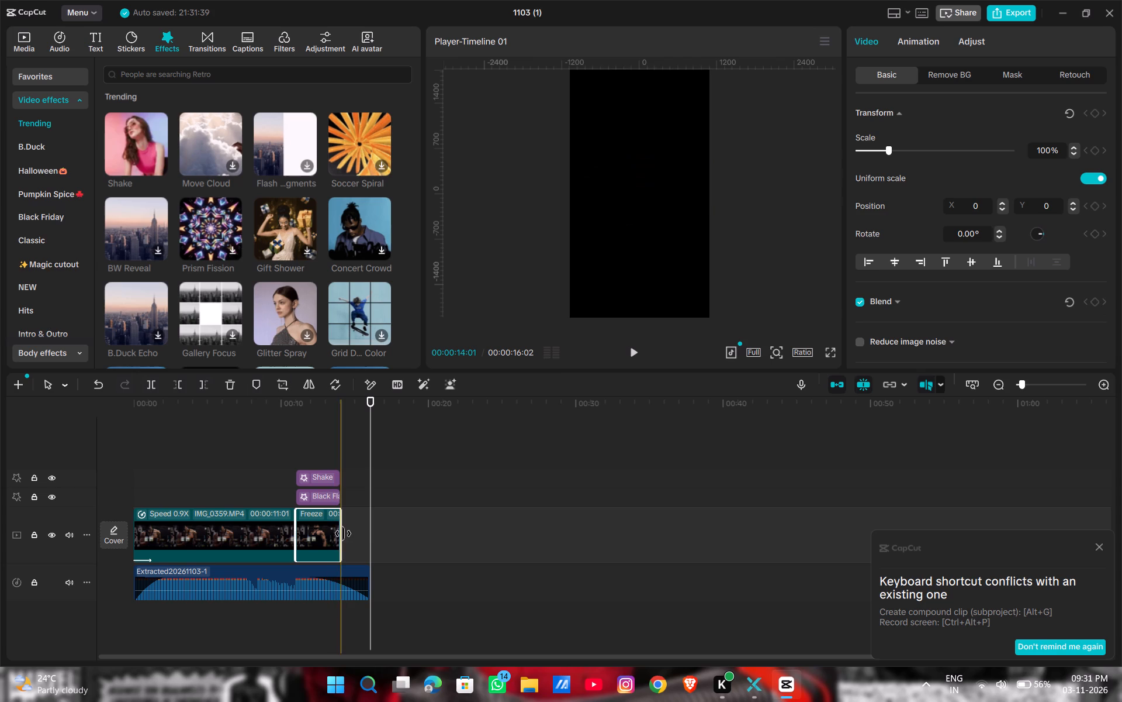
left_click_drag(343, 534, 369, 544)
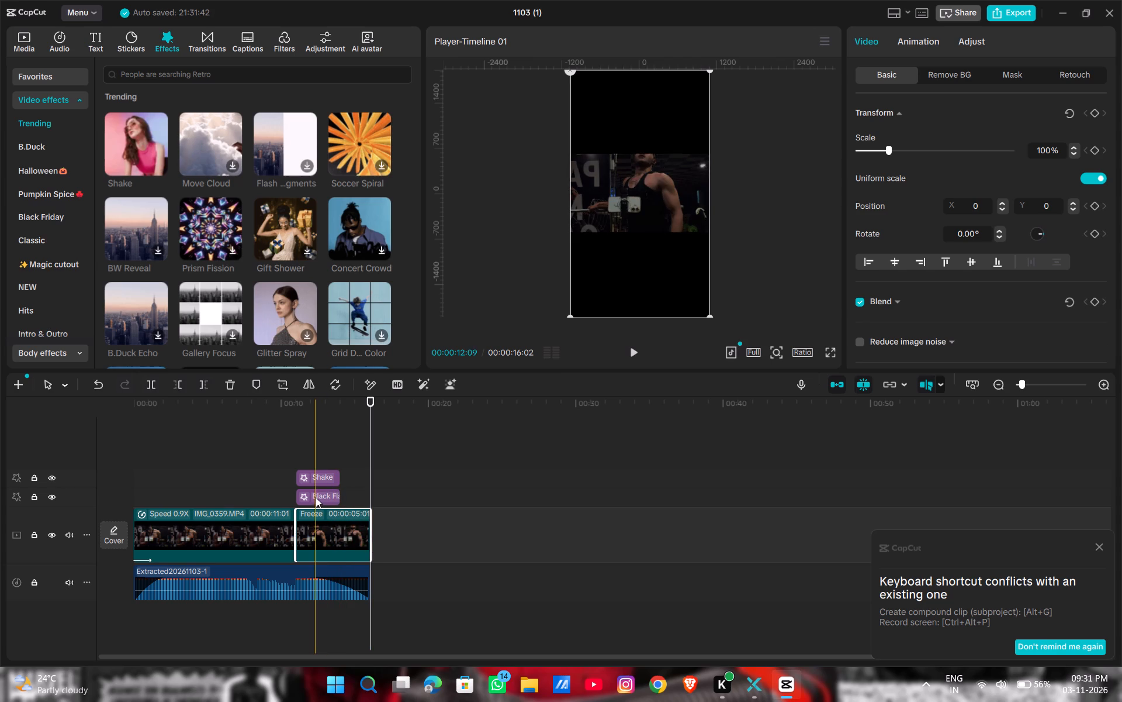
Stretch the Black Flash 2 and Shake effects to the end of the freeze frame at 00:00:16:02, and preview the ending.
left_click(316, 495)
left_click(335, 493)
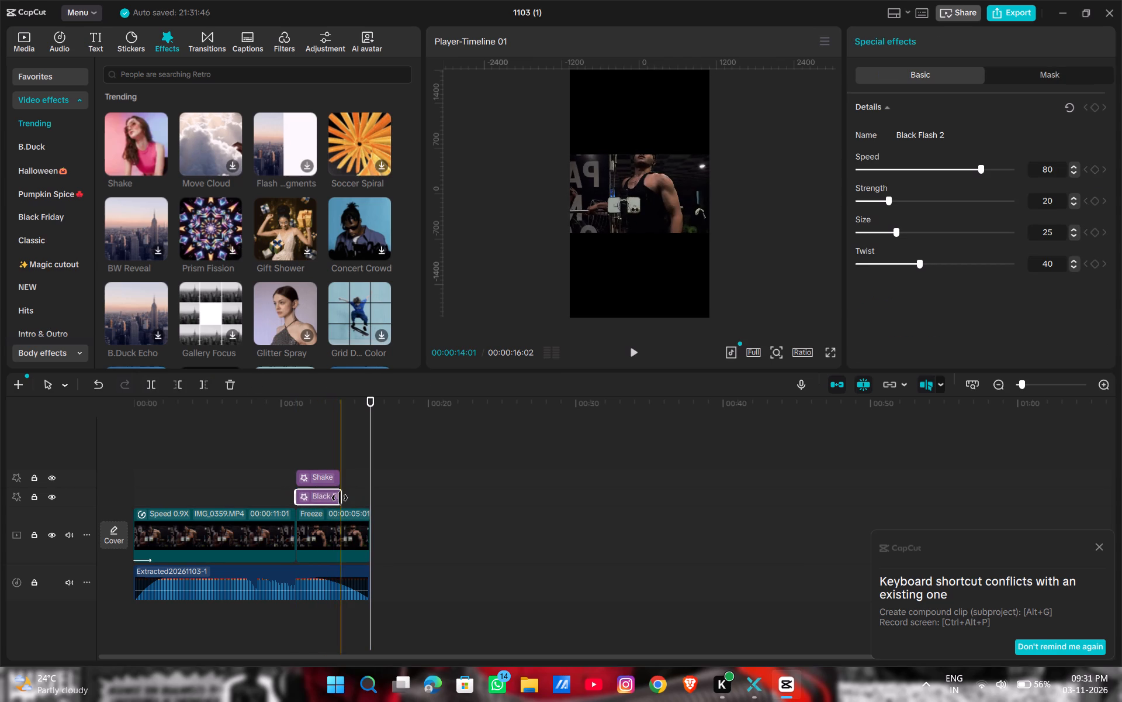
left_click_drag(340, 498, 368, 498)
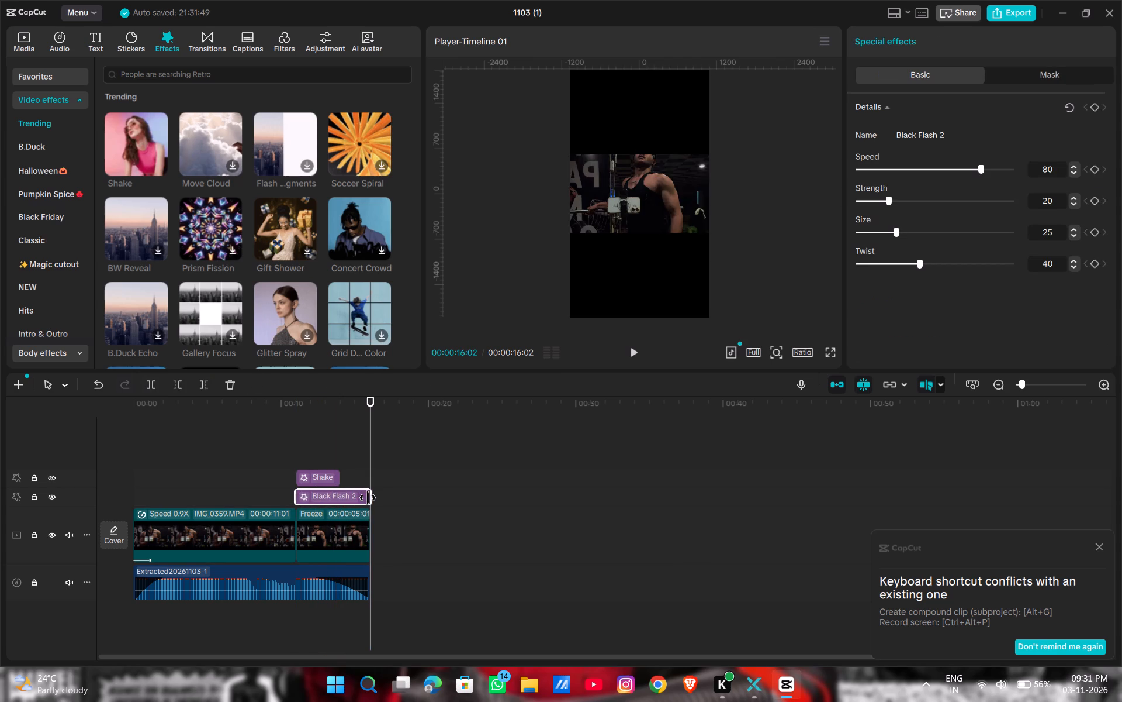
left_click(318, 475)
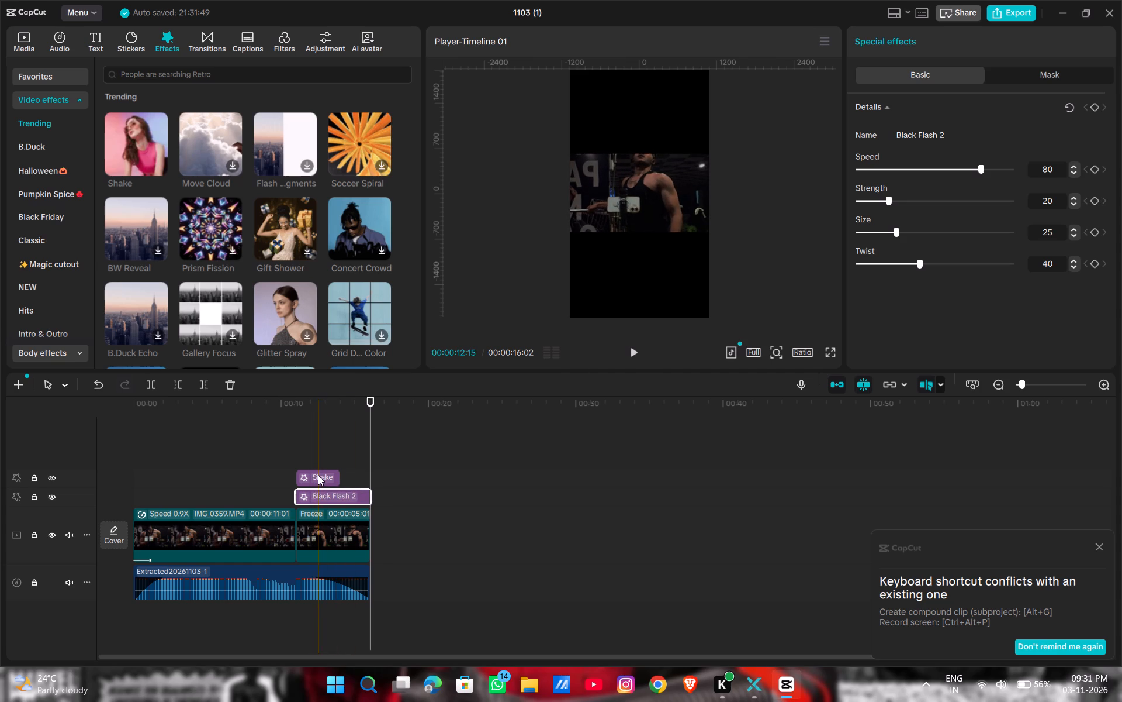
left_click_drag(340, 475, 375, 479)
left_click_drag(375, 479, 362, 481)
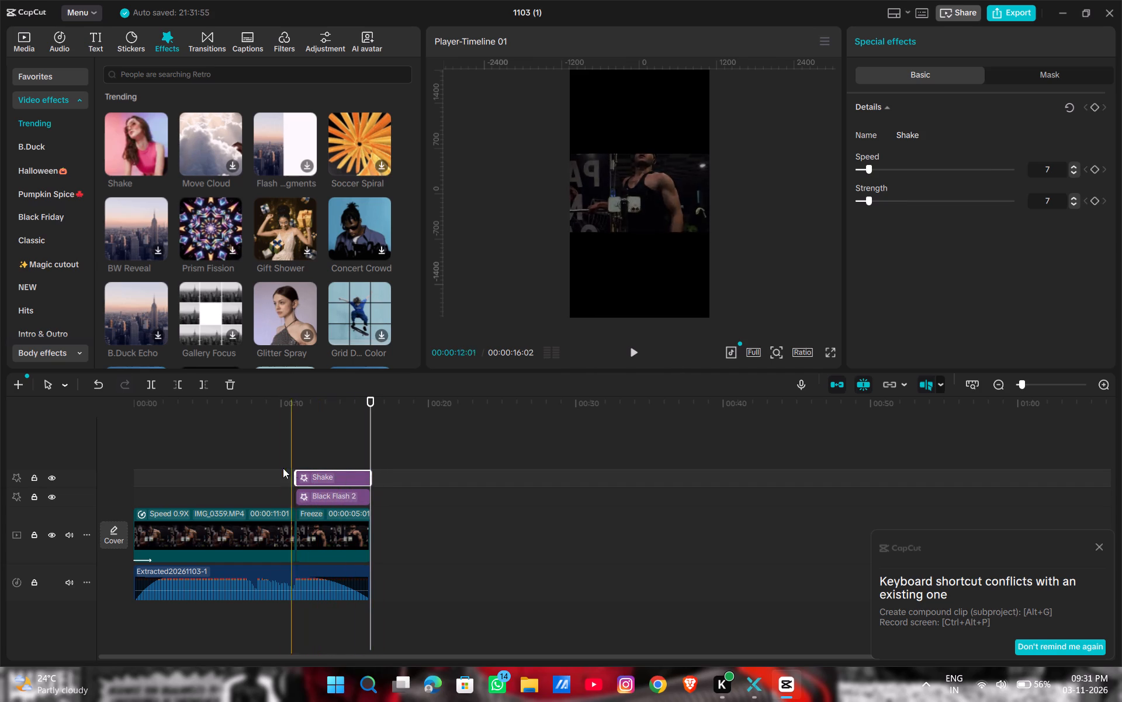
left_click(277, 468)
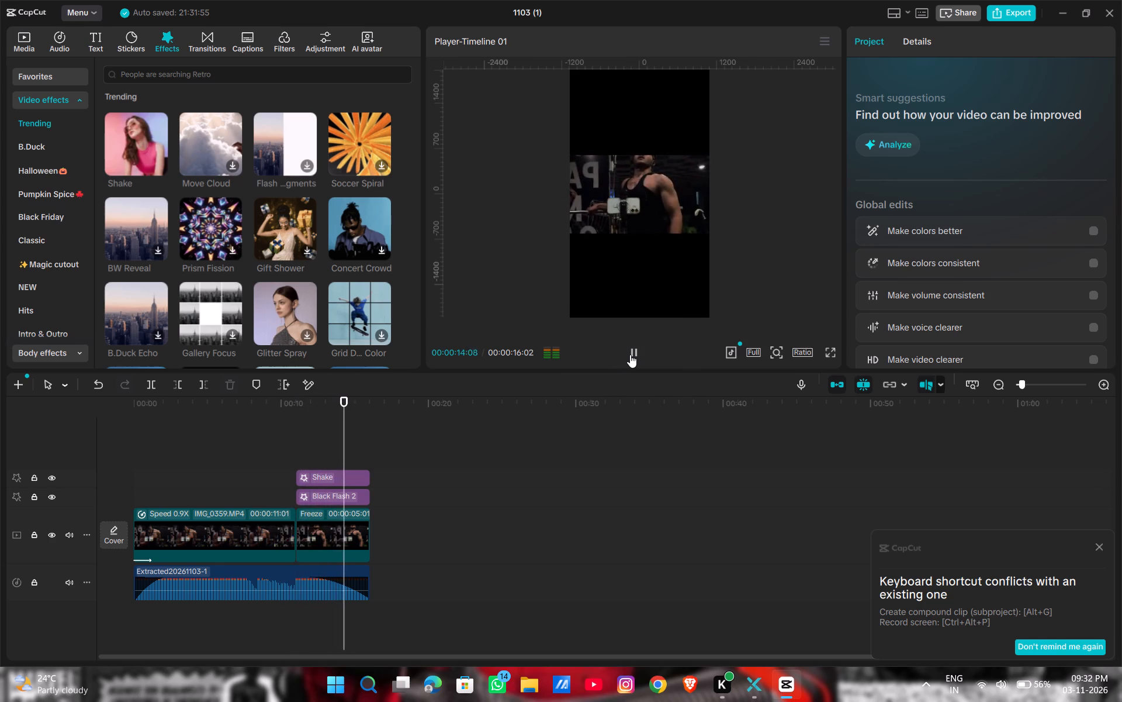
Apply the Basic Fade Out animation with a 0.5 s duration to the end of the freeze frame.
left_click(367, 531)
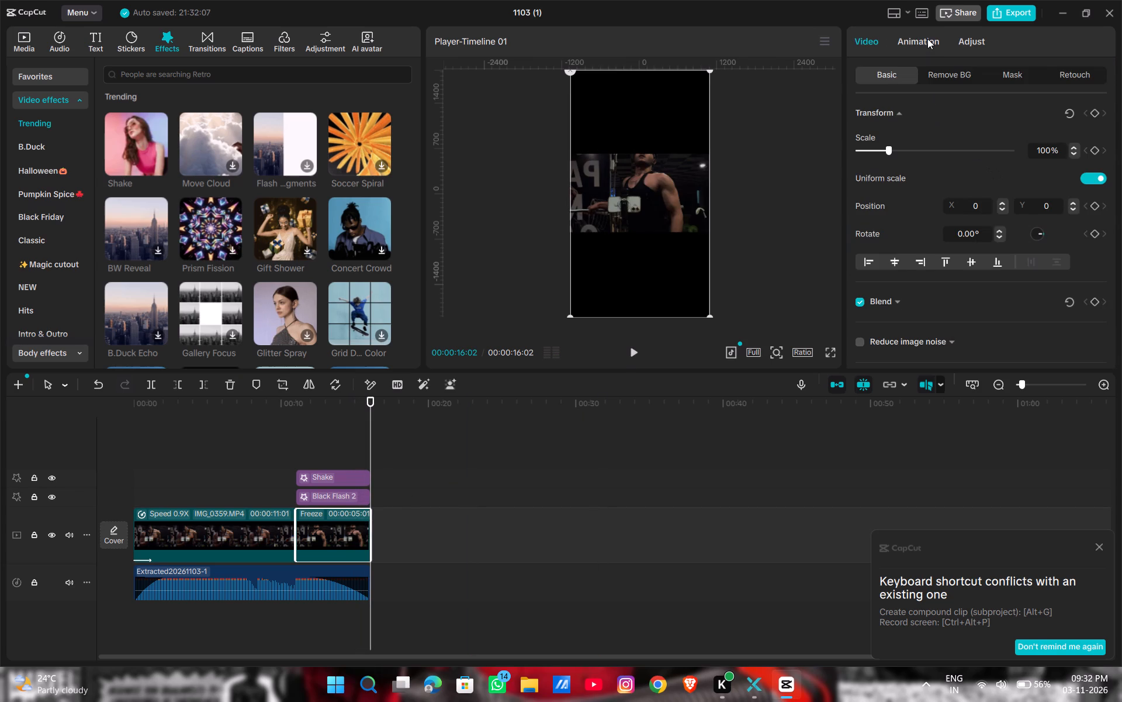
left_click(927, 39)
left_click(982, 75)
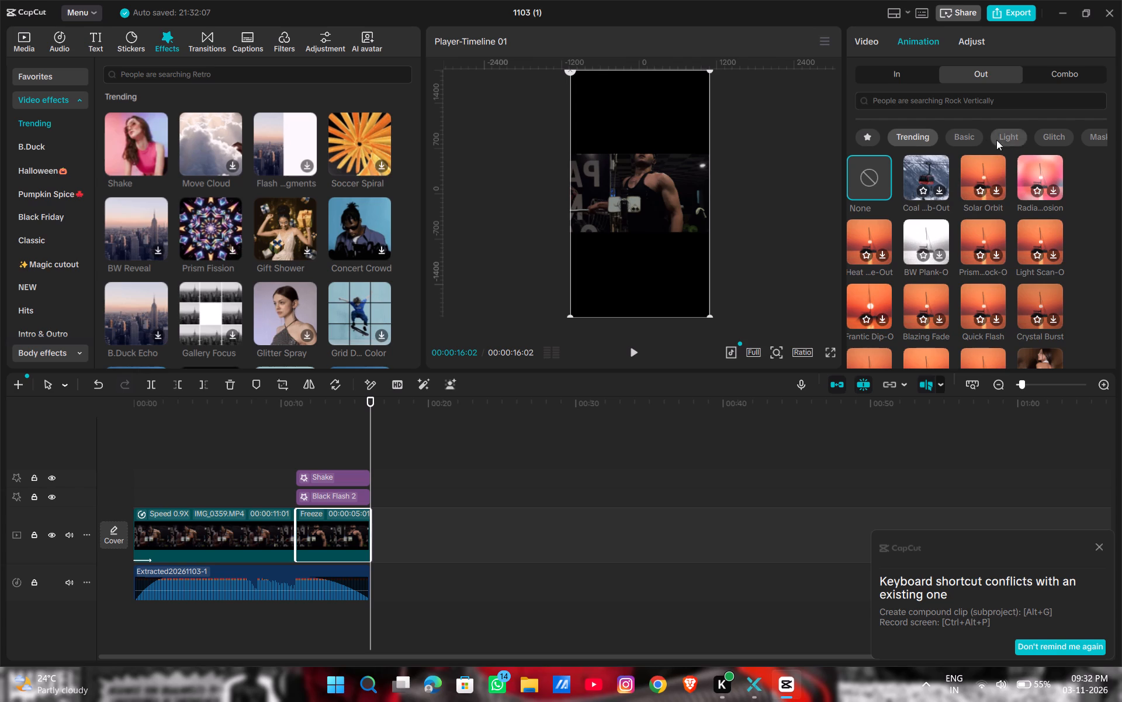
left_click(958, 136)
left_click(929, 173)
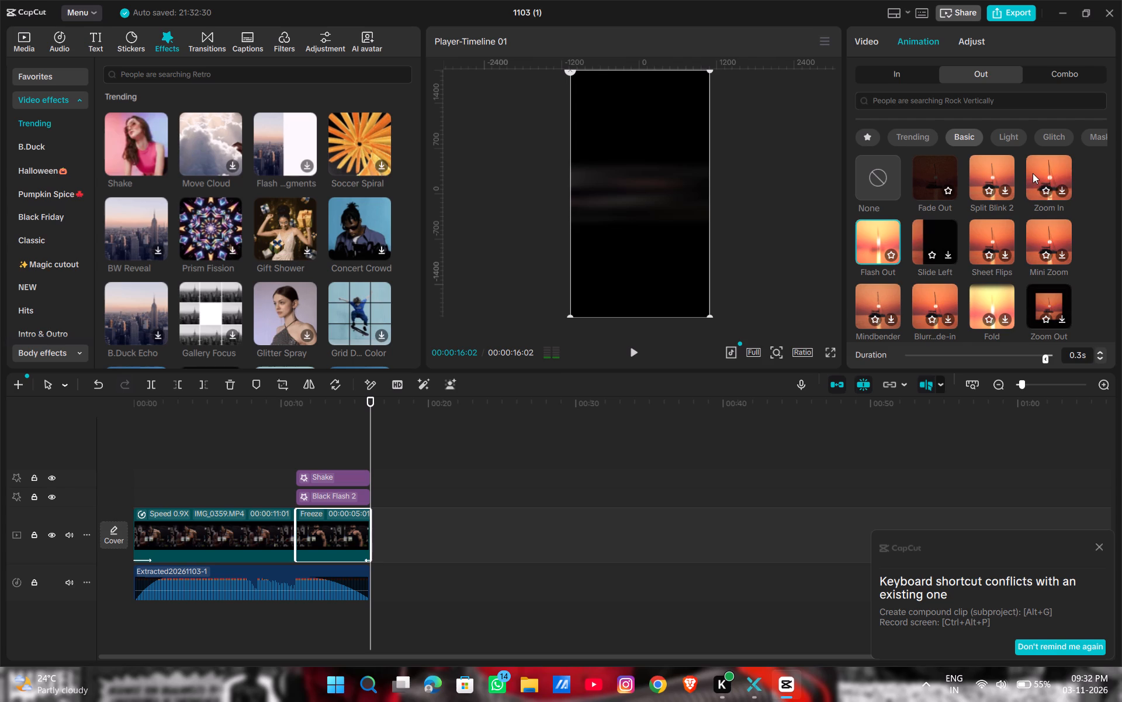
left_click(948, 171)
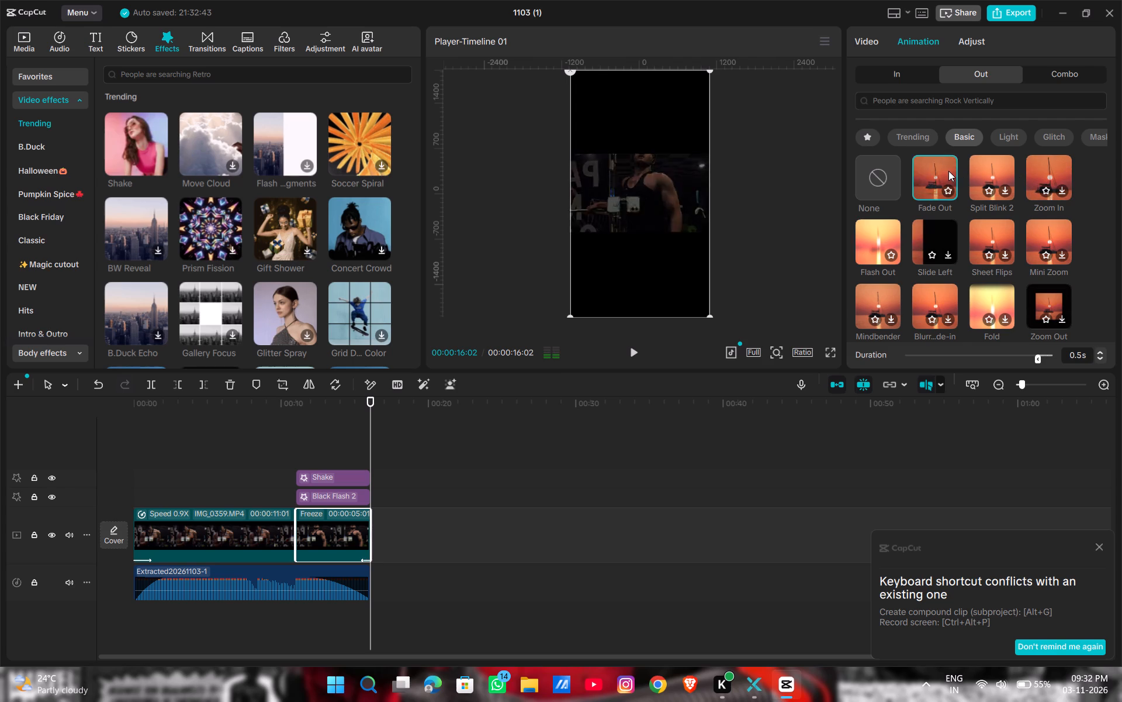
Browse the featured filters and preview Hollywood Past, Pet Studio and Physique II.
left_click(234, 463)
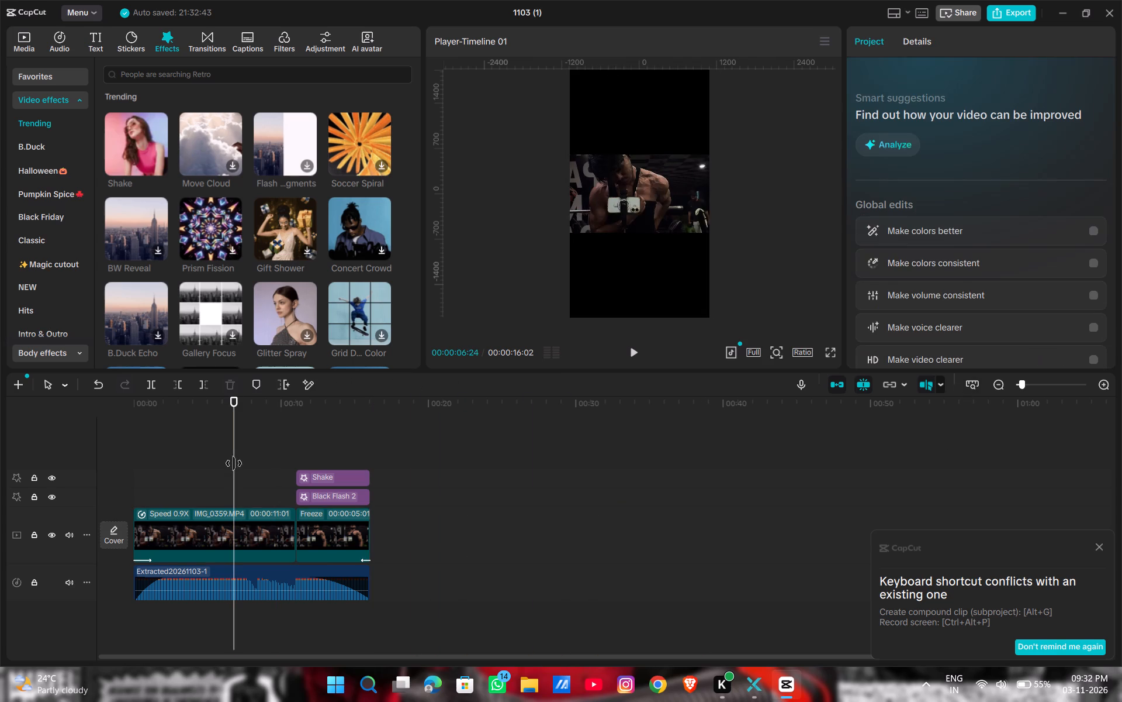
left_click(328, 525)
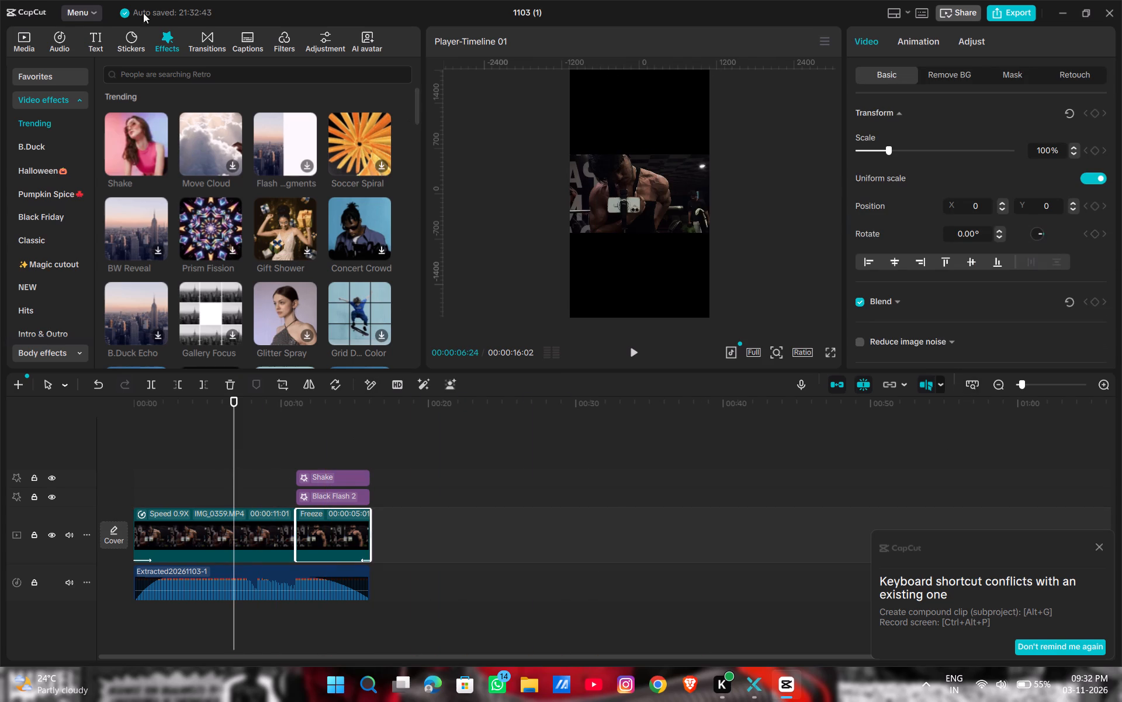
left_click(280, 37)
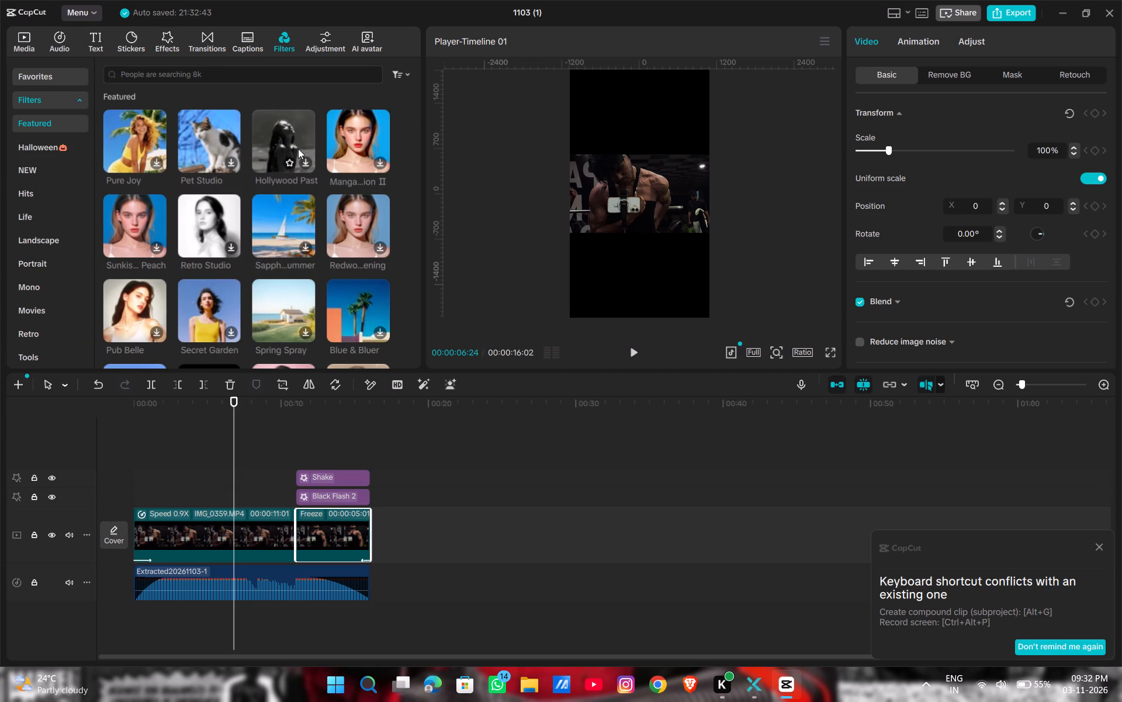
left_click(285, 128)
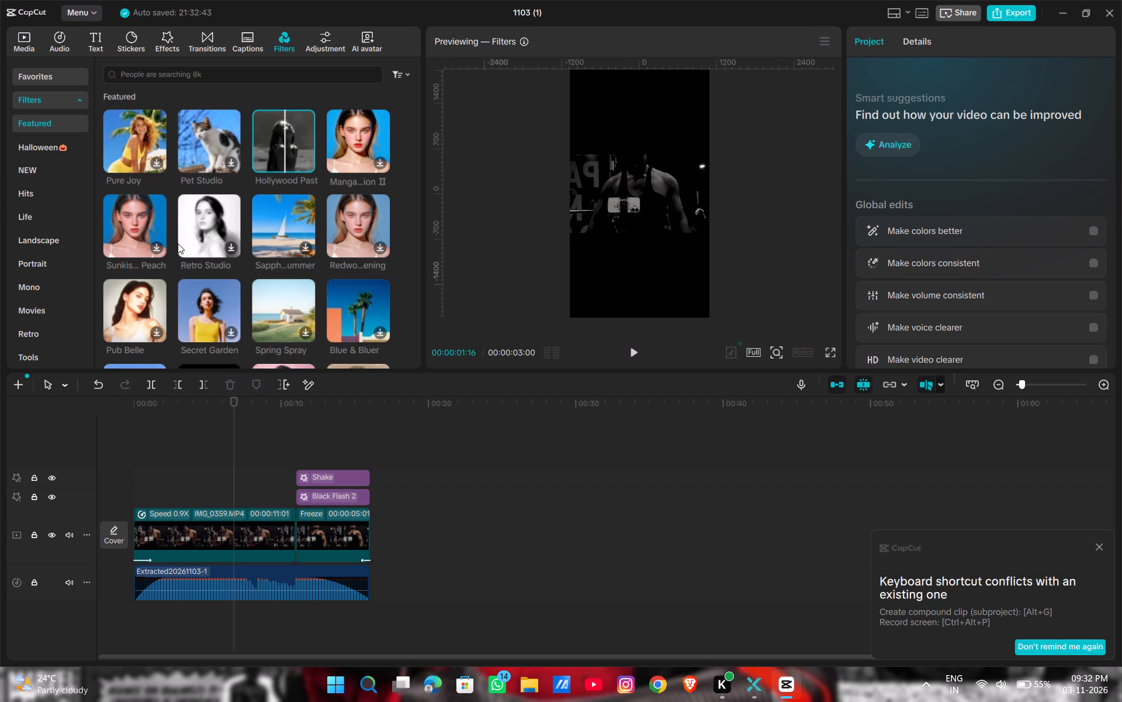
scroll(178, 243, "down", 1)
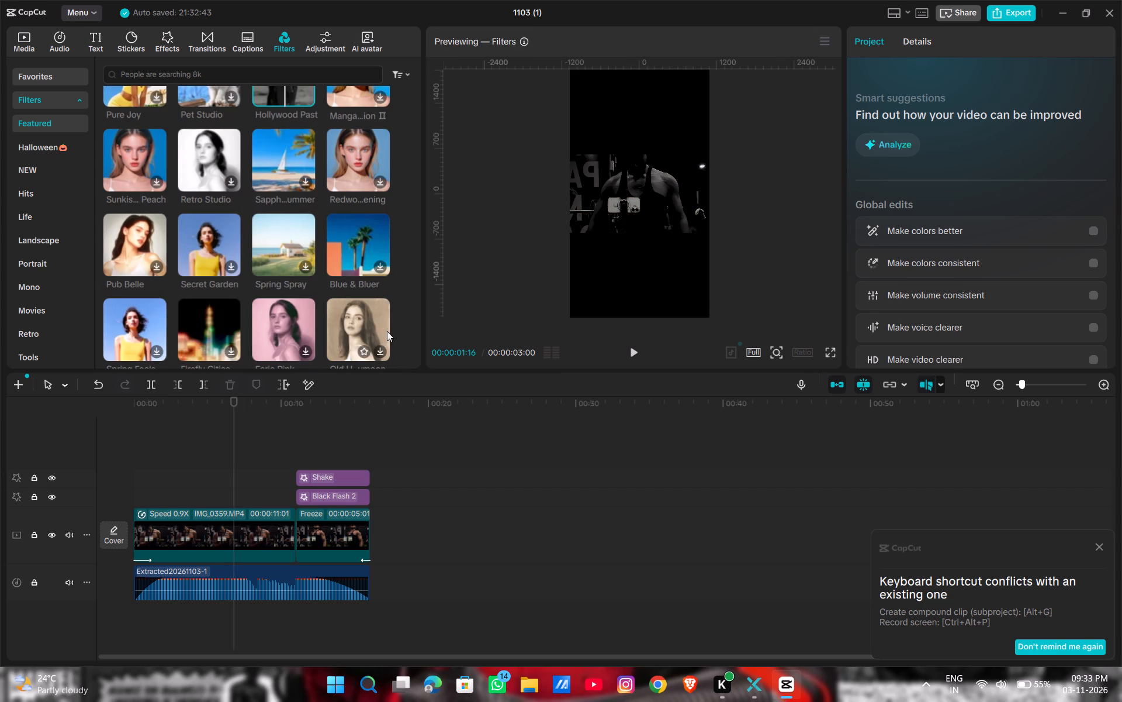
scroll(318, 287, "down", 2)
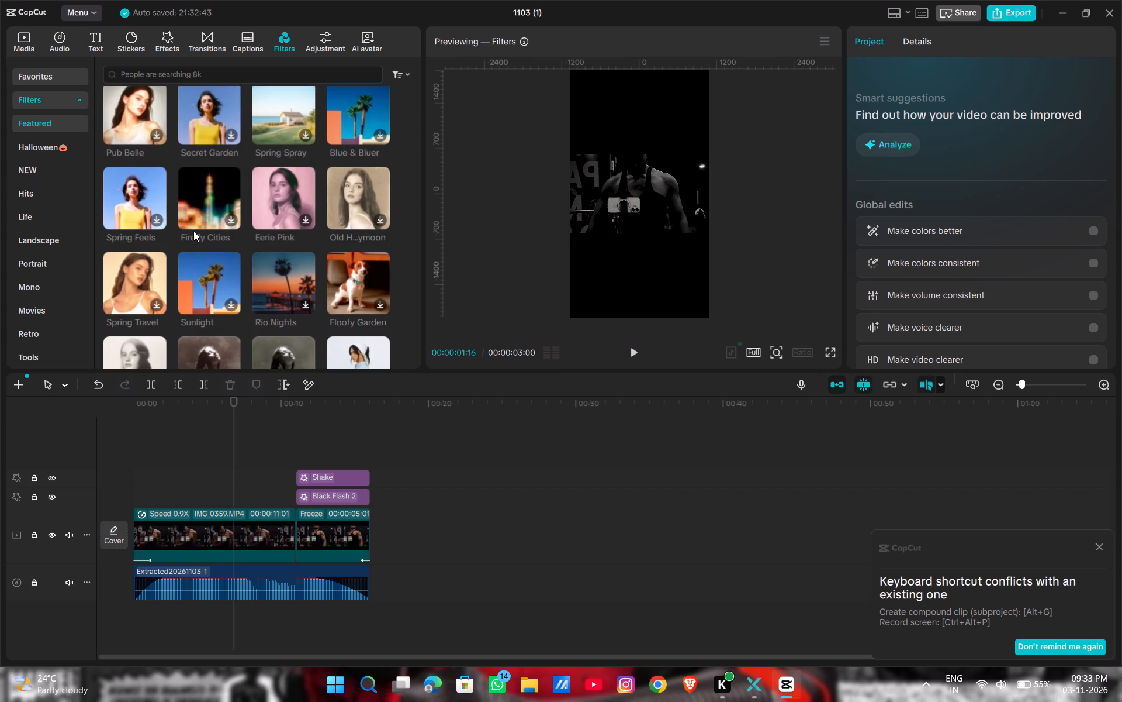
scroll(254, 260, "down", 3)
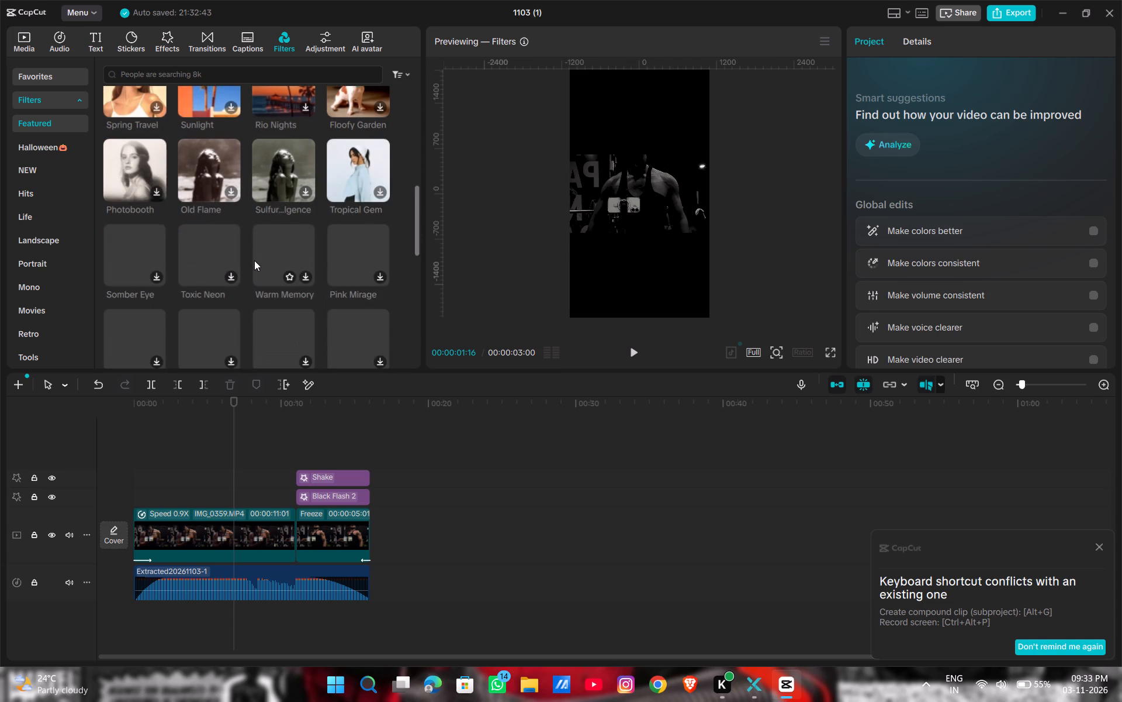
scroll(254, 260, "up", 9)
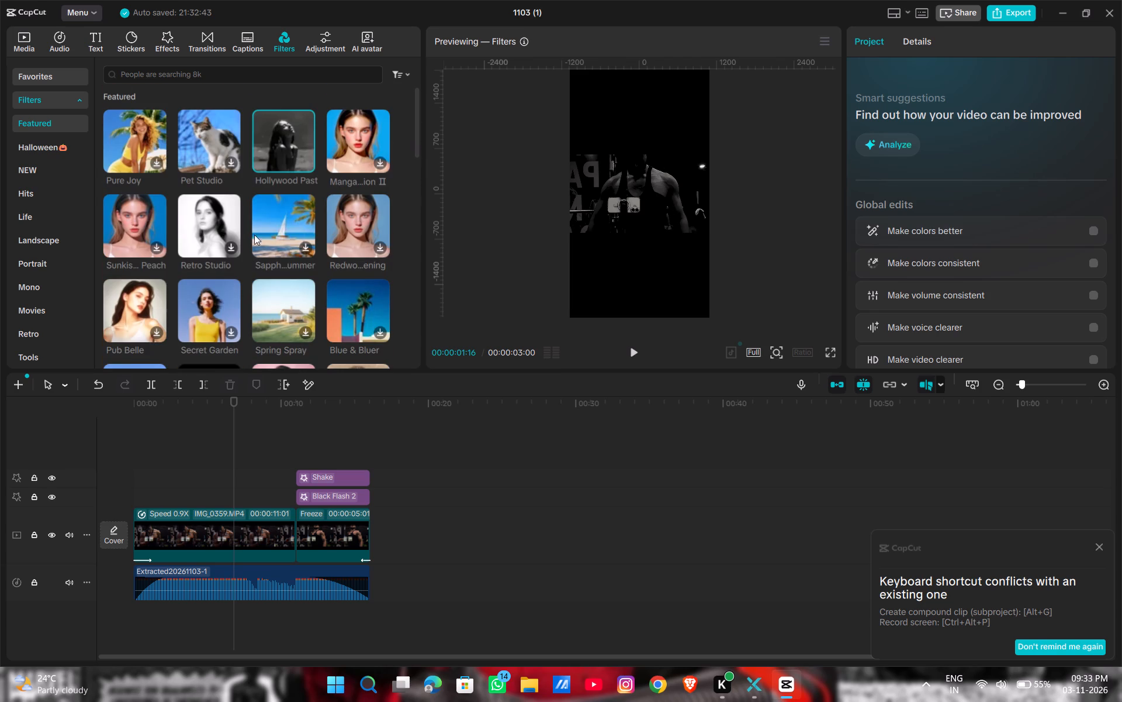
left_click(226, 138)
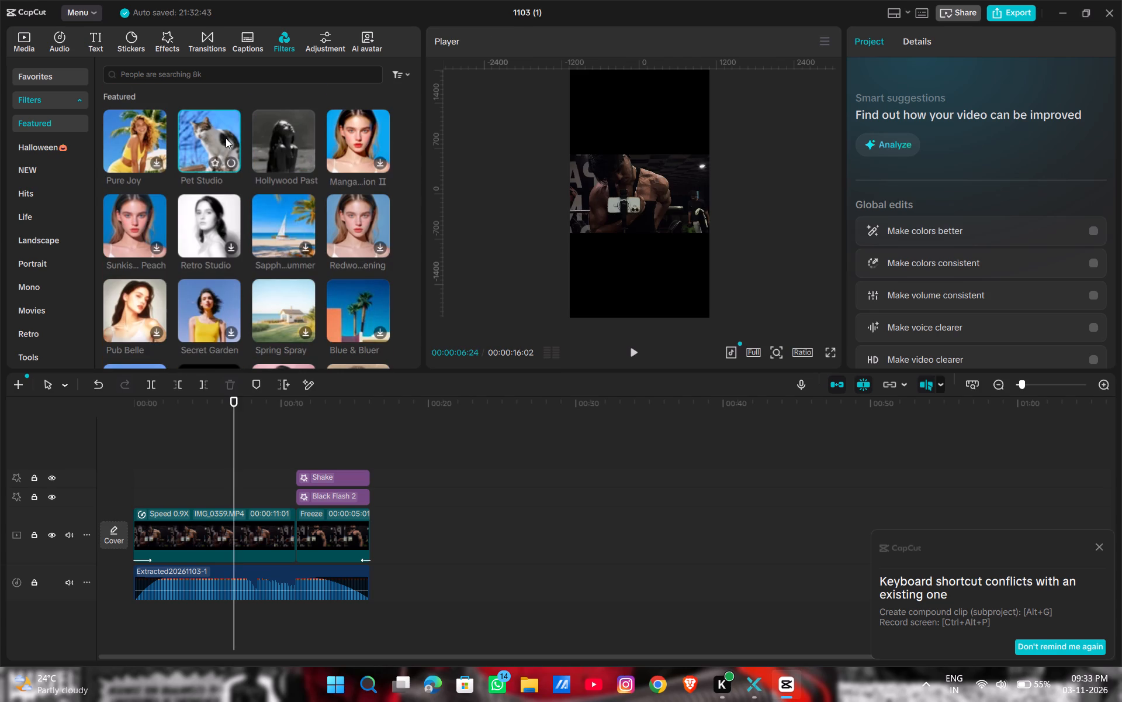
scroll(276, 180, "down", 4)
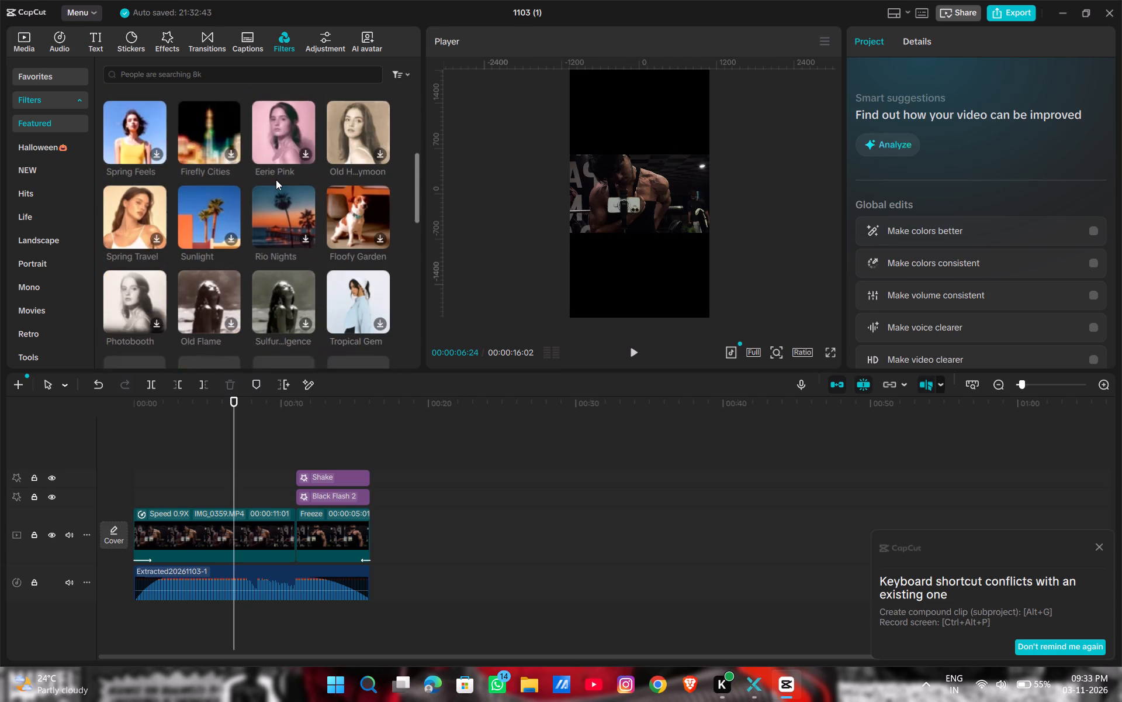
scroll(276, 180, "down", 5)
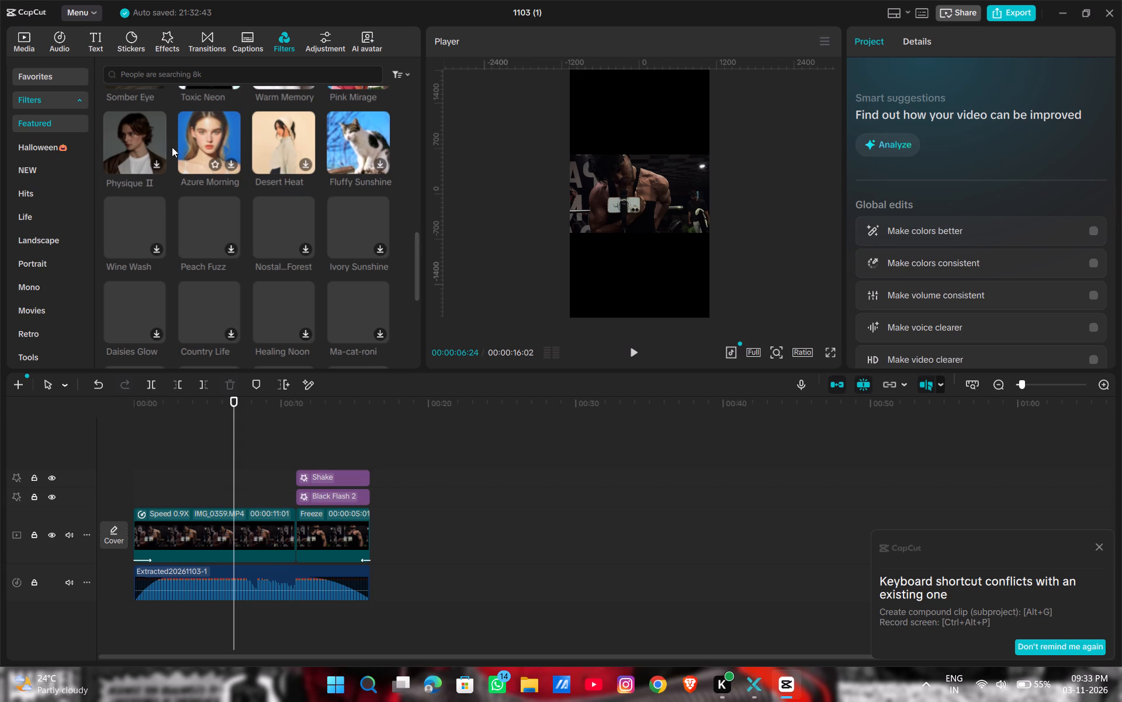
left_click(150, 145)
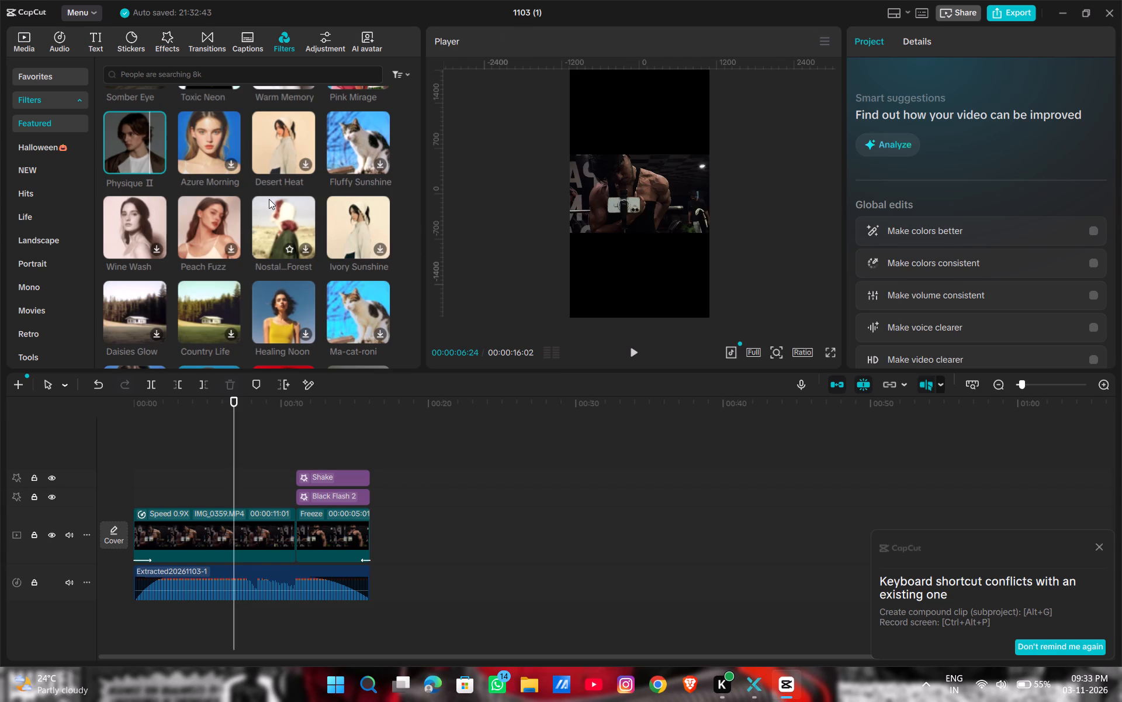
Look through more featured filters and preview Country Life over the freeze frame.
scroll(269, 199, "up", 5)
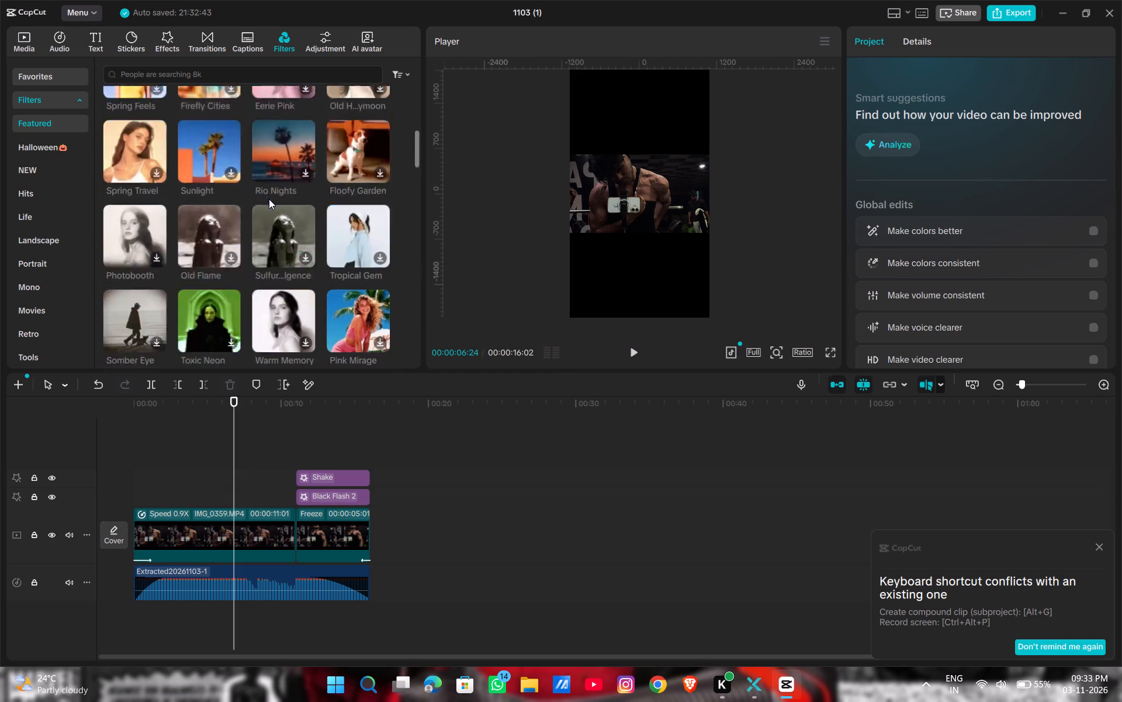
scroll(269, 199, "up", 7)
scroll(269, 199, "down", 11)
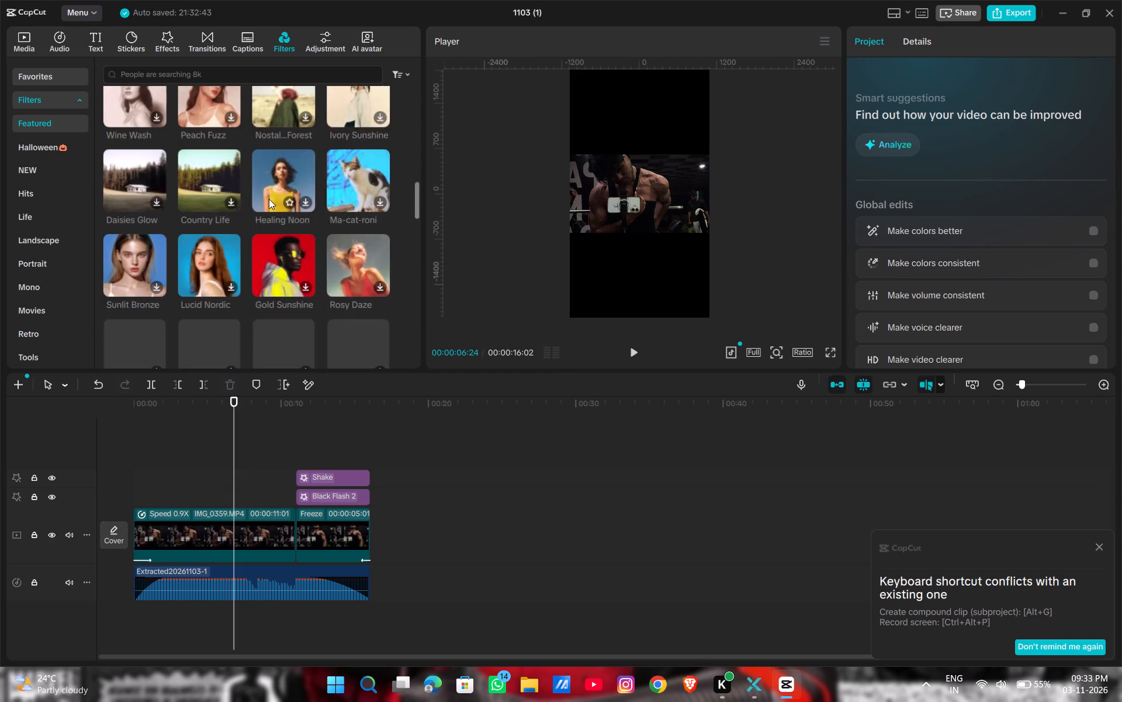
scroll(269, 199, "down", 4)
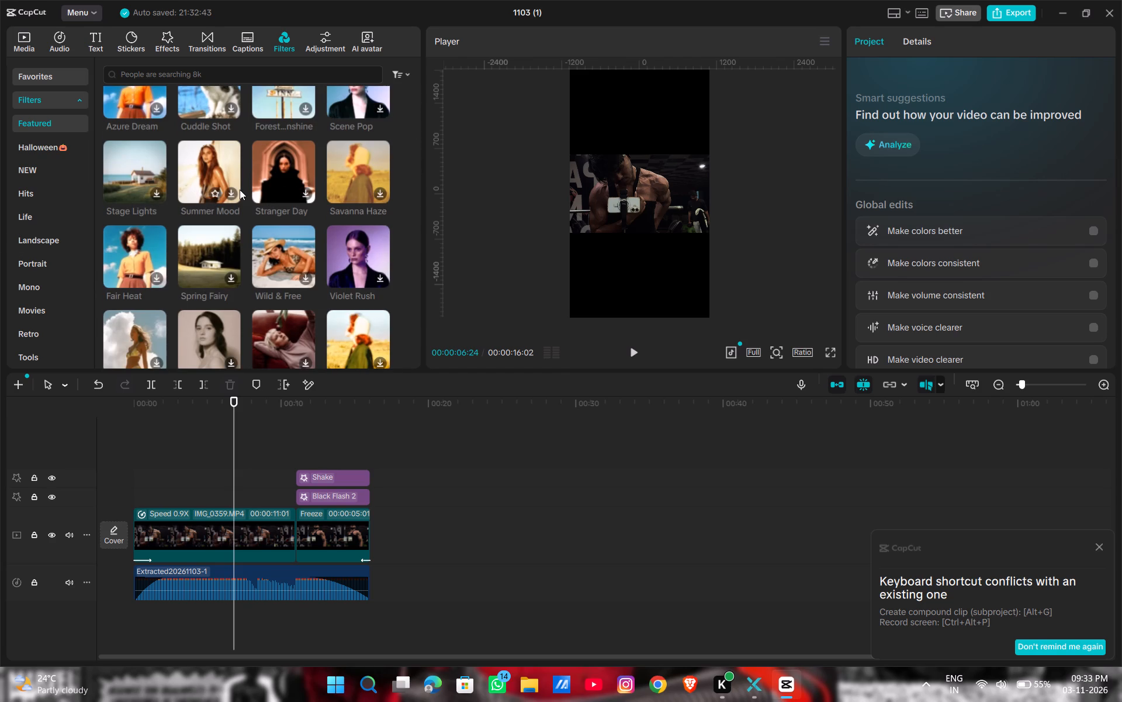
scroll(240, 190, "down", 4)
scroll(240, 190, "up", 6)
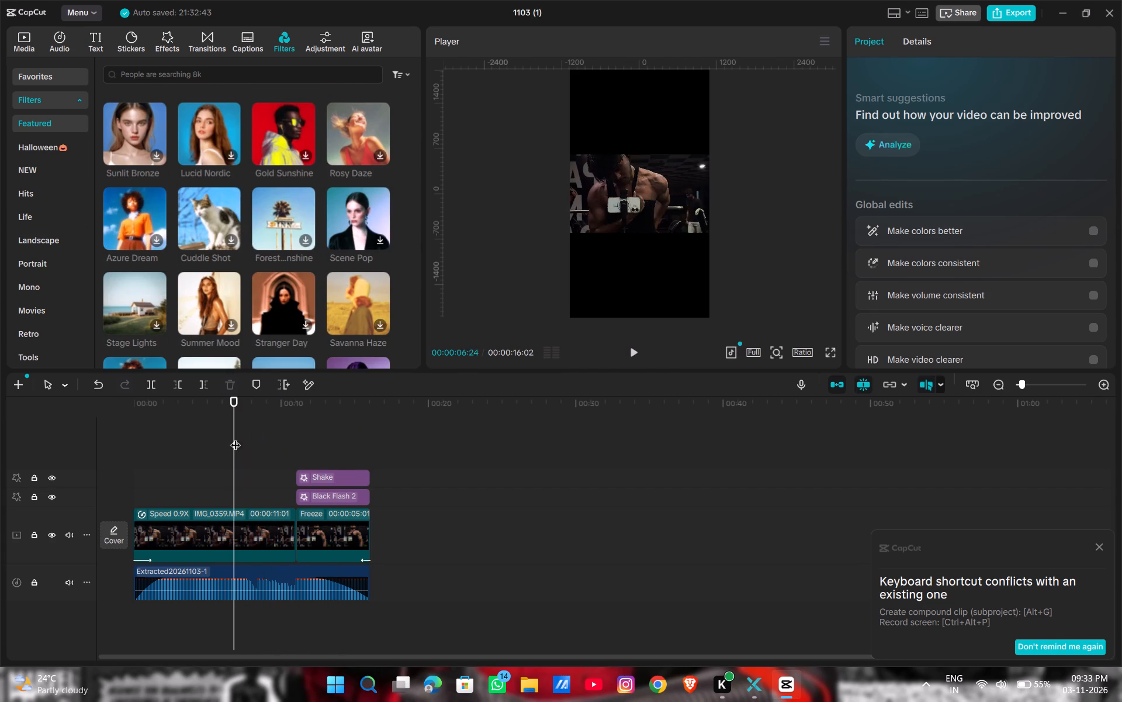
left_click(332, 434)
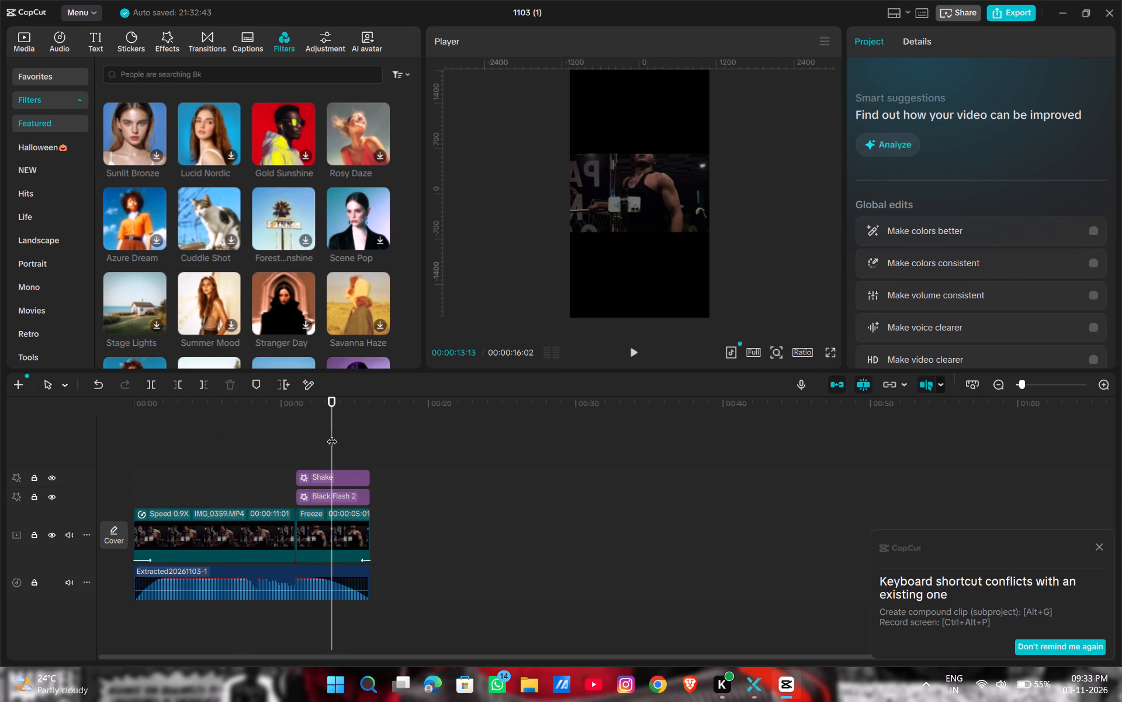
left_click(338, 528)
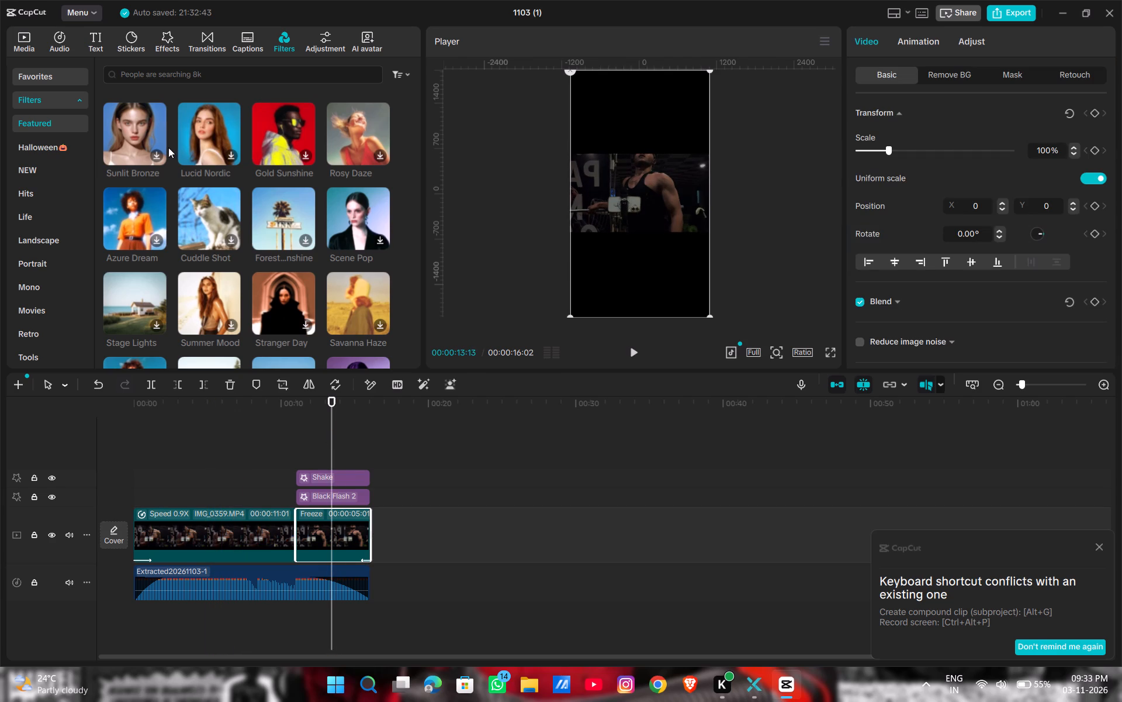
scroll(182, 176, "up", 3)
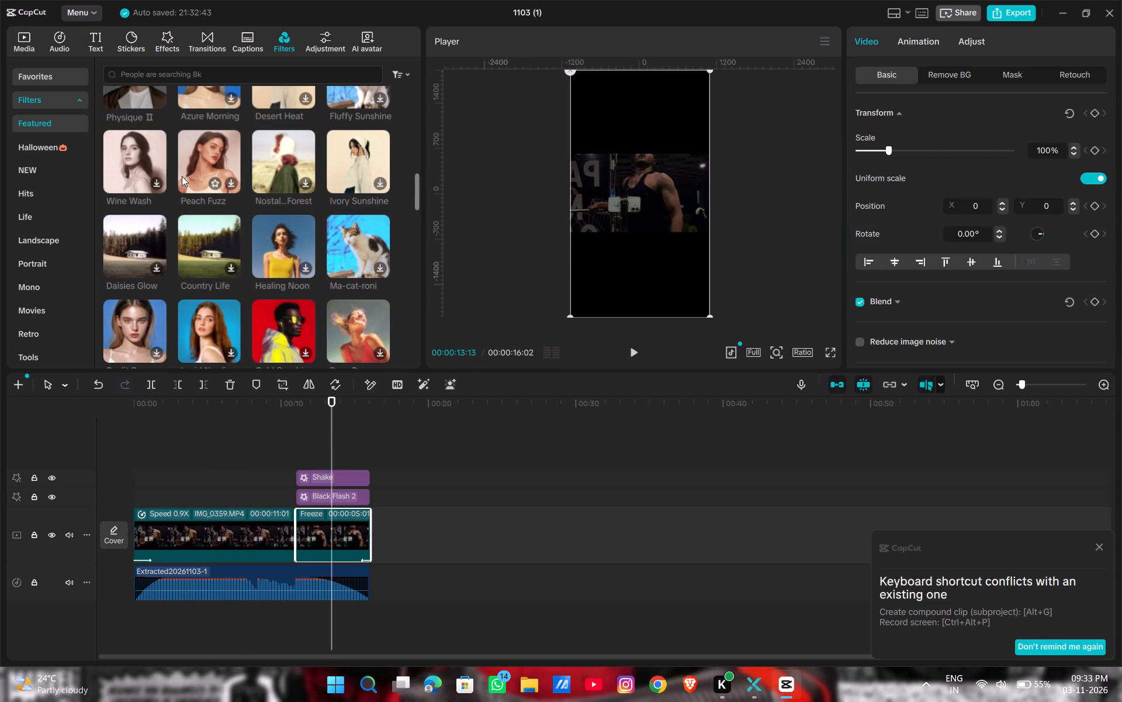
left_click(197, 232)
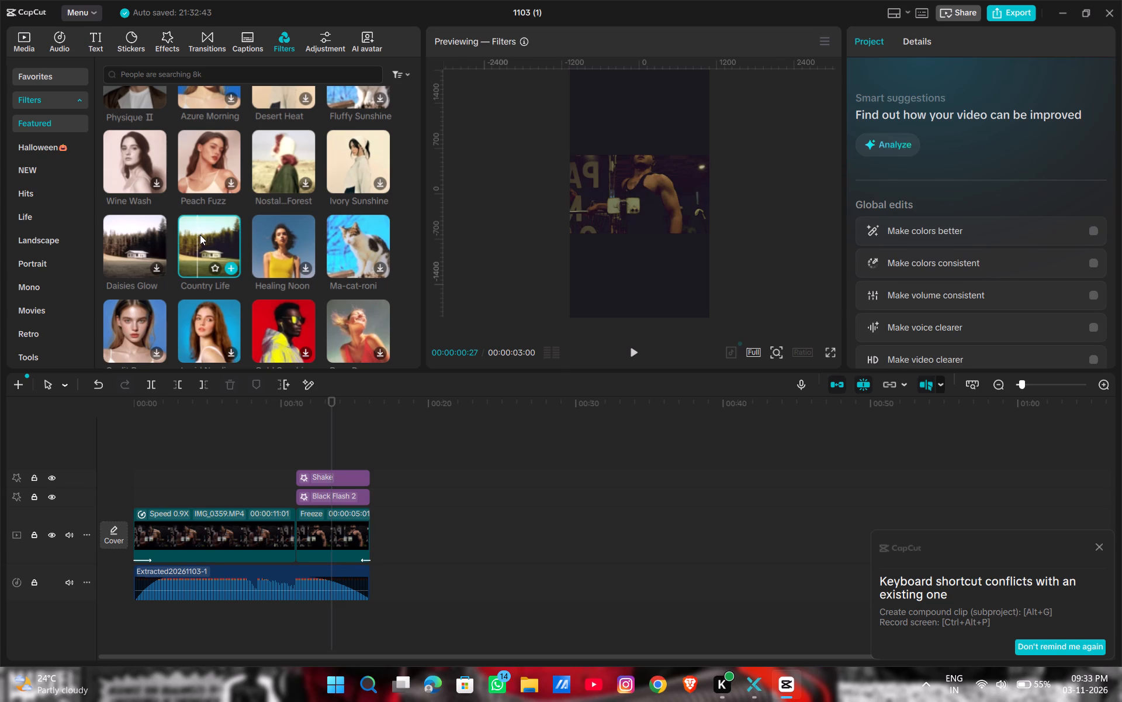
scroll(201, 168, "up", 3)
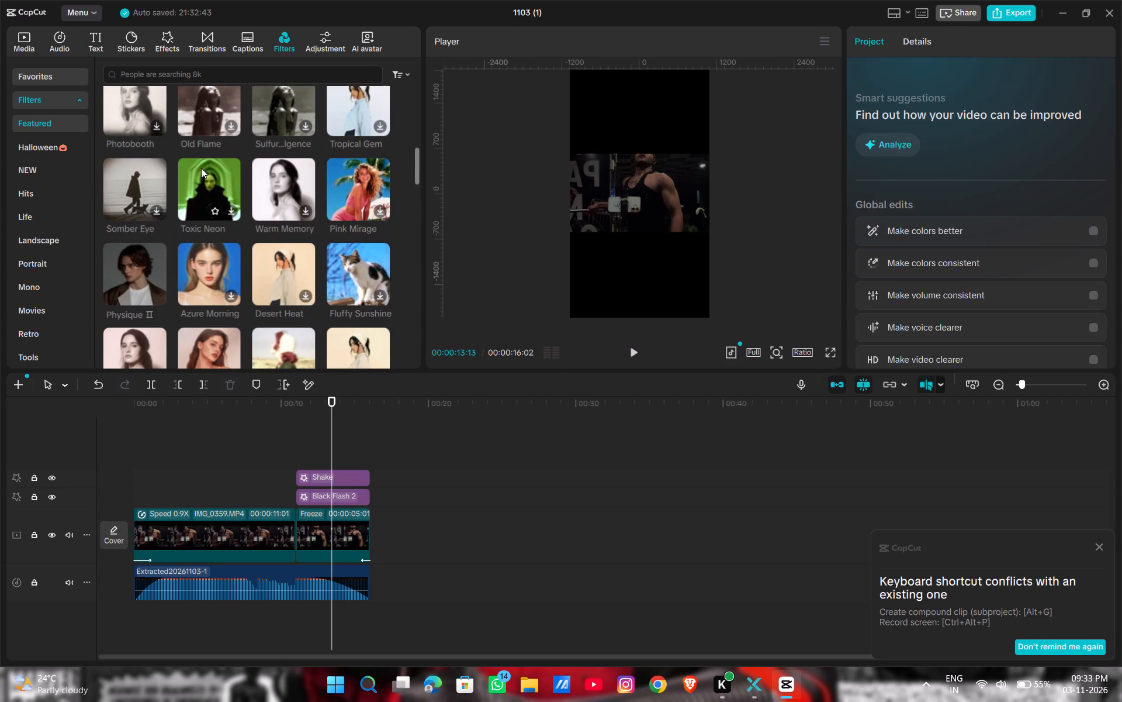
Preview the Physique II filter and add it on a new track above Shake, starting where the freeze frame begins.
left_click(144, 278)
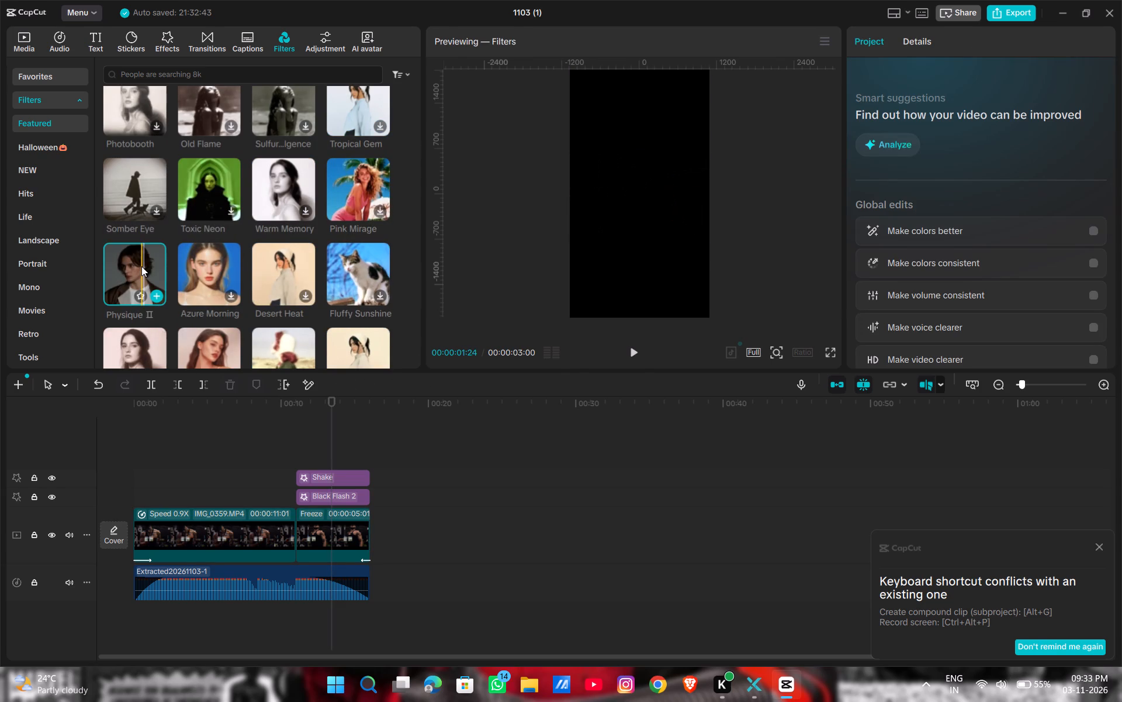
left_click_drag(131, 264, 319, 474)
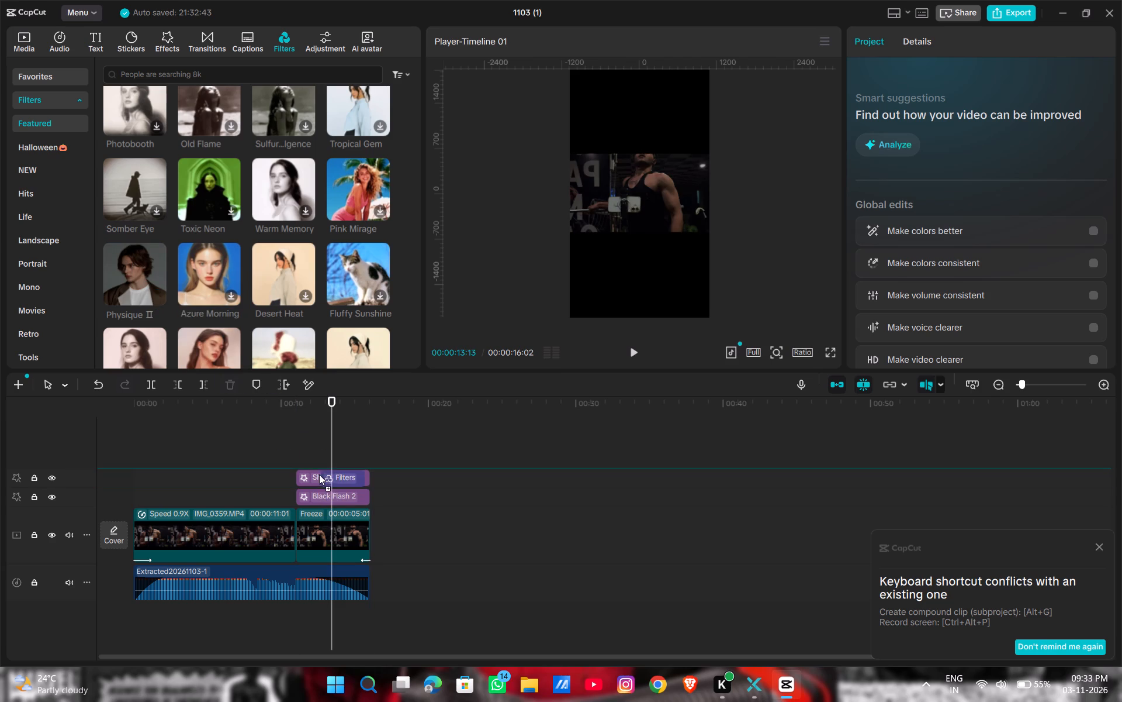
left_click_drag(319, 474, 296, 459)
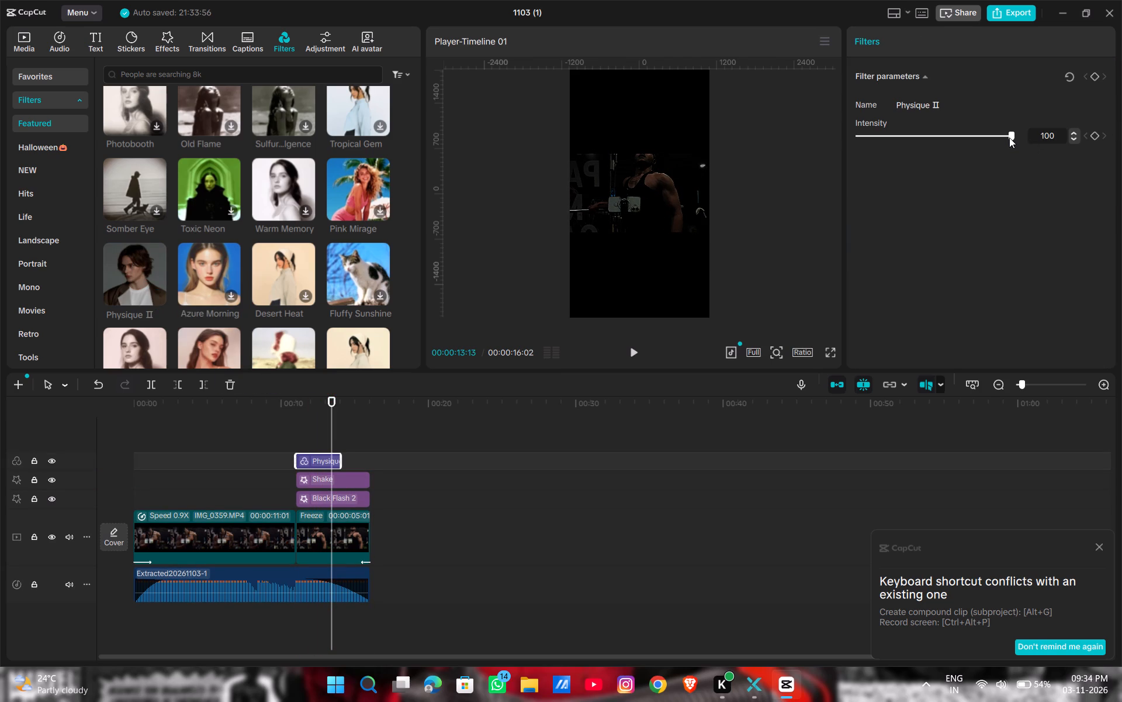
Reduce the Physique II filter's intensity to 40.
left_click_drag(1009, 137, 955, 160)
left_click_drag(955, 160, 928, 174)
left_click_drag(928, 174, 921, 177)
left_click_drag(954, 134, 920, 145)
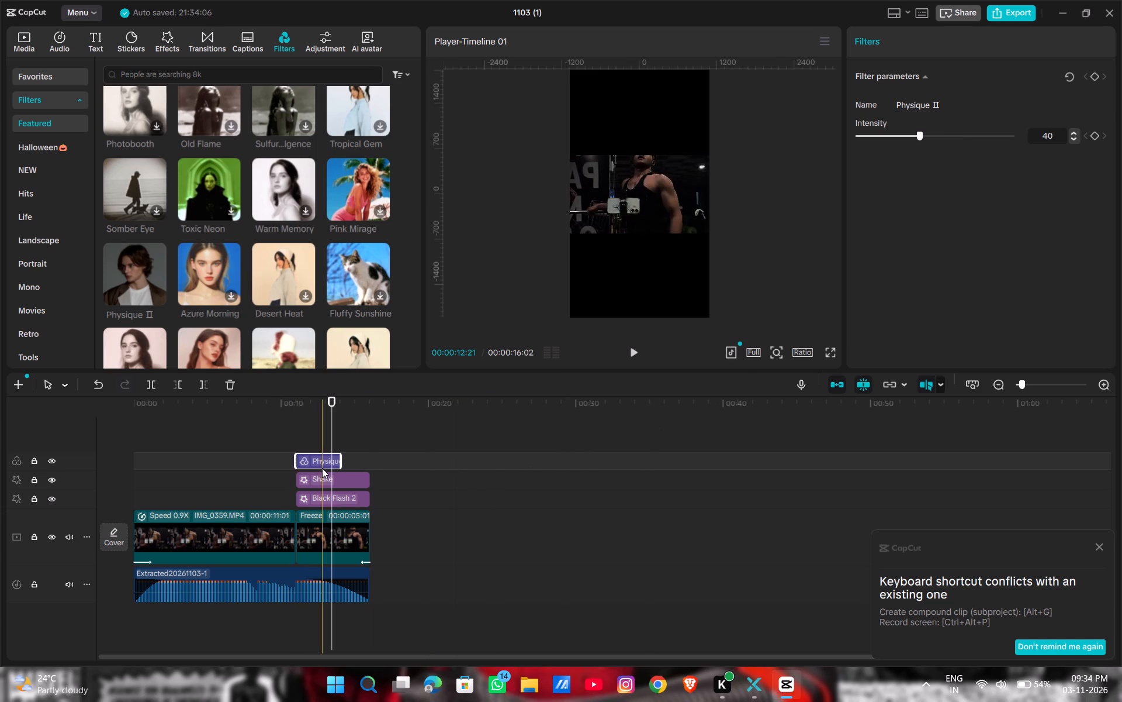
Extend the Physique II filter to the end of the freeze frame.
left_click_drag(342, 460, 358, 462)
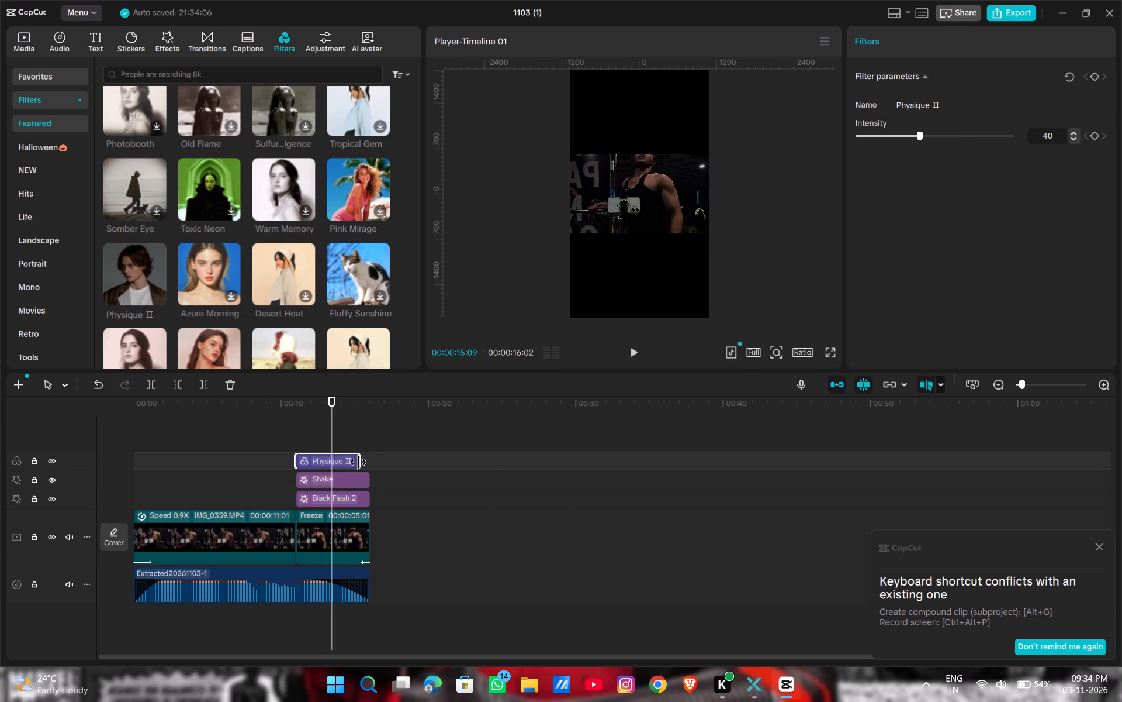
left_click_drag(358, 462, 372, 463)
Play the edit from 00:00:03:07 into the filtered freeze frame, replay the opening, and return the playhead to 00:00:00:00.
left_click(181, 490)
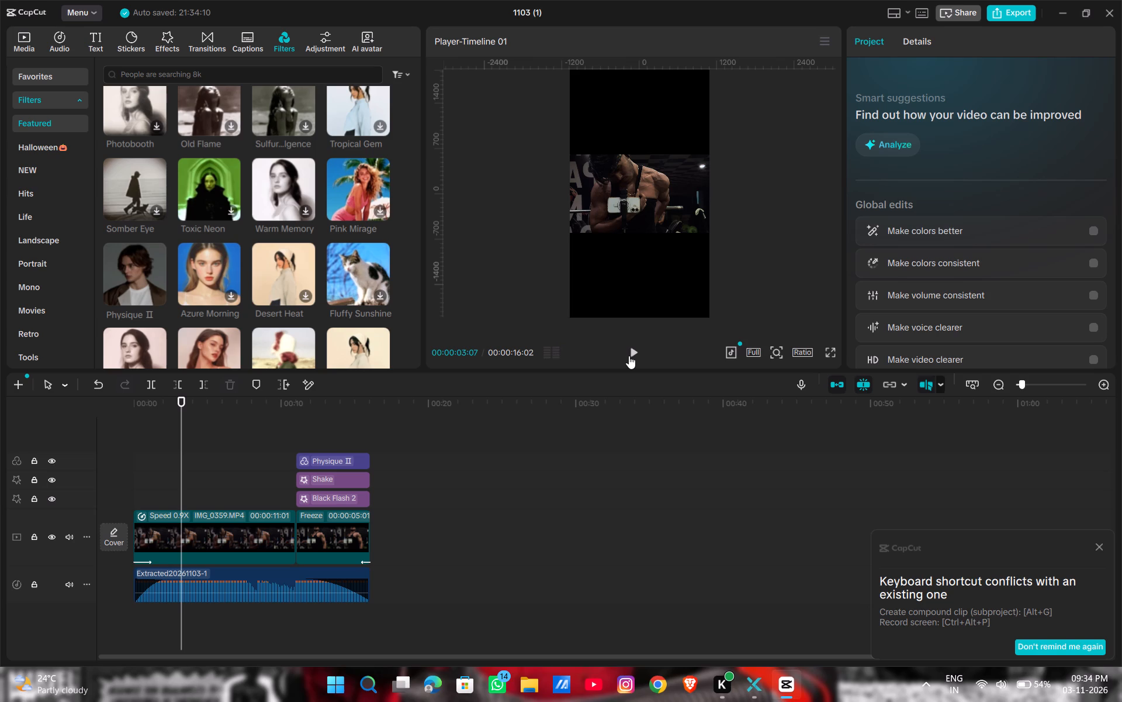
left_click(635, 356)
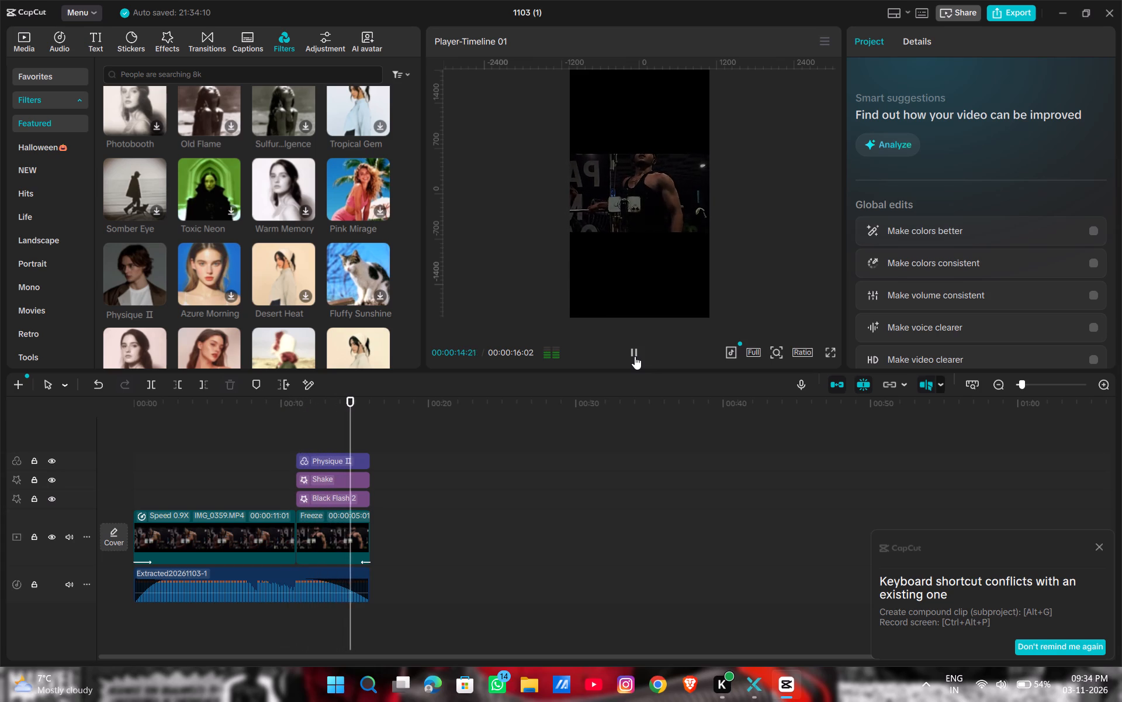
left_click(635, 356)
left_click(134, 497)
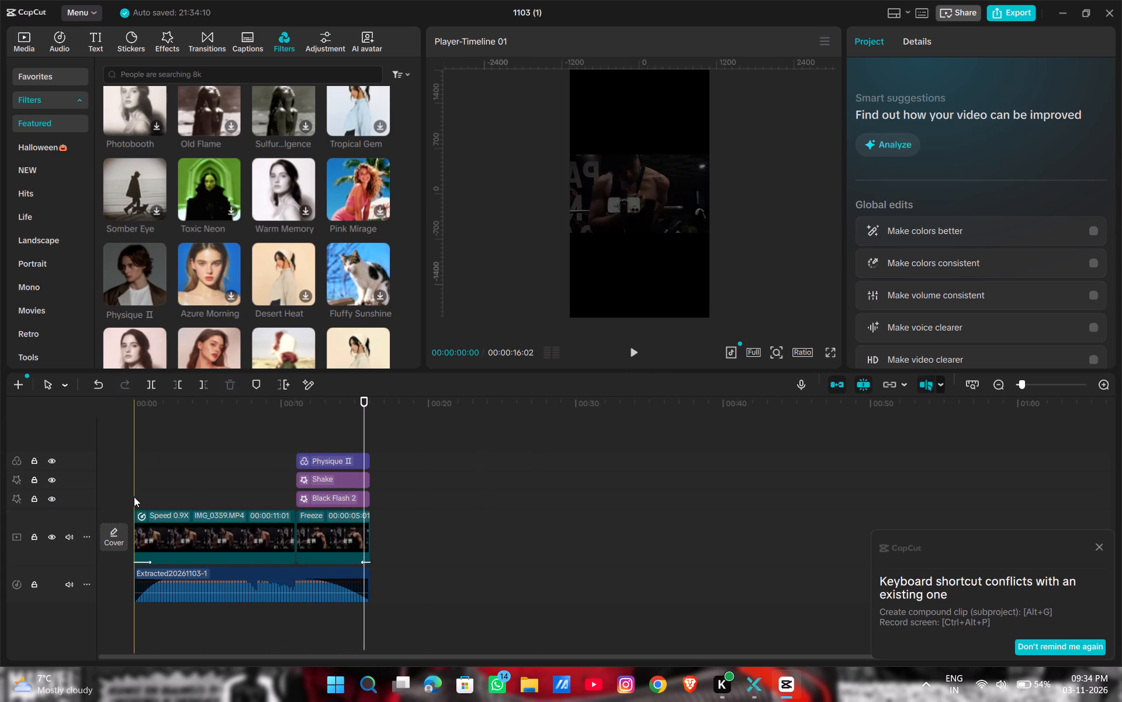
left_click(631, 353)
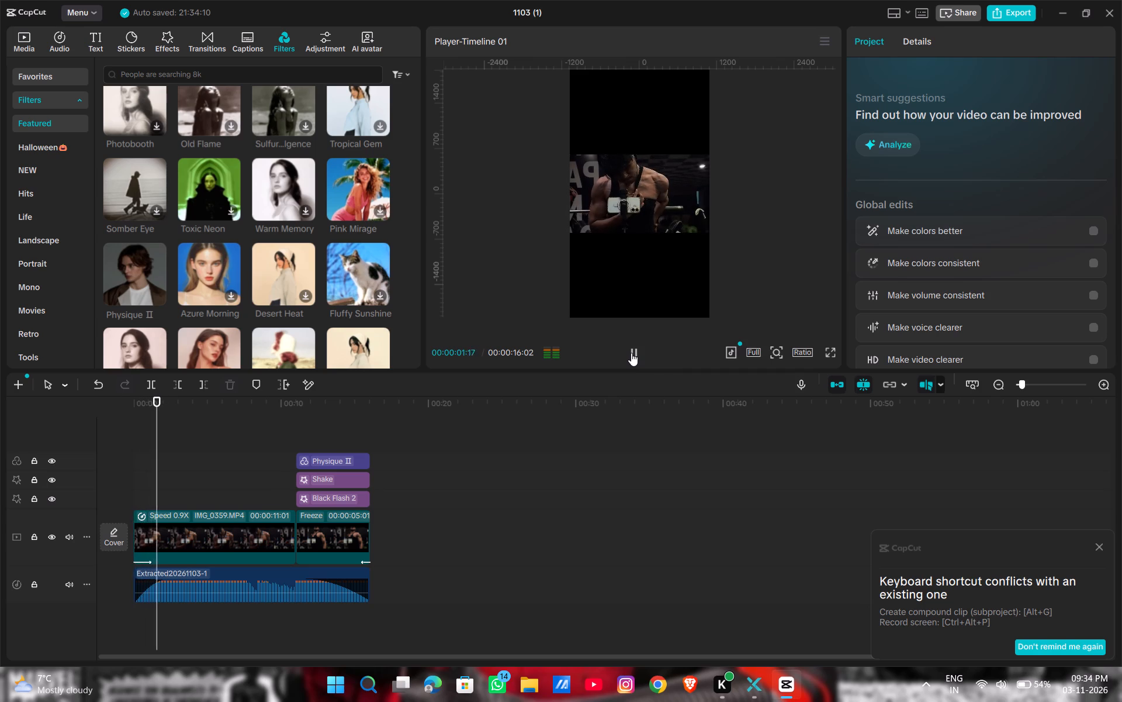
left_click(631, 353)
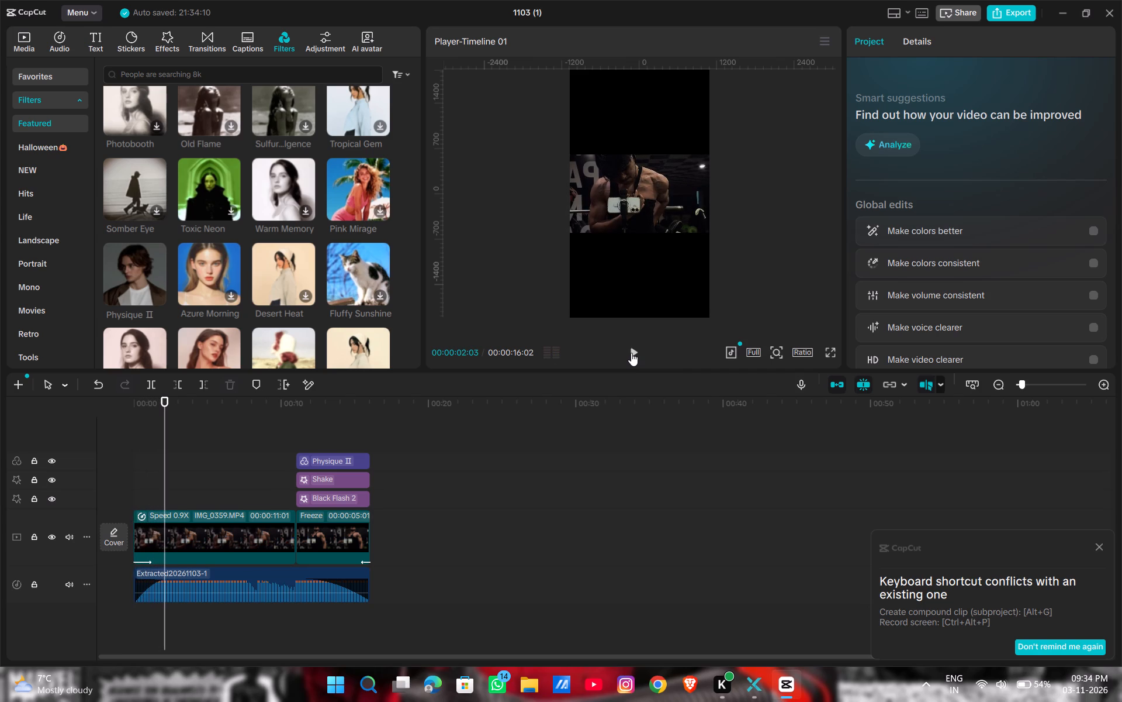
left_click_drag(161, 450, 141, 463)
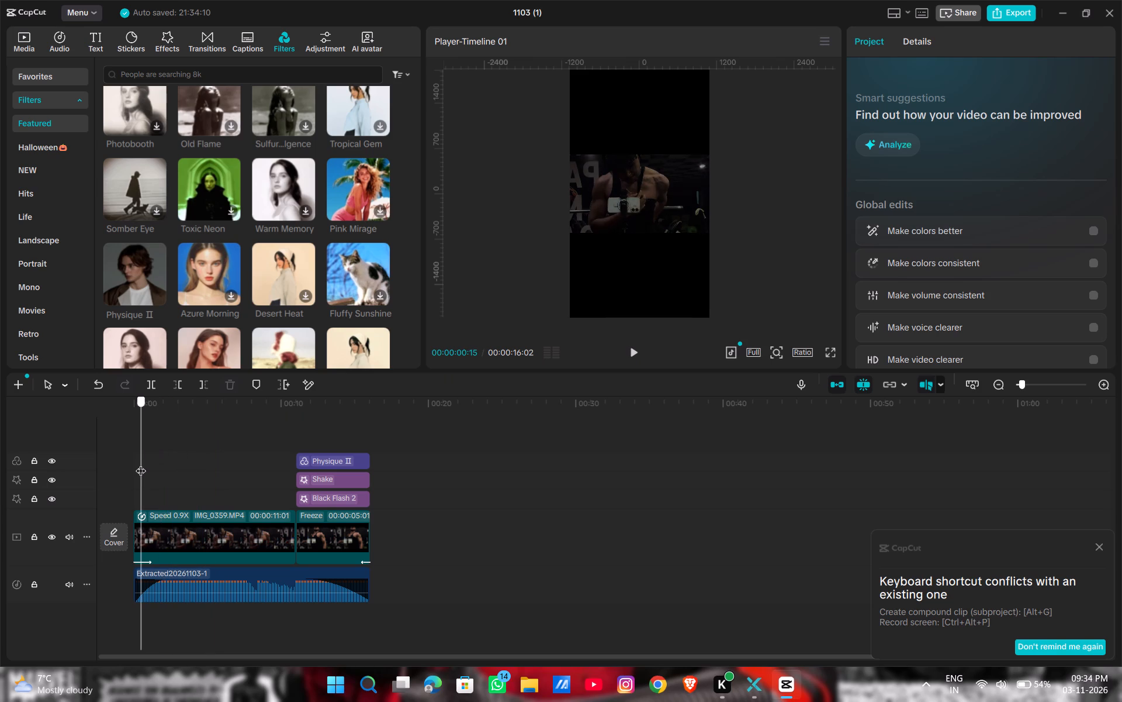
left_click_drag(141, 463, 129, 463)
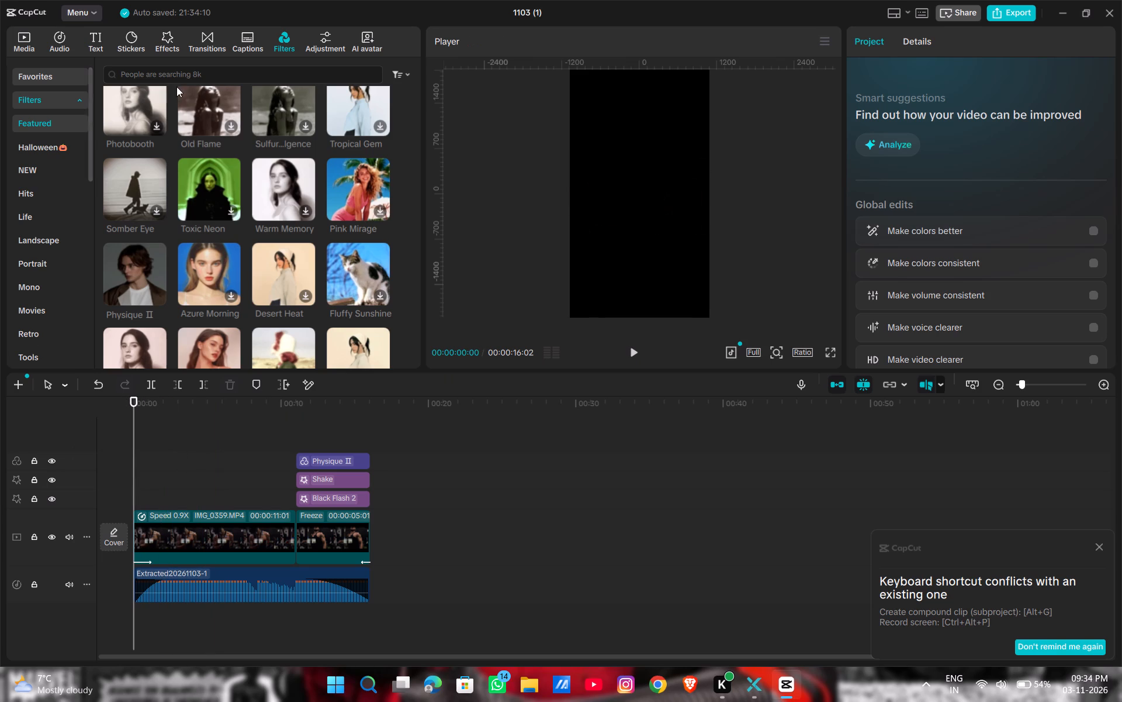
Add a default text clip at 00:00:00:00 on a new track between Physique II and Shake, and clear its placeholder wording.
left_click(99, 42)
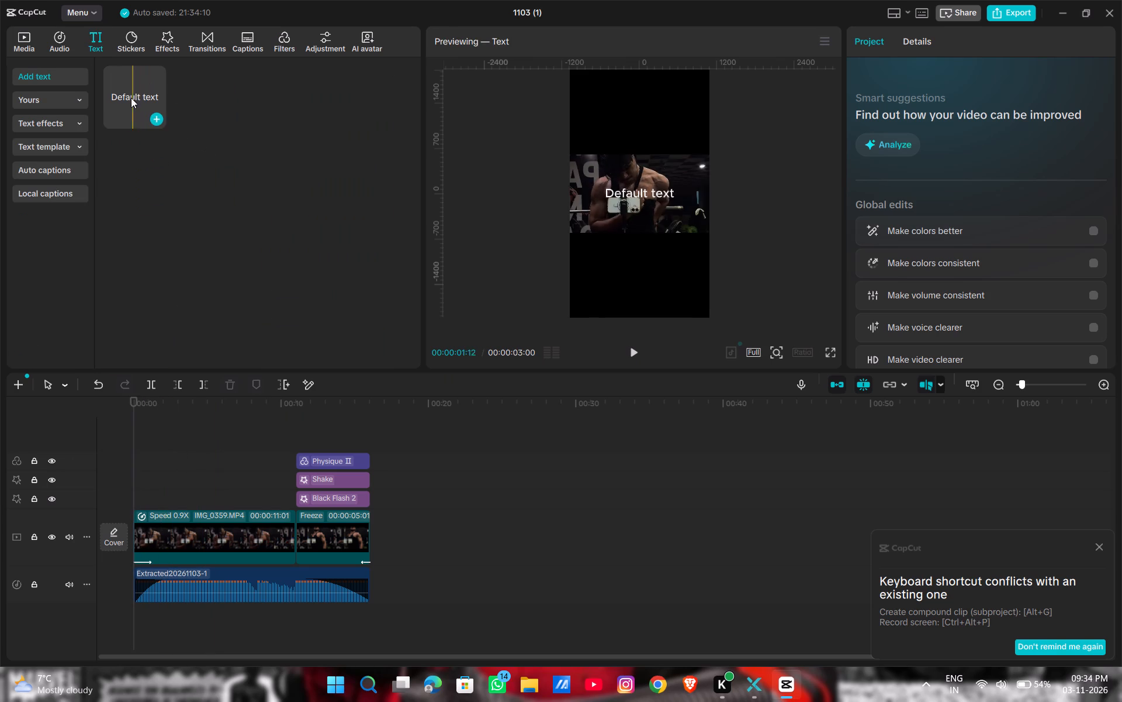
left_click_drag(131, 98, 134, 478)
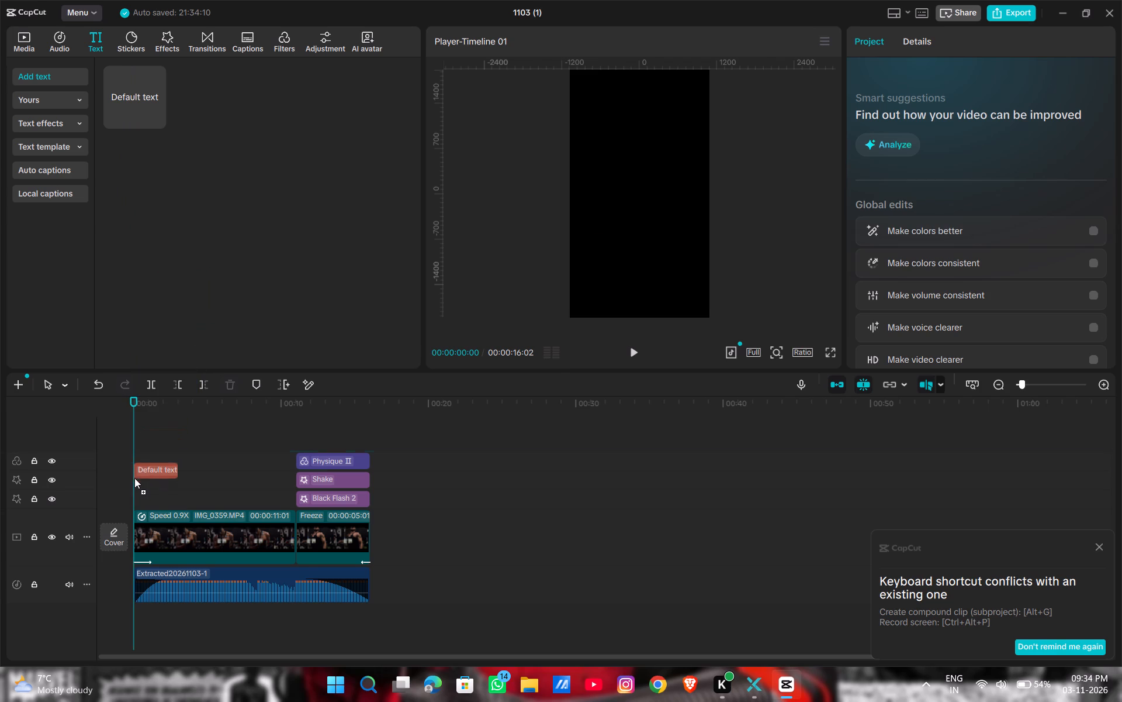
left_click_drag(134, 478, 133, 481)
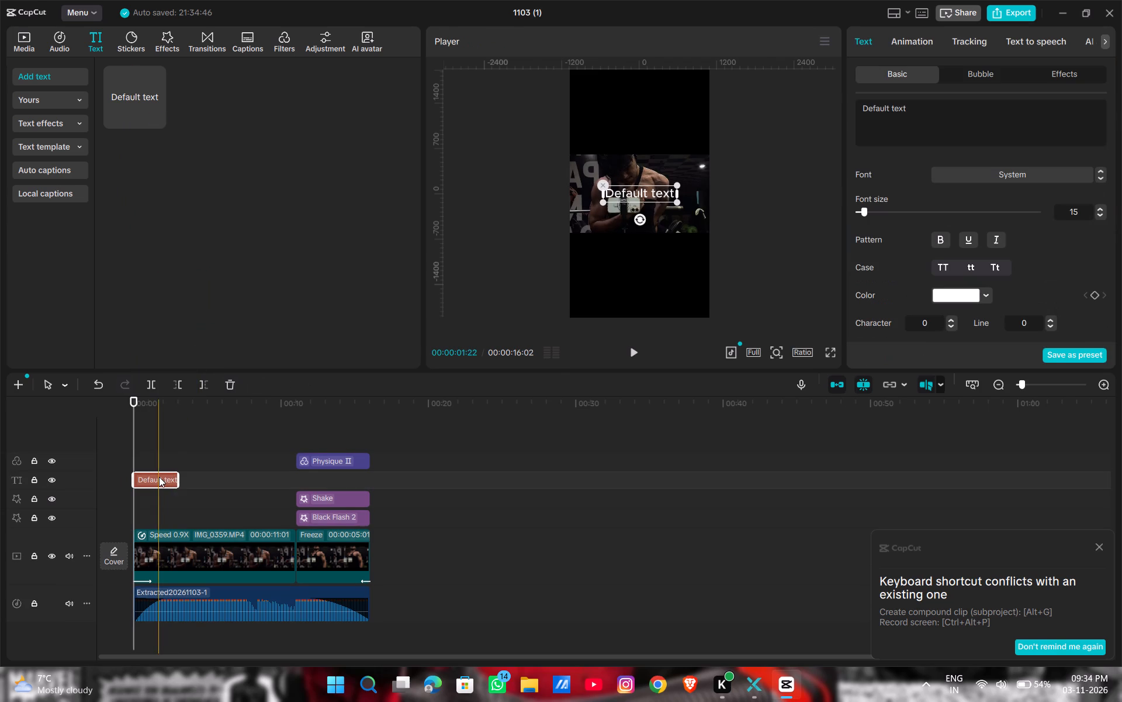
left_click(919, 123)
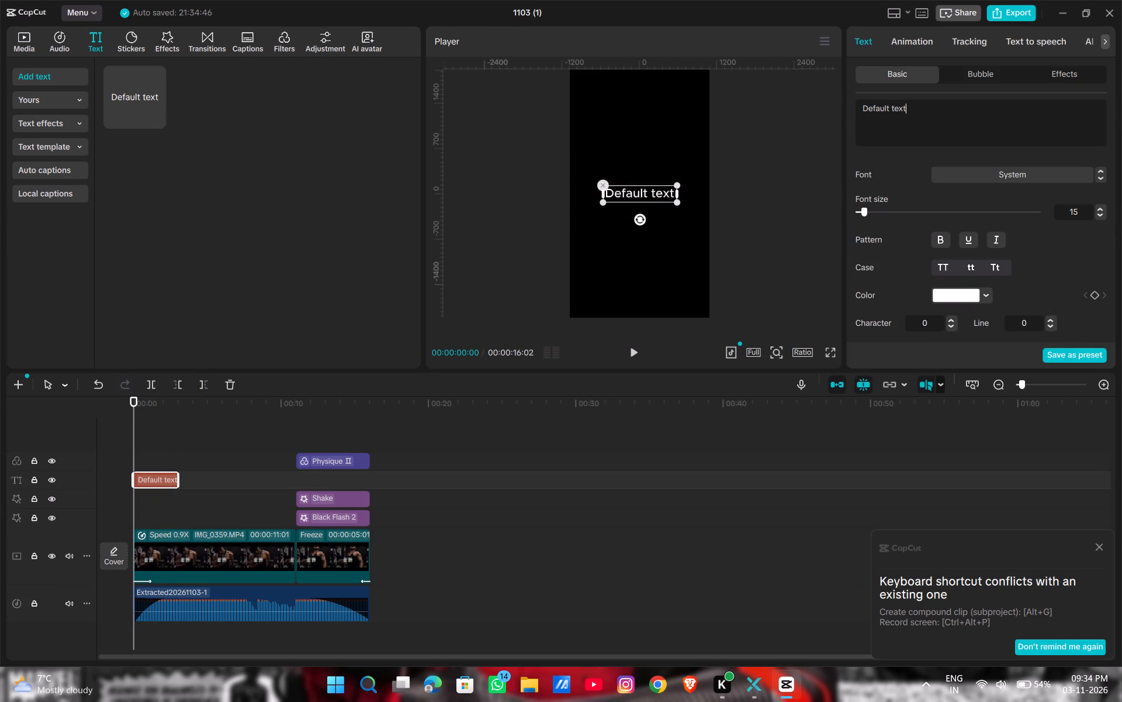
key("BackSpace")
key("BackSpace")
key("BackSpace")
key("BackSpace")
key("BackSpace")
key("BackSpace")
key("BackSpace")
key("BackSpace")
key("BackSpace")
key("BackSpace")
key("BackSpace")
key("BackSpace")
key("BackSpace")
key("BackSpace")
key("BackSpace")
key("BackSpace")
key("BackSpace")
key("BackSpace")
key("BackSpace")
key("BackSpace")
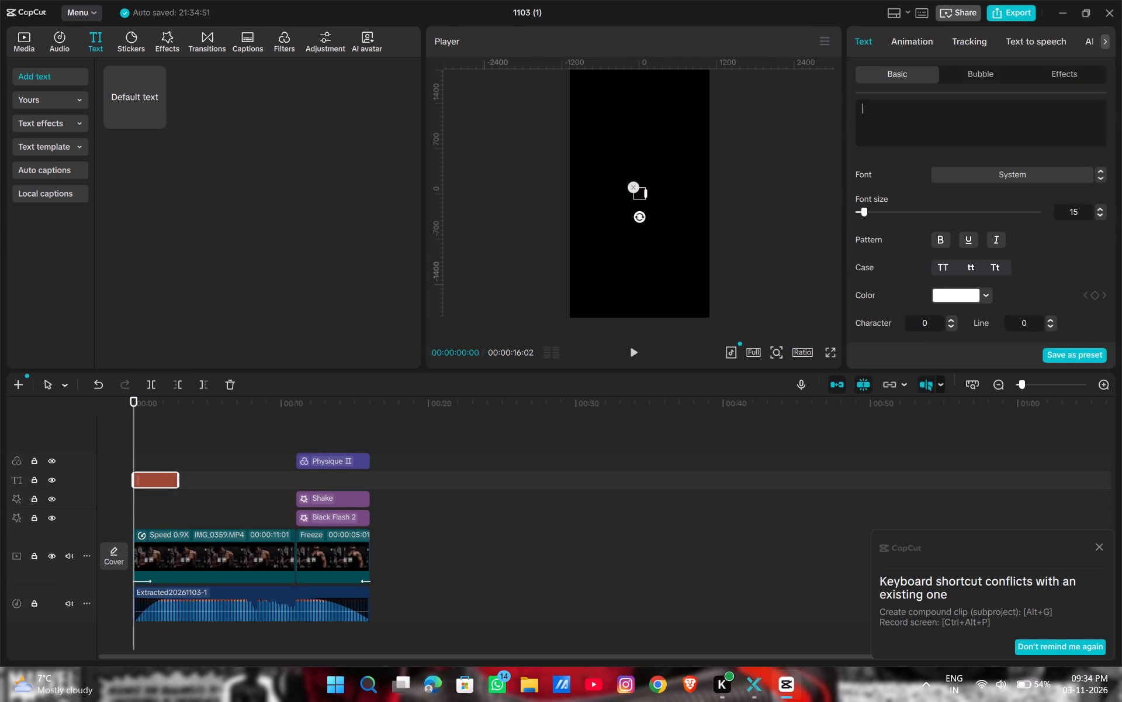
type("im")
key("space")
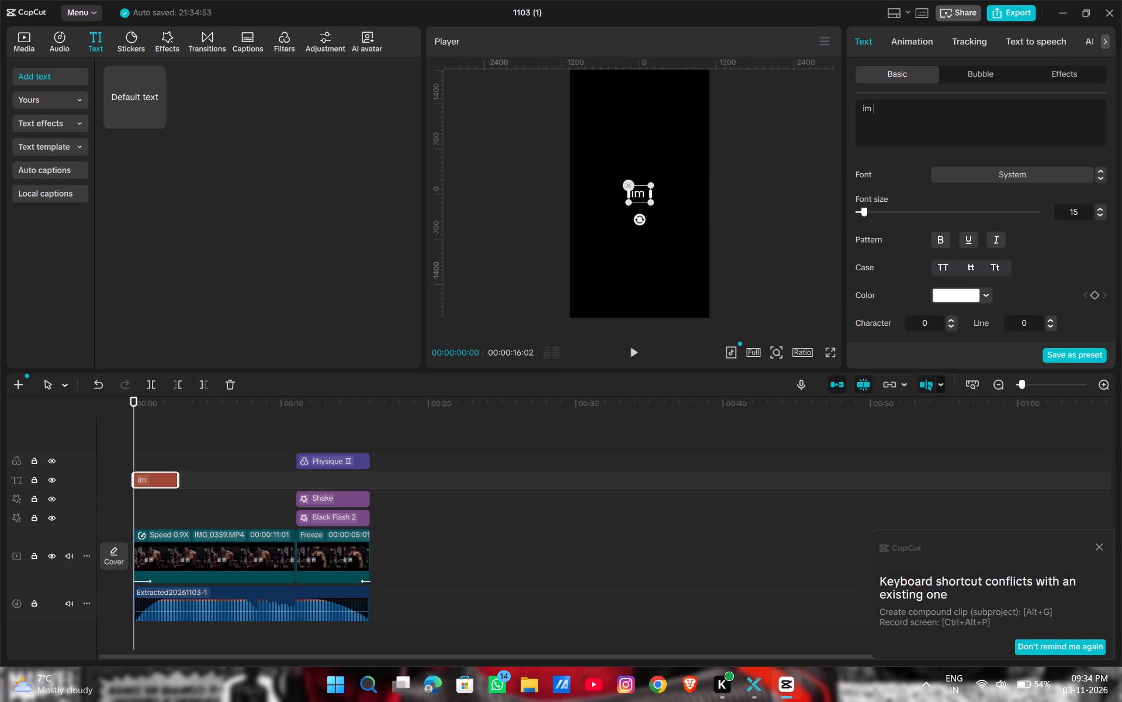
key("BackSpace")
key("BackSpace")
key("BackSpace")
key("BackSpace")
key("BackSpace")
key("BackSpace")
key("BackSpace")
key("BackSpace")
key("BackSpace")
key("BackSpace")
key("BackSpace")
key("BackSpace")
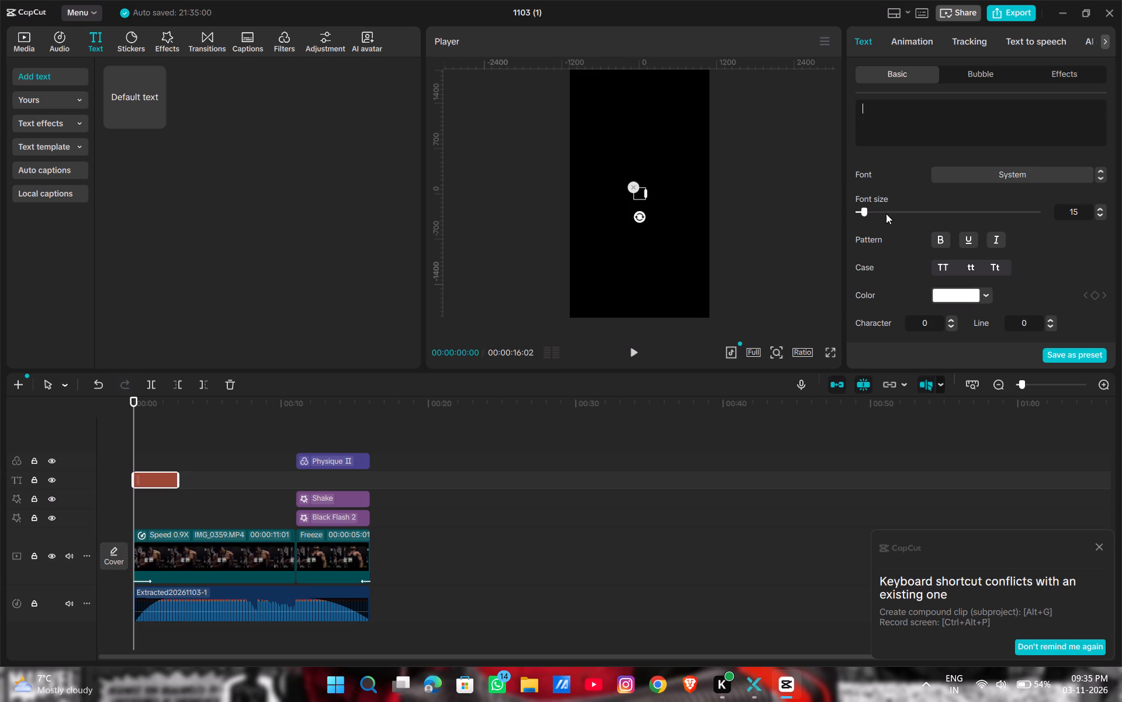
Move the empty text clip to just after the freeze frame begins and extend it to the end of the freeze frame.
left_click(154, 471)
left_click_drag(144, 476, 145, 476)
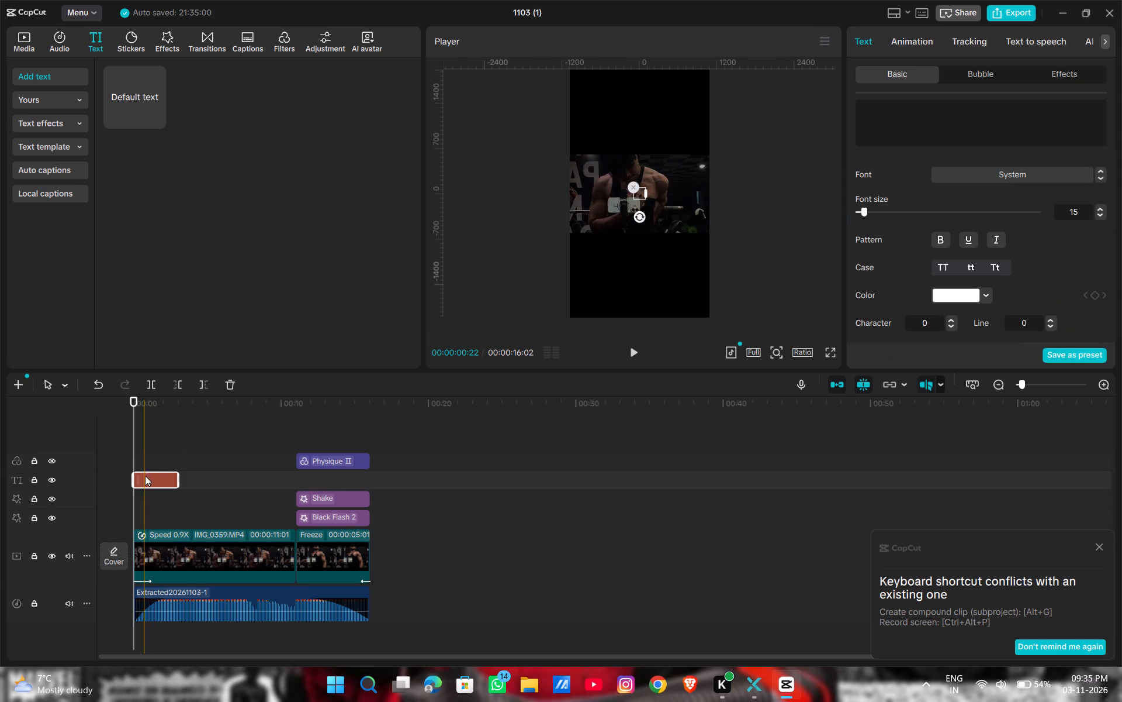
left_click_drag(145, 476, 312, 476)
left_click_drag(345, 474, 370, 477)
Enter "Blackout" as the text clip's wording.
left_click(895, 121)
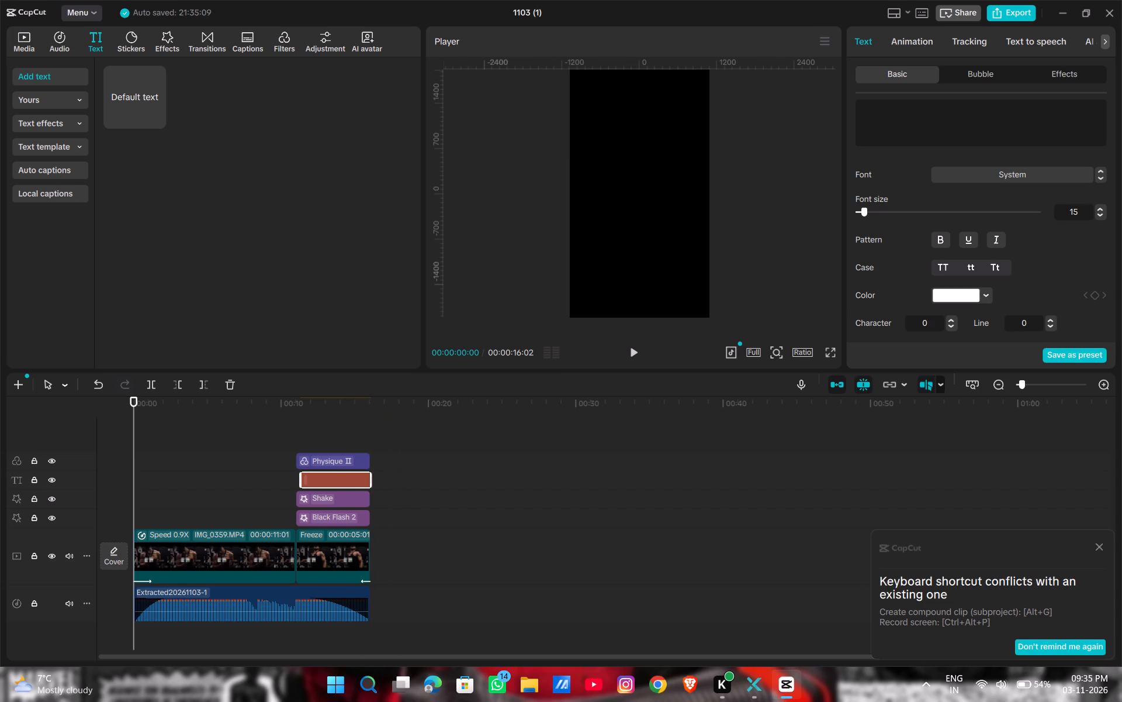
key("b")
key("l")
key("a")
type("ckout")
With the playhead at 00:00:13:25, examine the Blackout text's basic settings, including color, preset styles, transform, blend, stroke, glow and shadow.
left_click(338, 429)
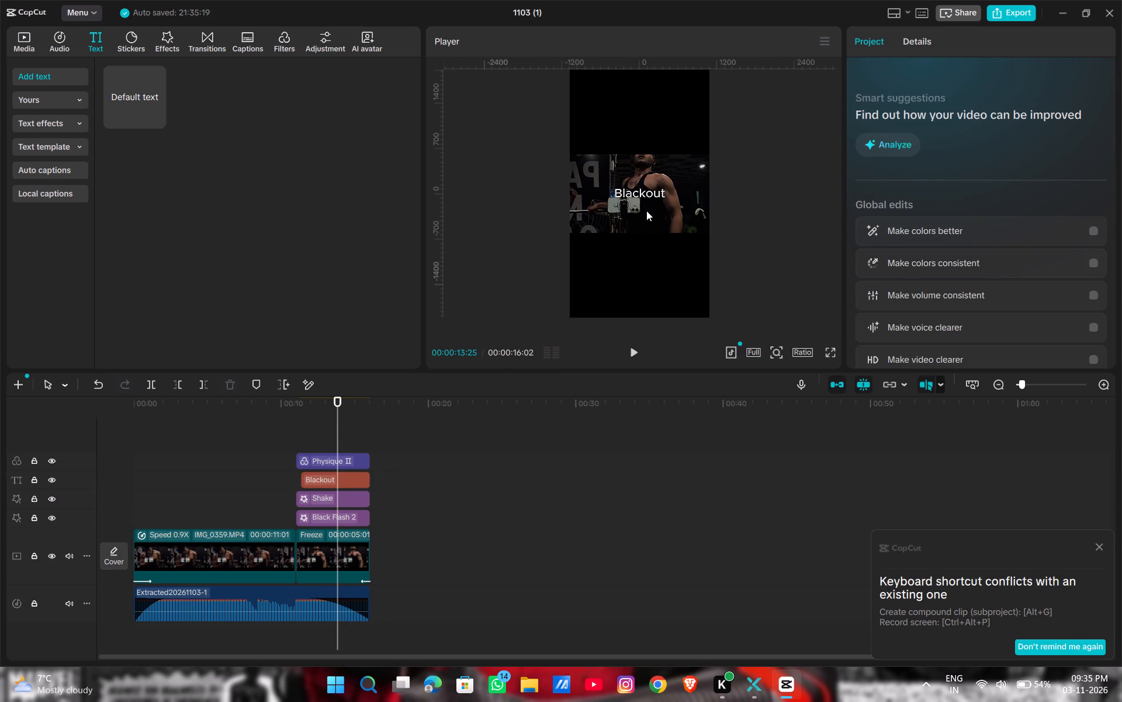
left_click(649, 195)
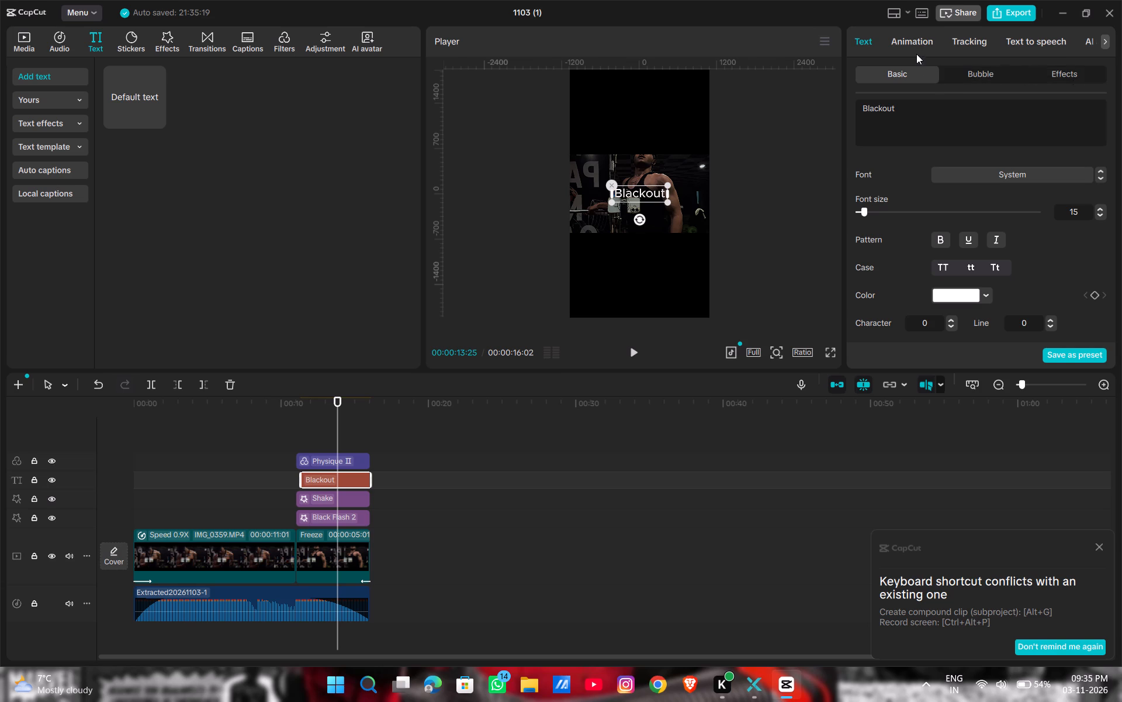
scroll(921, 211, "down", 7)
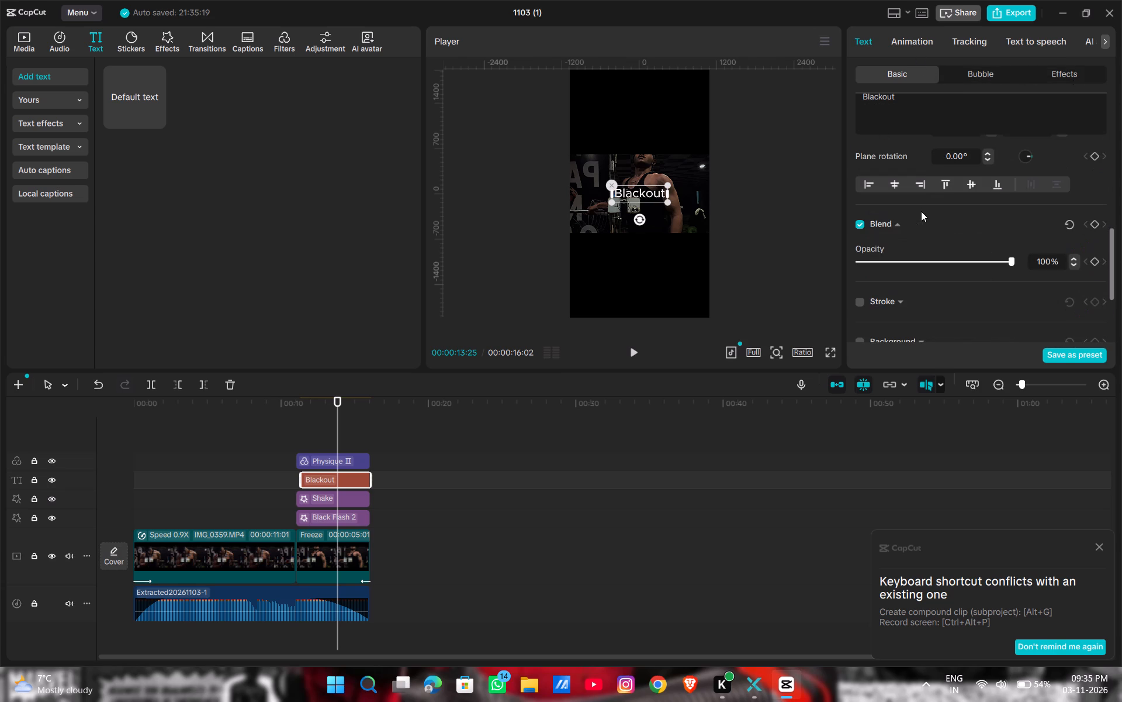
scroll(921, 211, "down", 4)
scroll(921, 211, "up", 2)
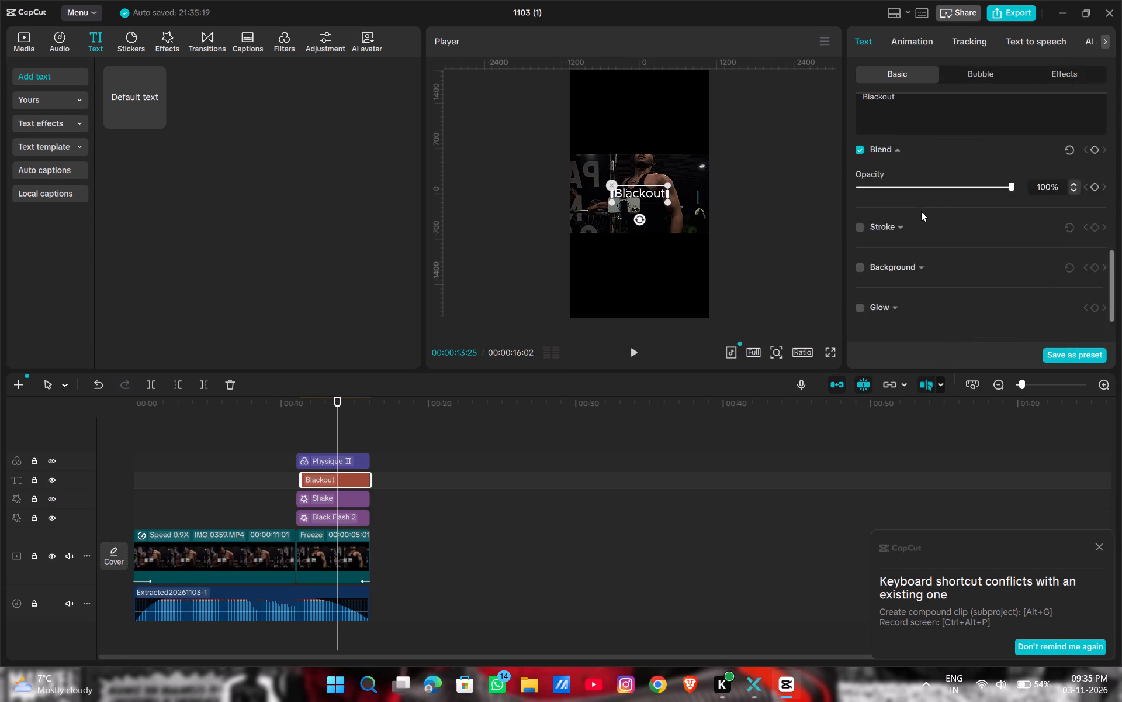
scroll(921, 211, "up", 2)
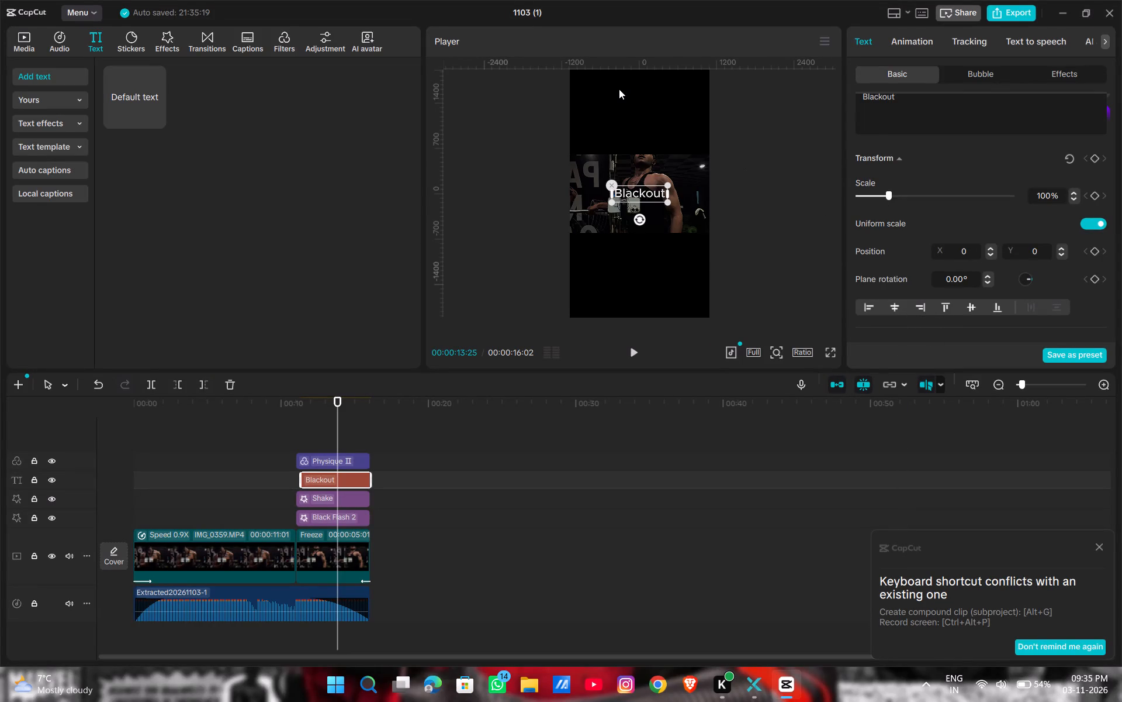
scroll(976, 130, "up", 4)
scroll(979, 134, "down", 4)
scroll(1001, 249, "down", 3)
scroll(954, 254, "down", 3)
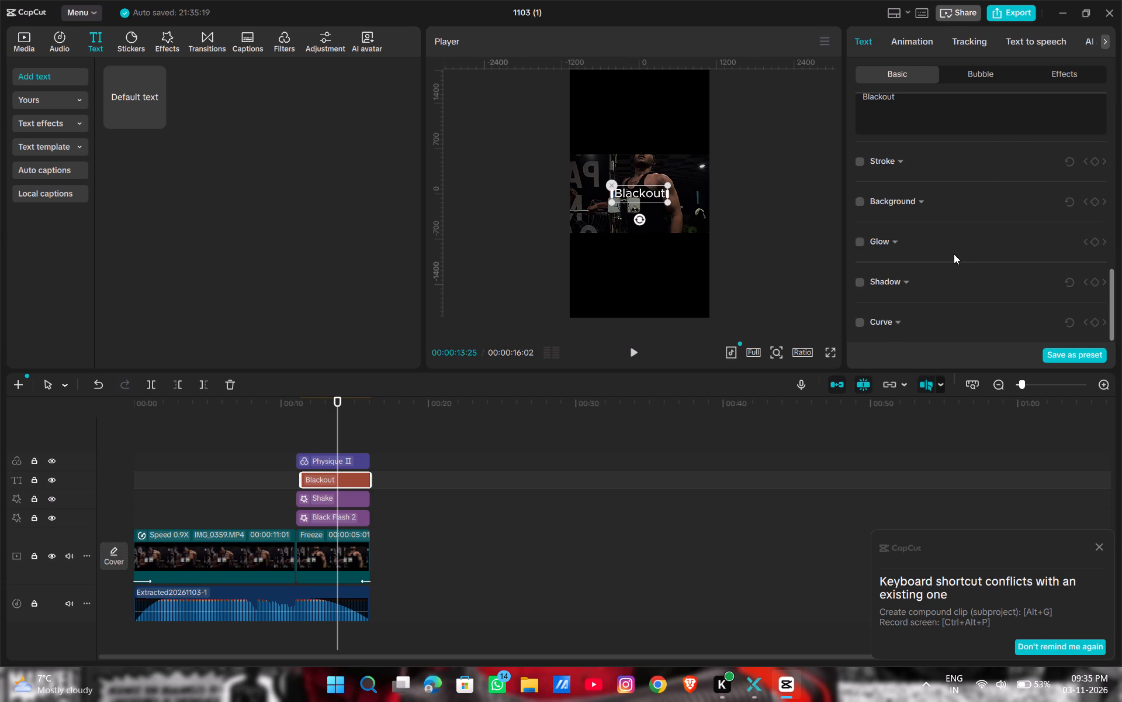
scroll(954, 254, "down", 2)
scroll(954, 254, "up", 7)
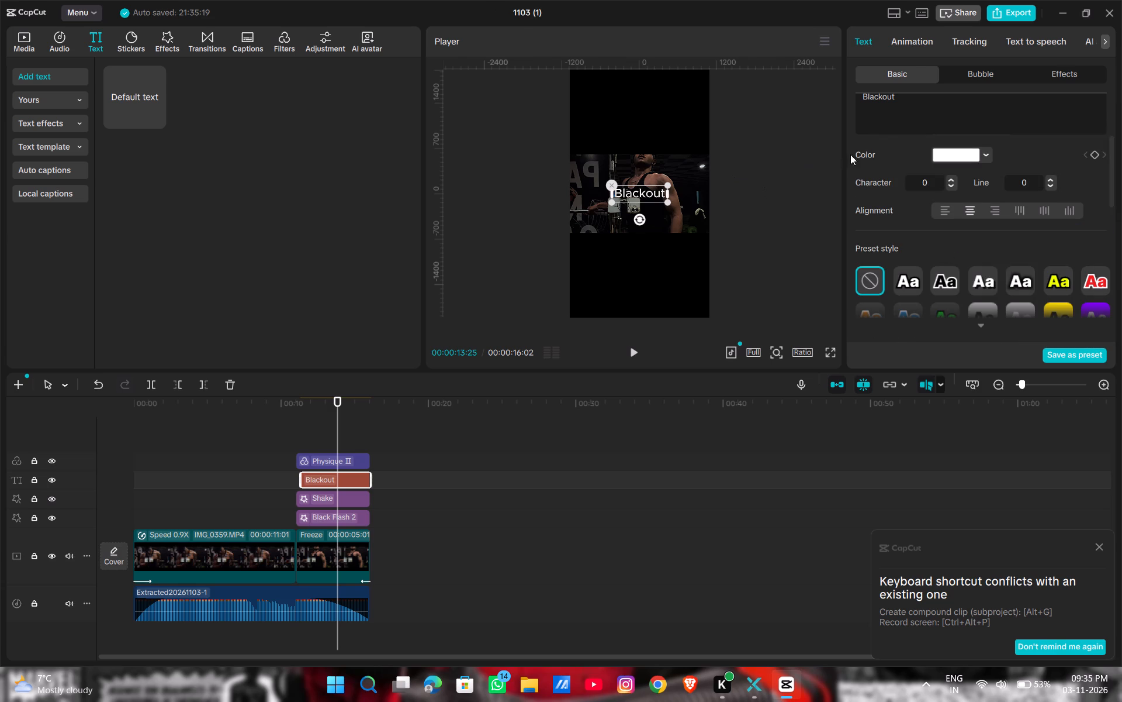
scroll(826, 118, "up", 3)
Look through the AI avatars, bubble and effects options for the Blackout text and return to its basic settings.
left_click(1110, 42)
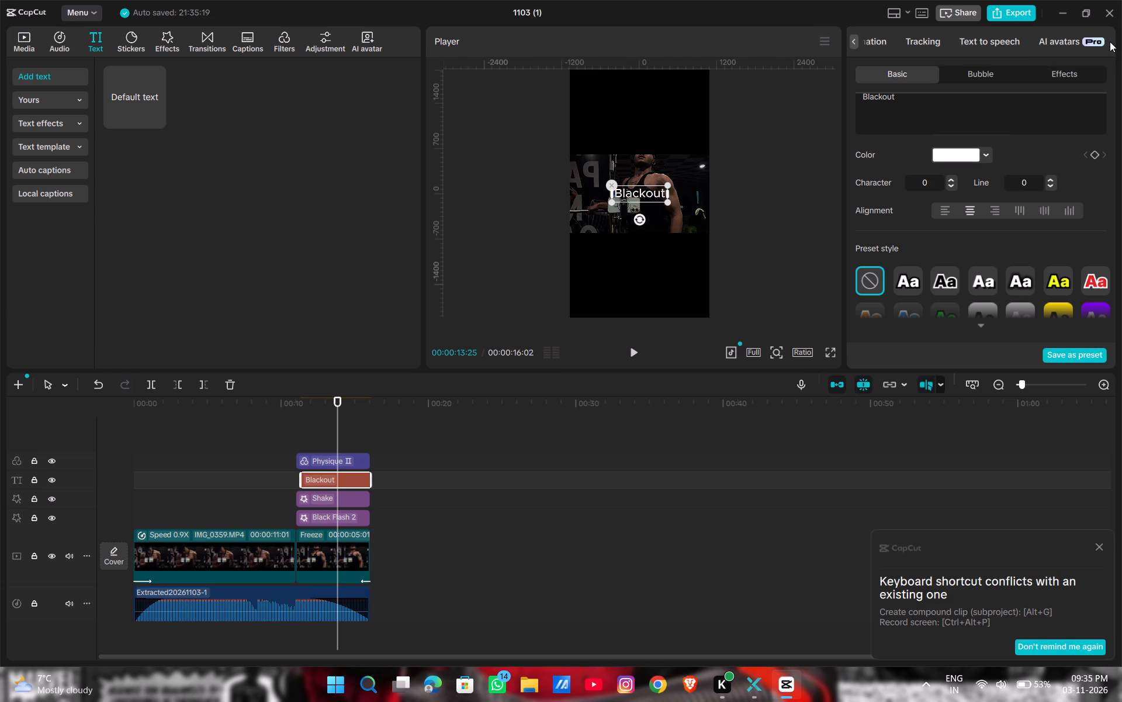
left_click(1110, 42)
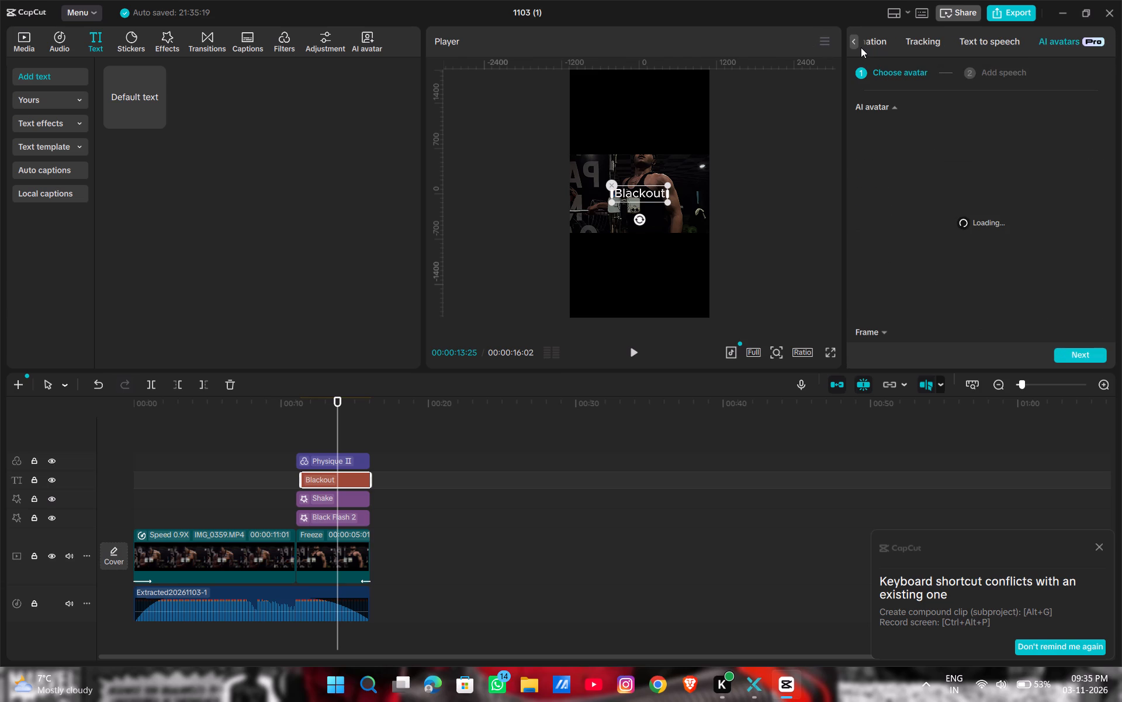
left_click(856, 42)
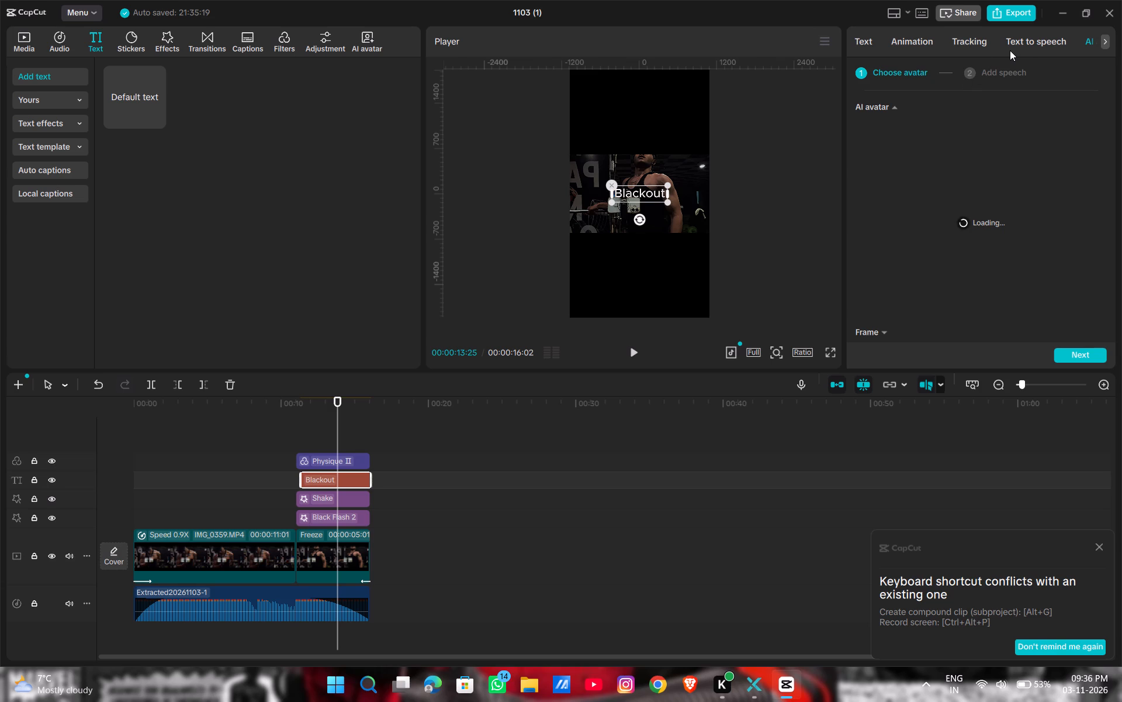
left_click(1104, 40)
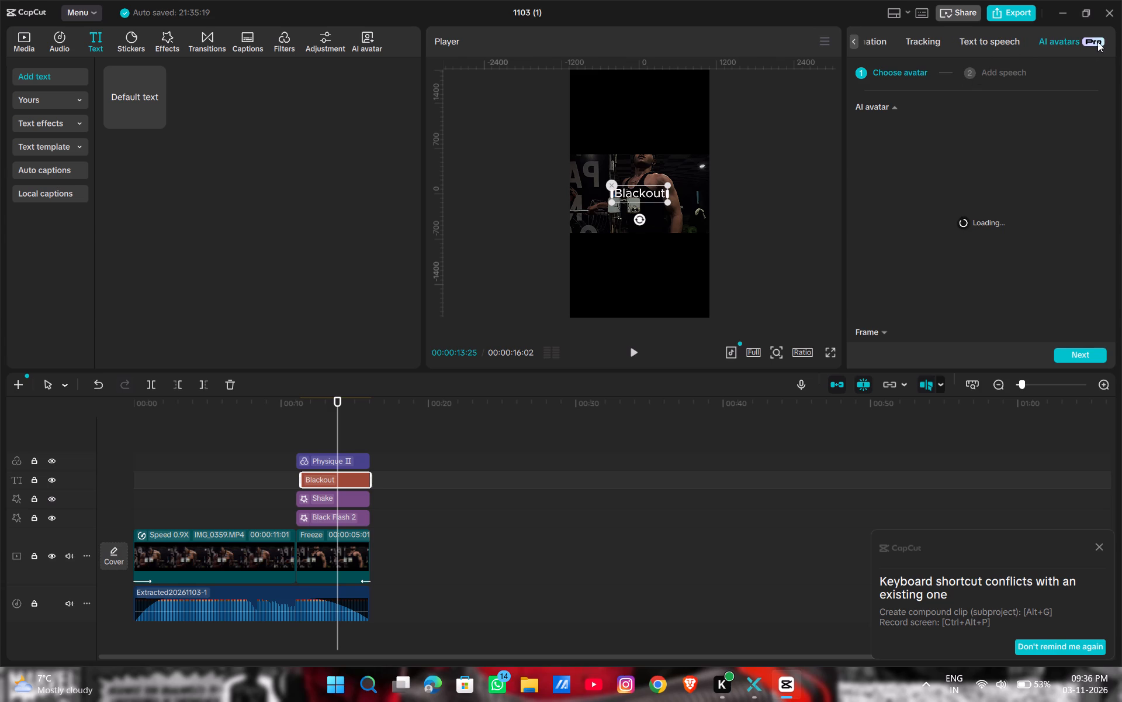
left_click(857, 43)
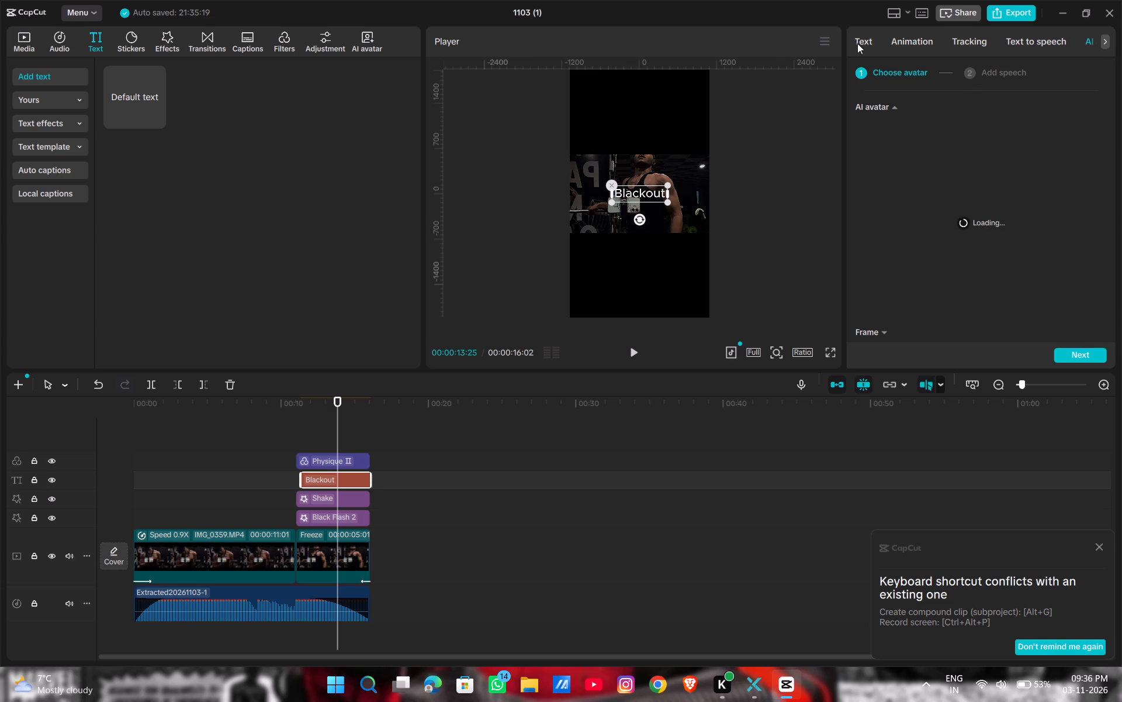
left_click(866, 43)
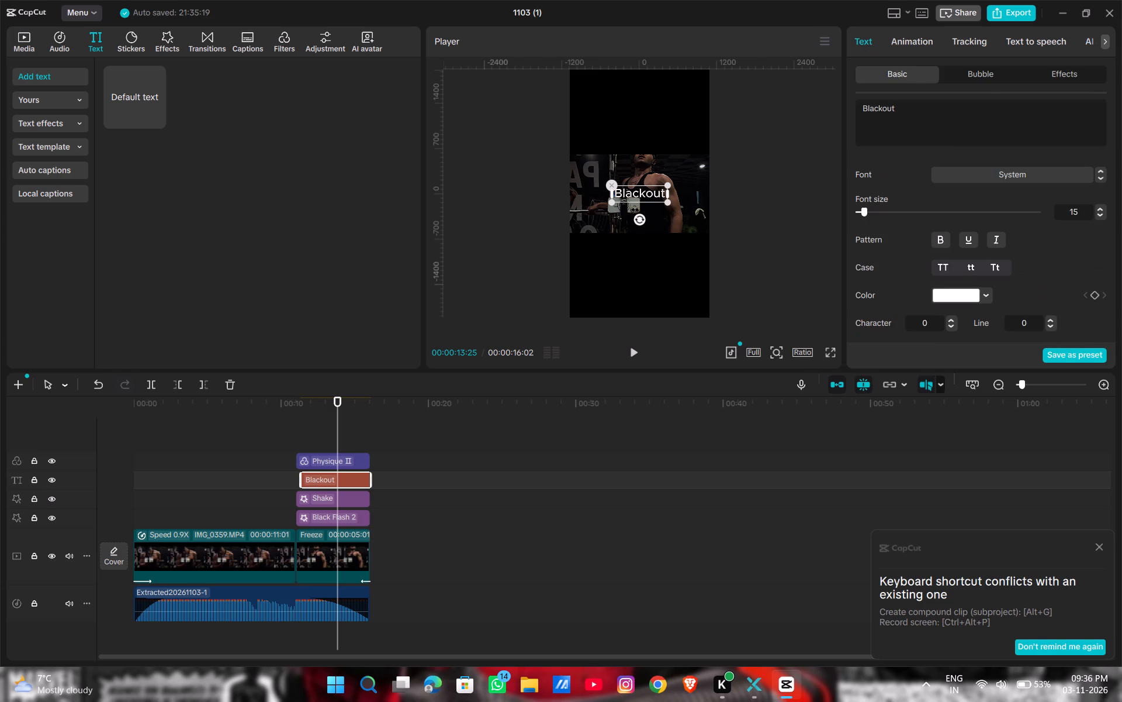
left_click(986, 73)
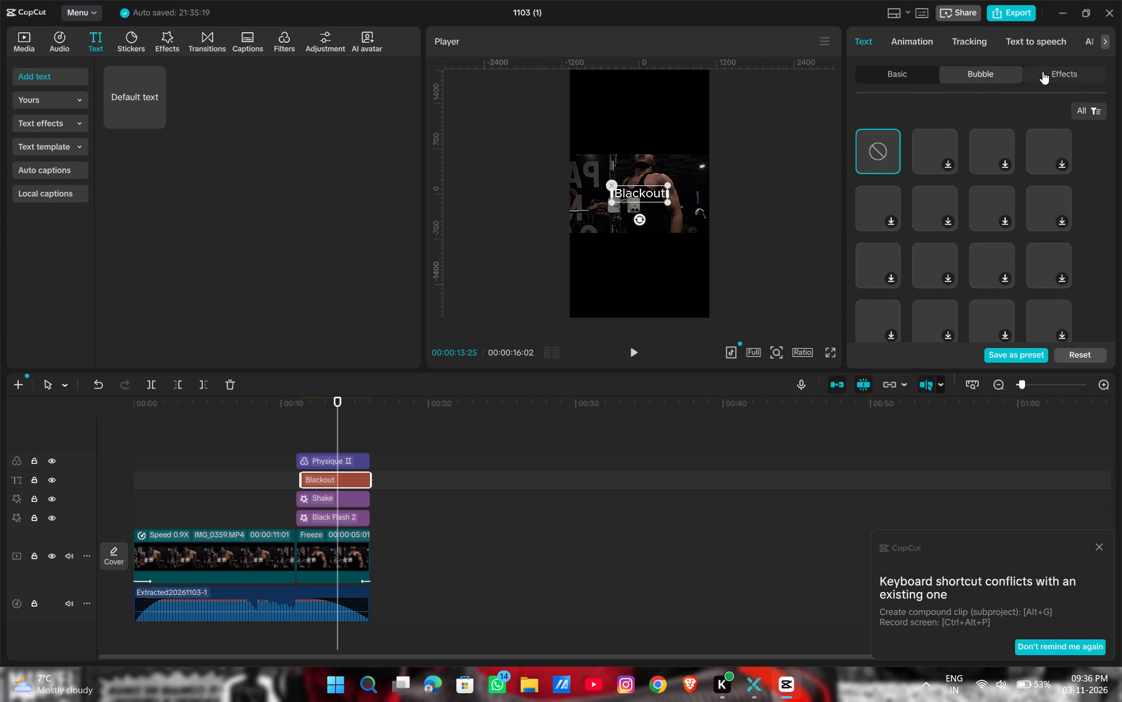
left_click(1043, 71)
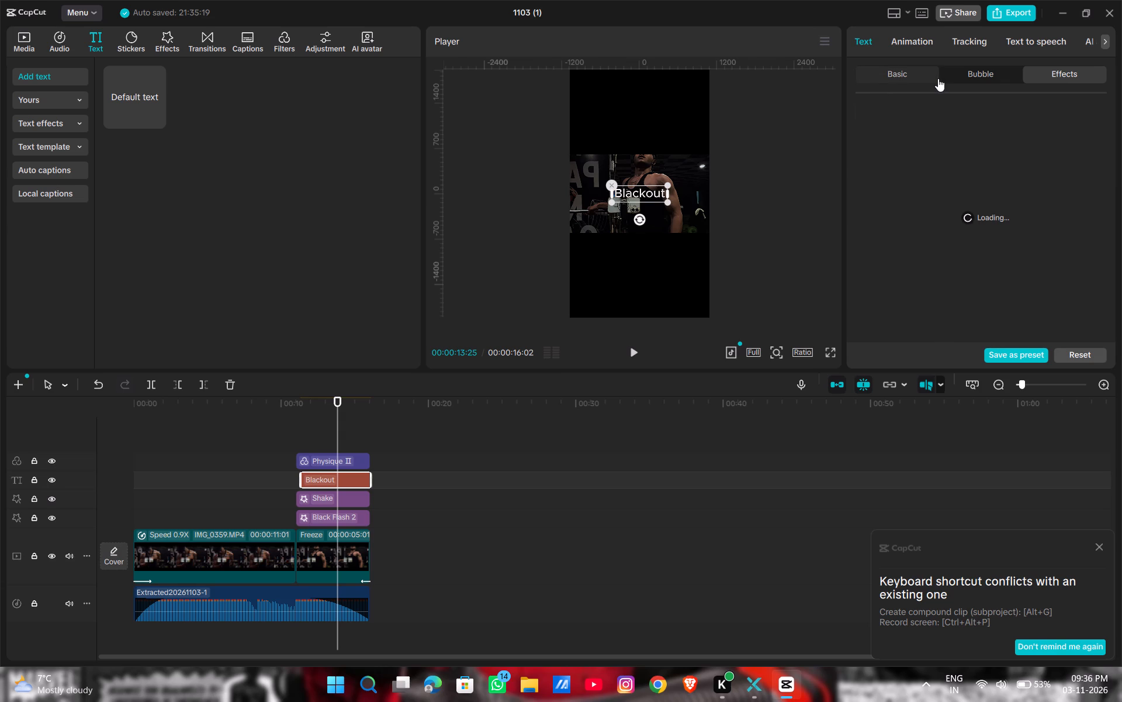
left_click(912, 77)
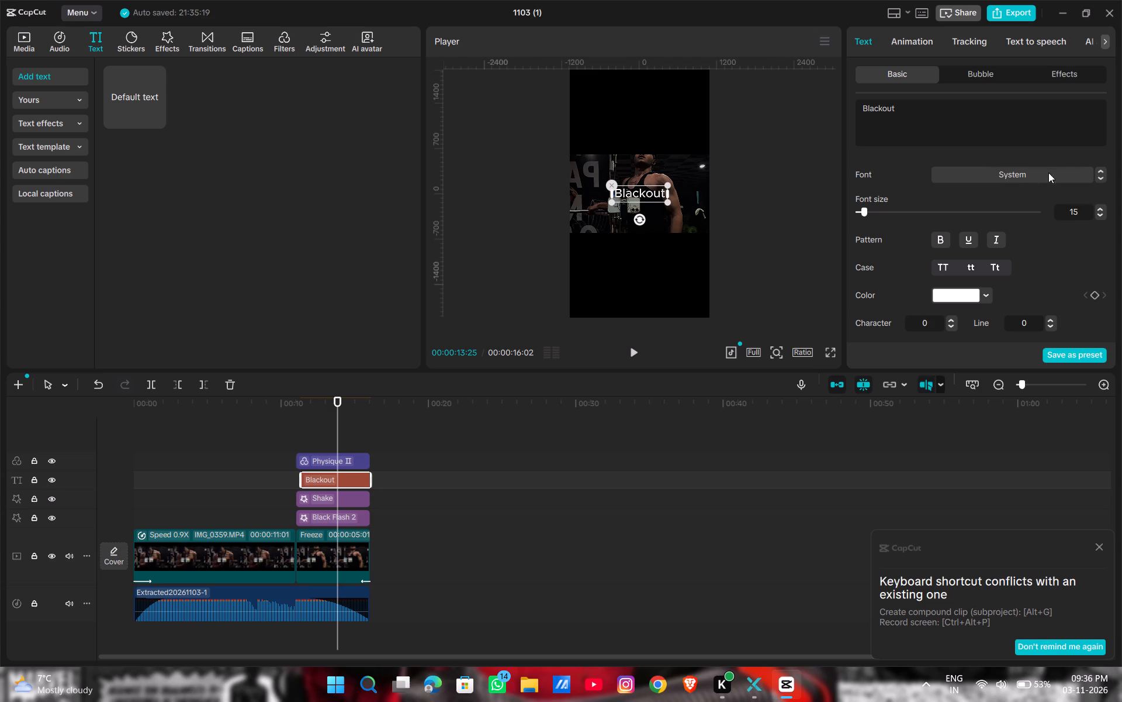
Browse the preset fonts and set the Blackout text's font to 클래식체B.
left_click(1072, 173)
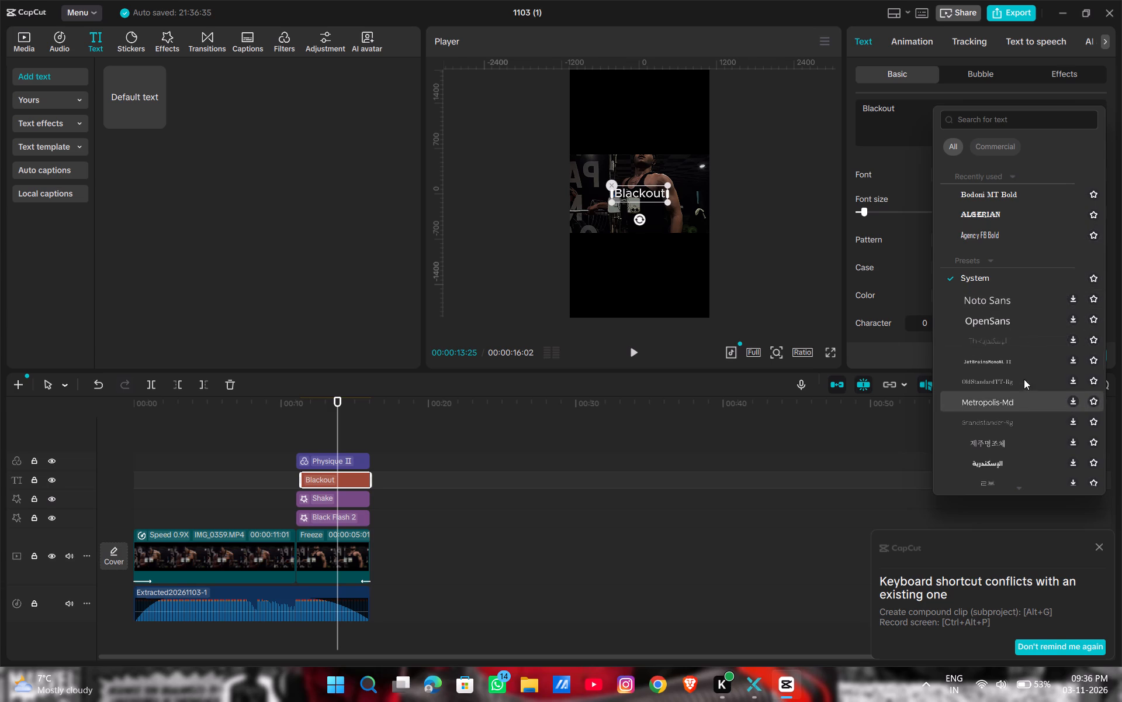
scroll(1033, 343, "down", 3)
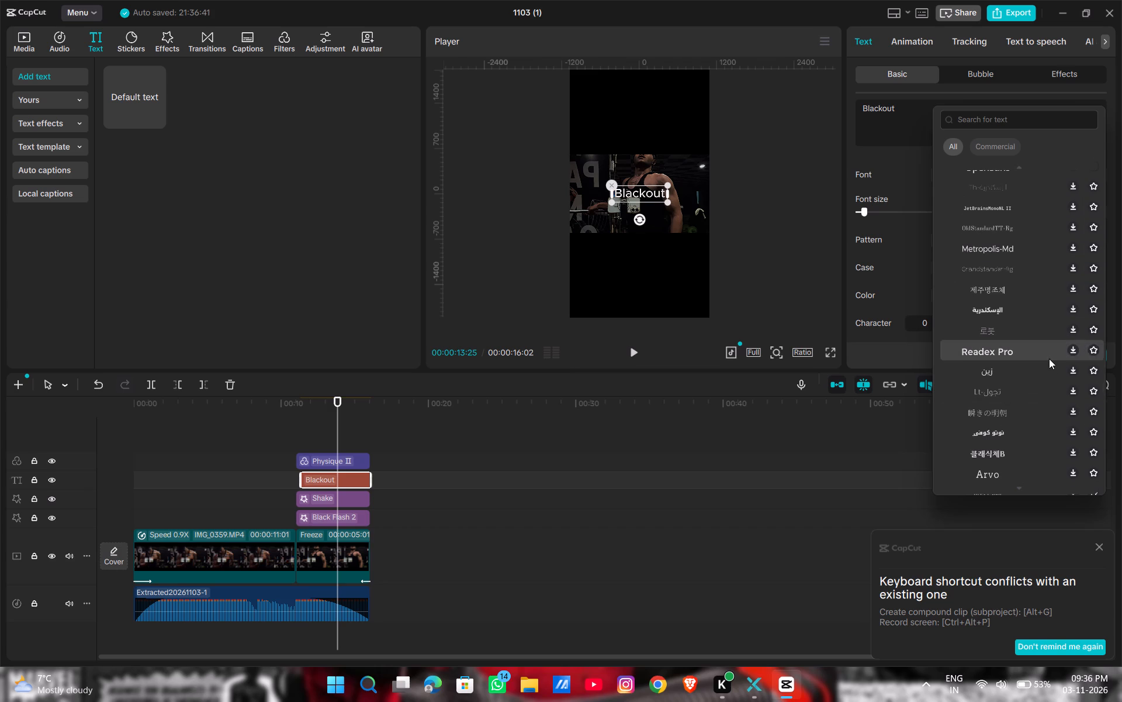
scroll(1048, 409, "down", 2)
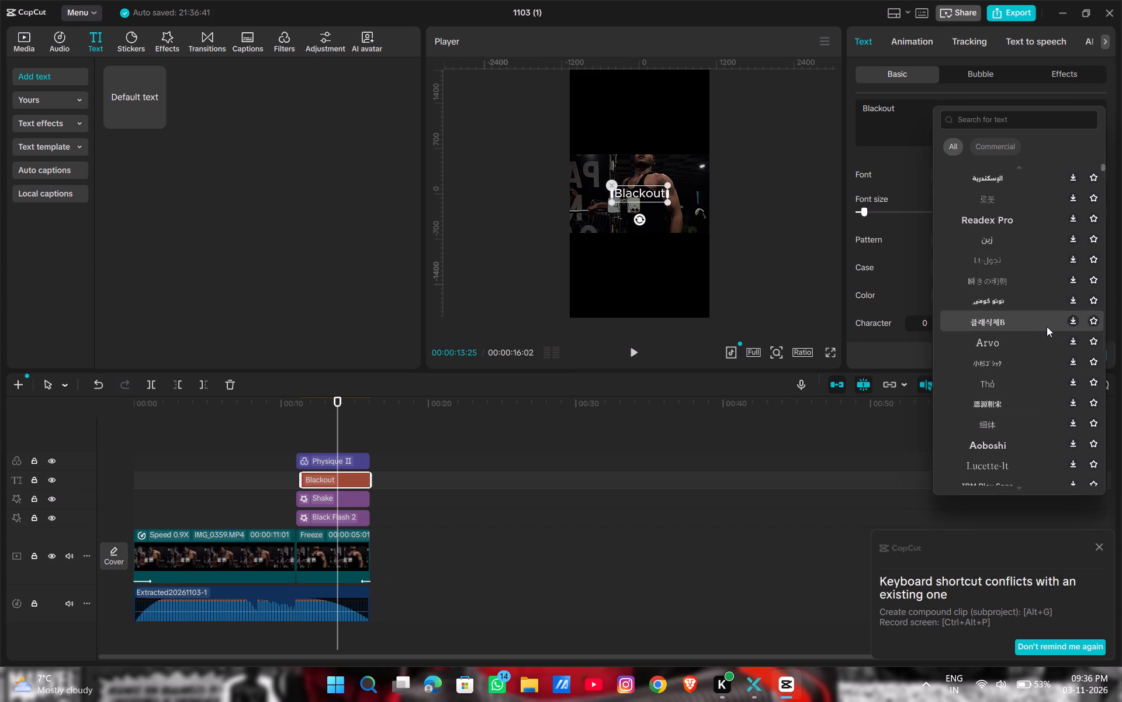
left_click(1047, 325)
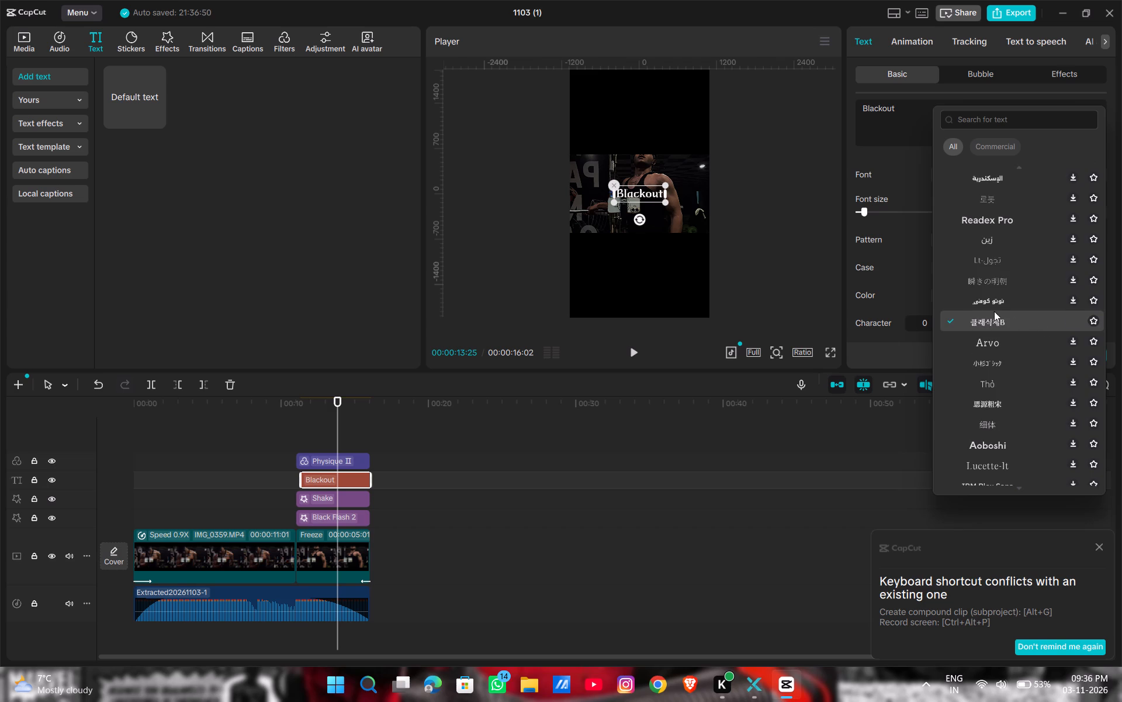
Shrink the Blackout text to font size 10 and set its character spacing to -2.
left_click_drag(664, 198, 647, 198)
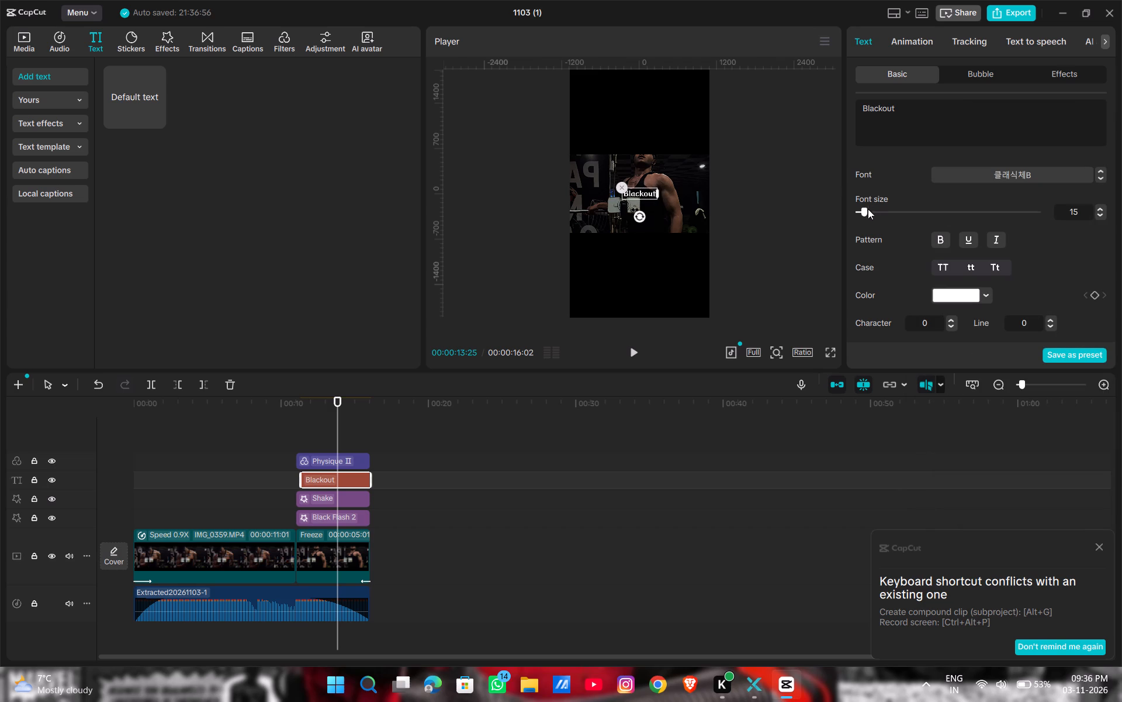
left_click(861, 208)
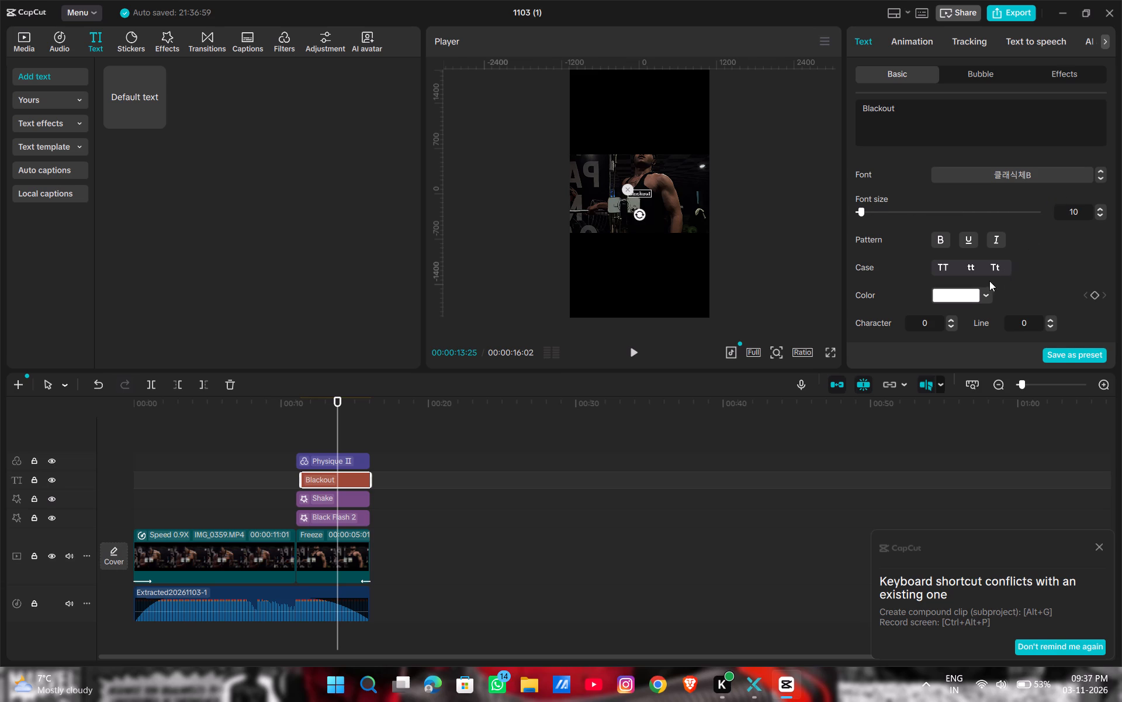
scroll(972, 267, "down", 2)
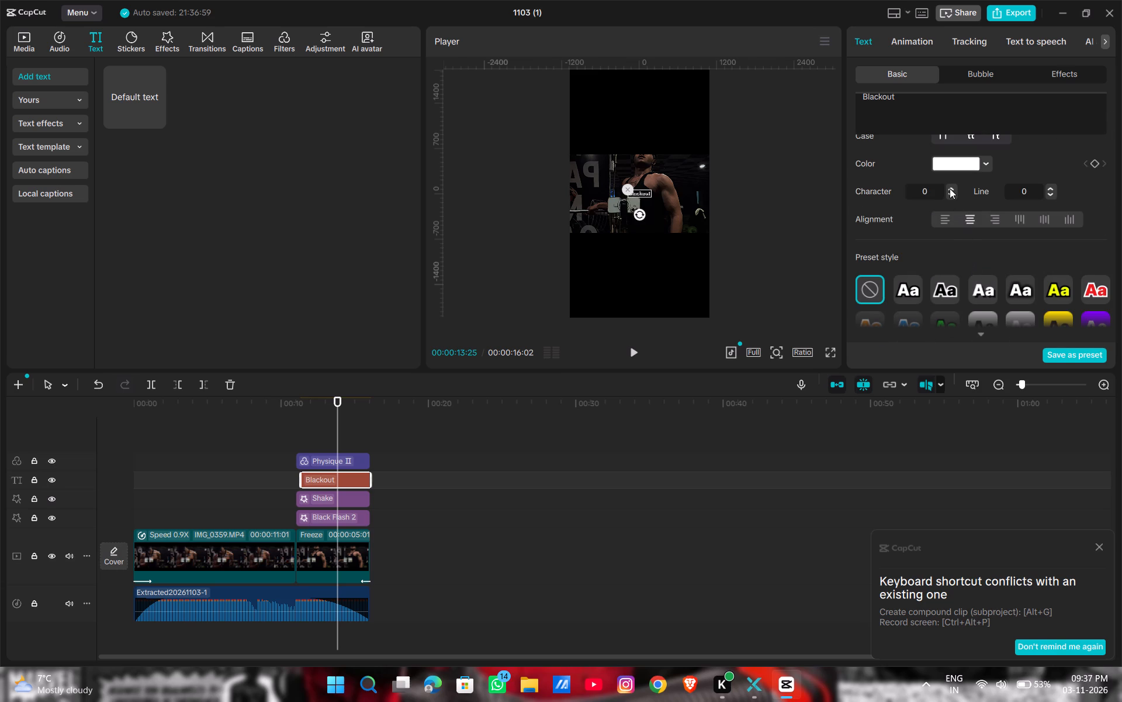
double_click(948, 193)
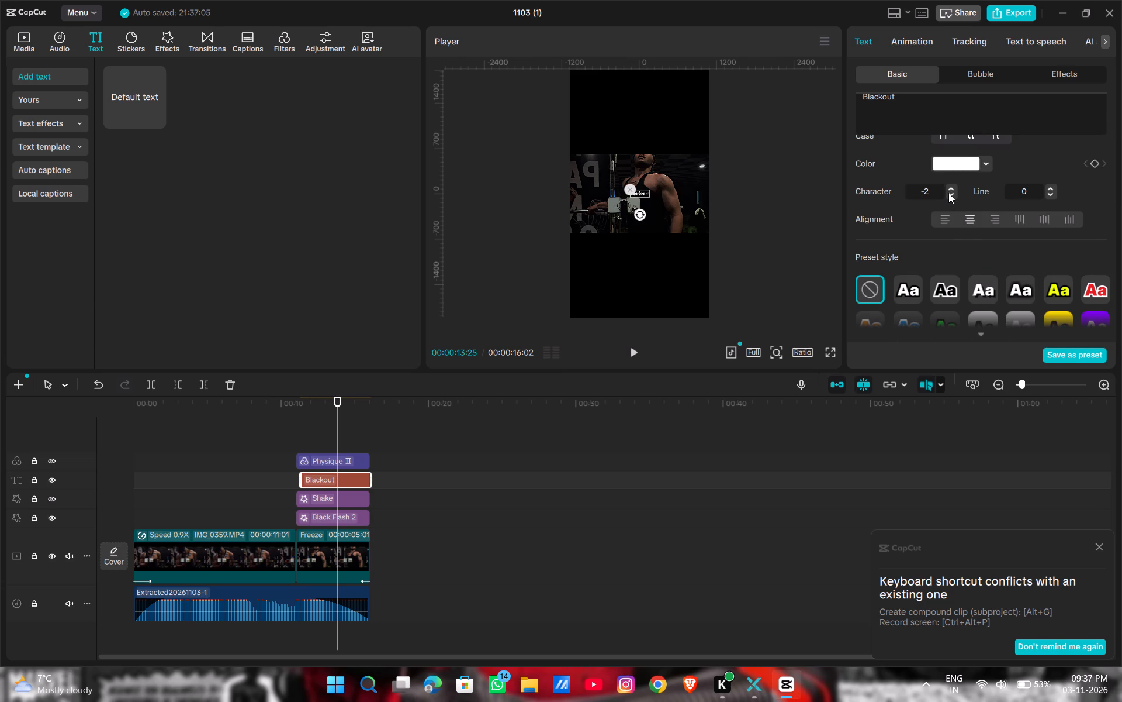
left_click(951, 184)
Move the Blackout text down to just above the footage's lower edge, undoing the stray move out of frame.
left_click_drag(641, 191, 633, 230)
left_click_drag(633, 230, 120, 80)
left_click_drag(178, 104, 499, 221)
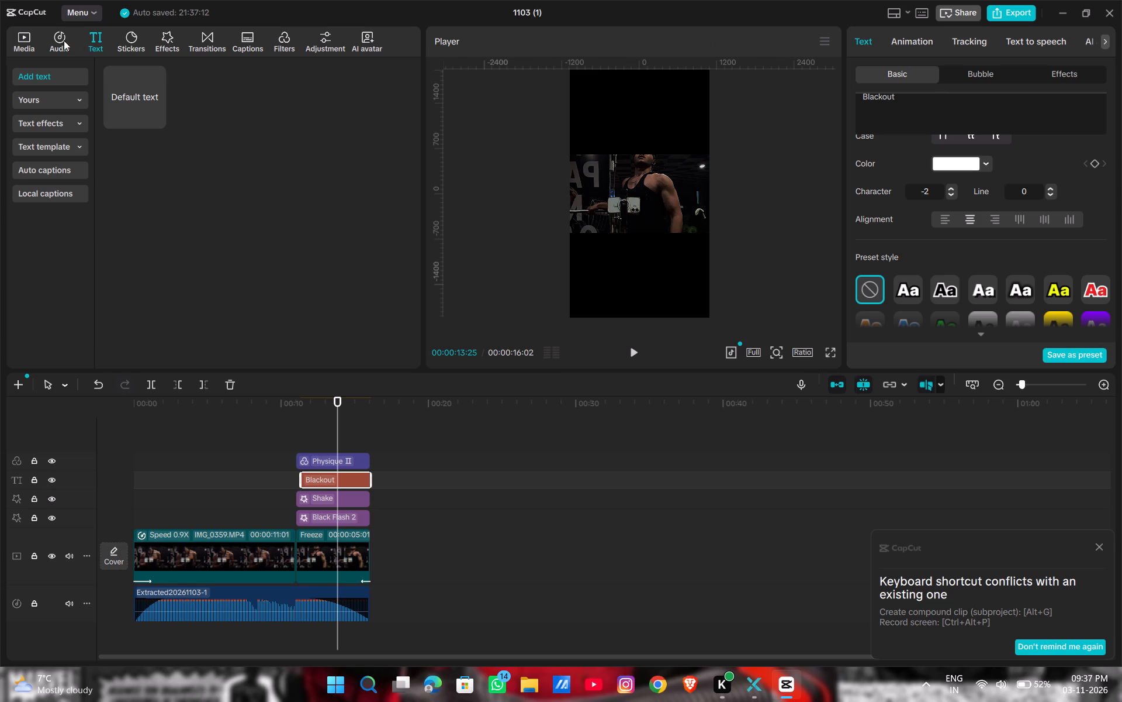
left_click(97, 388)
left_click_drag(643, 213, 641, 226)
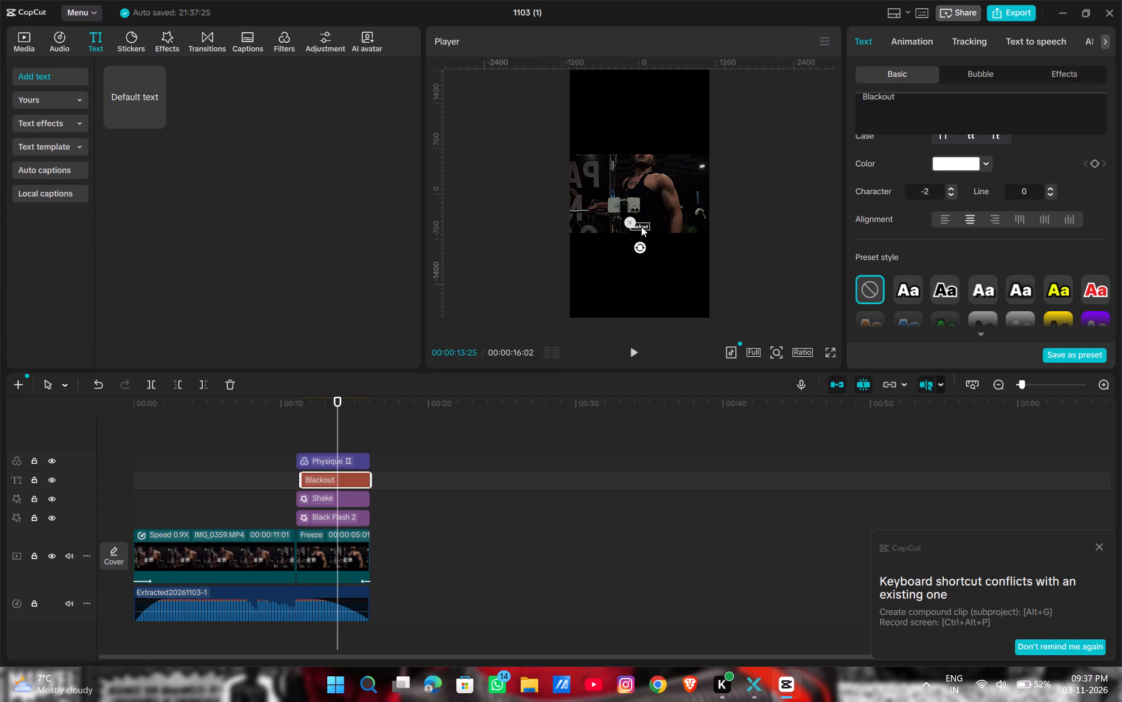
Play the edit full screen from the start through the Blackout title near 00:00:14:18, then return to the editor.
left_click(825, 355)
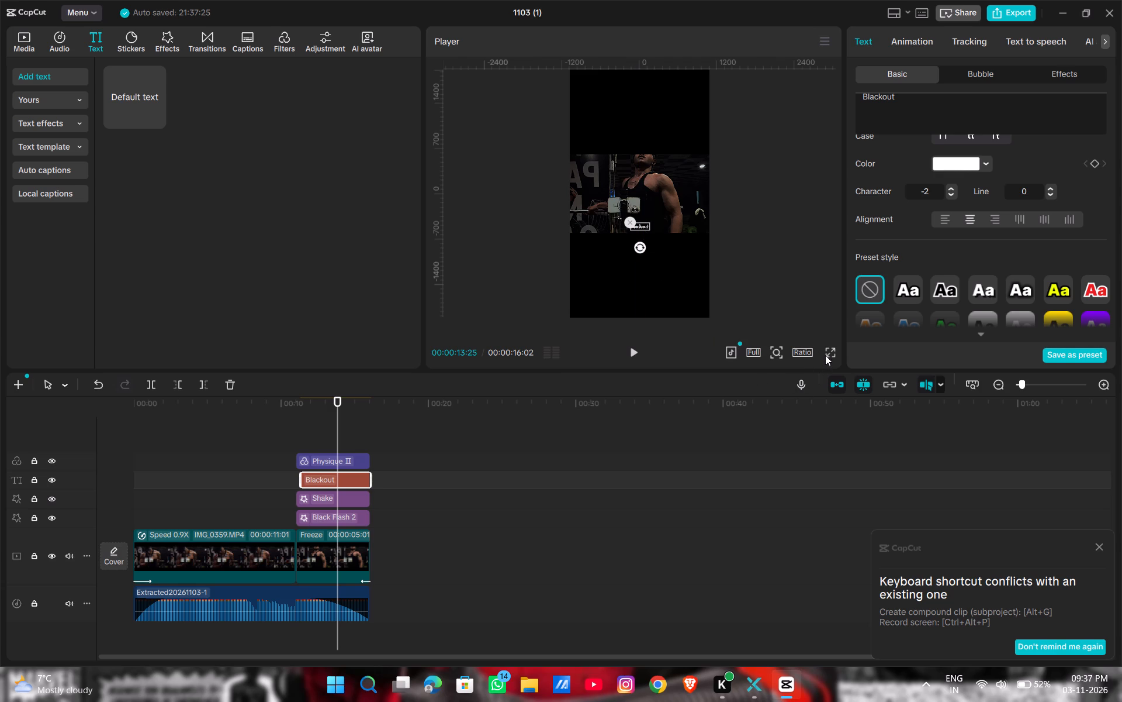
left_click(833, 351)
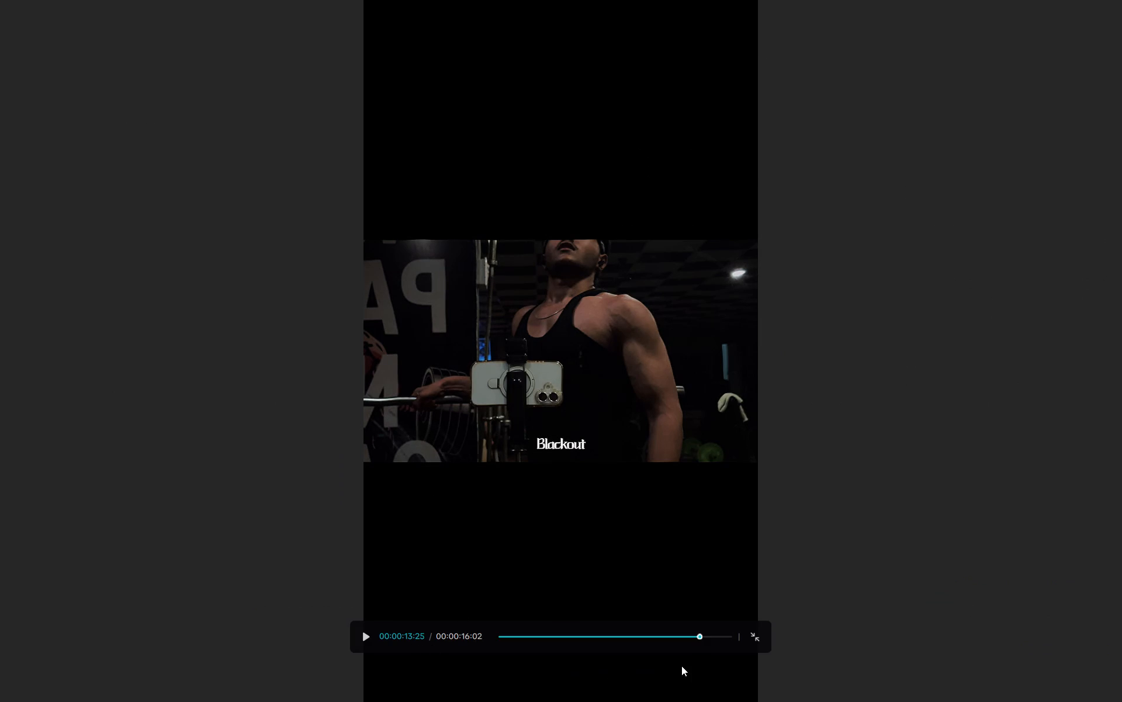
left_click_drag(695, 638, 423, 628)
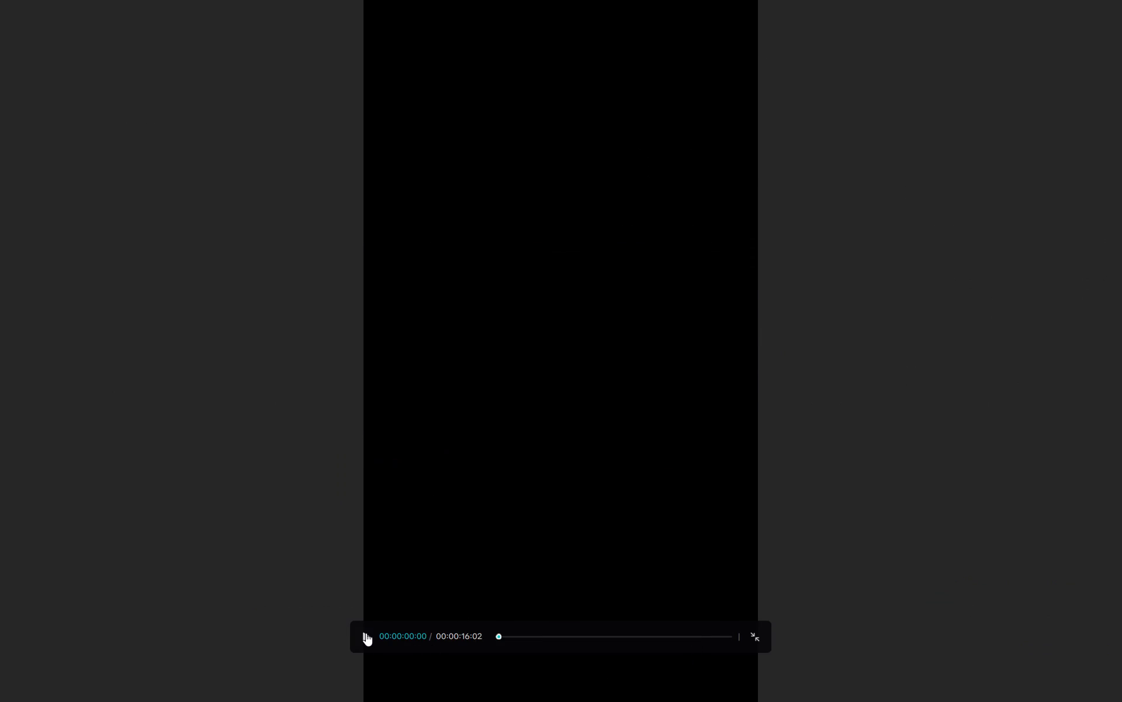
left_click(366, 633)
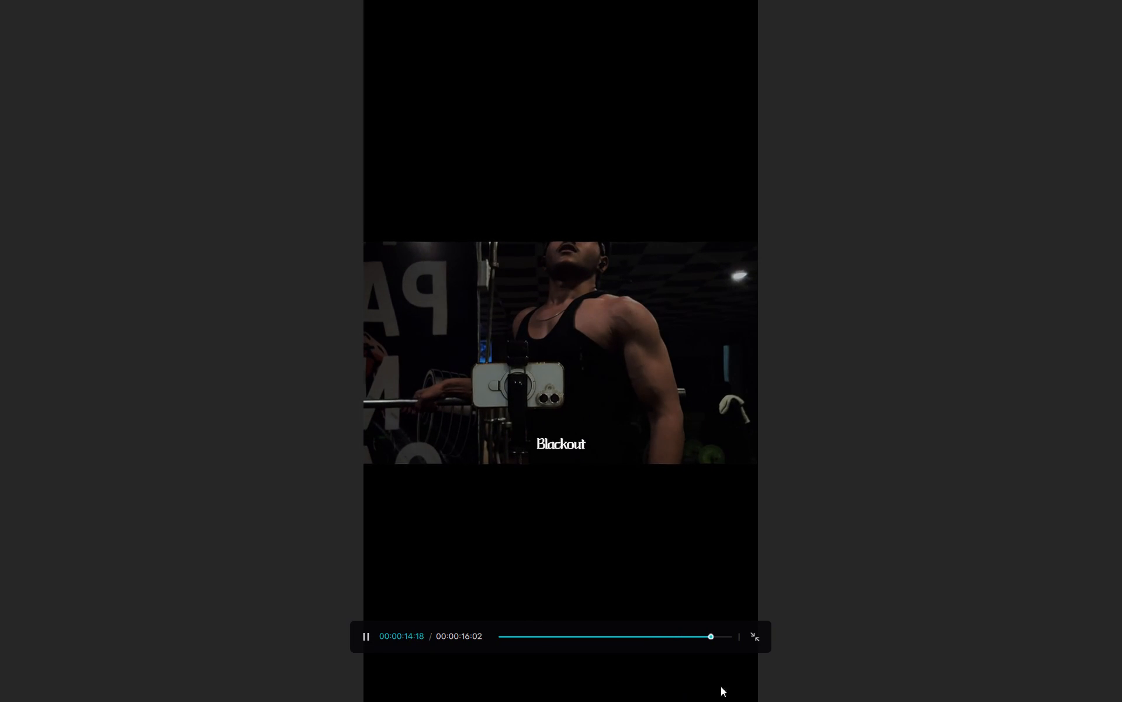
left_click(763, 641)
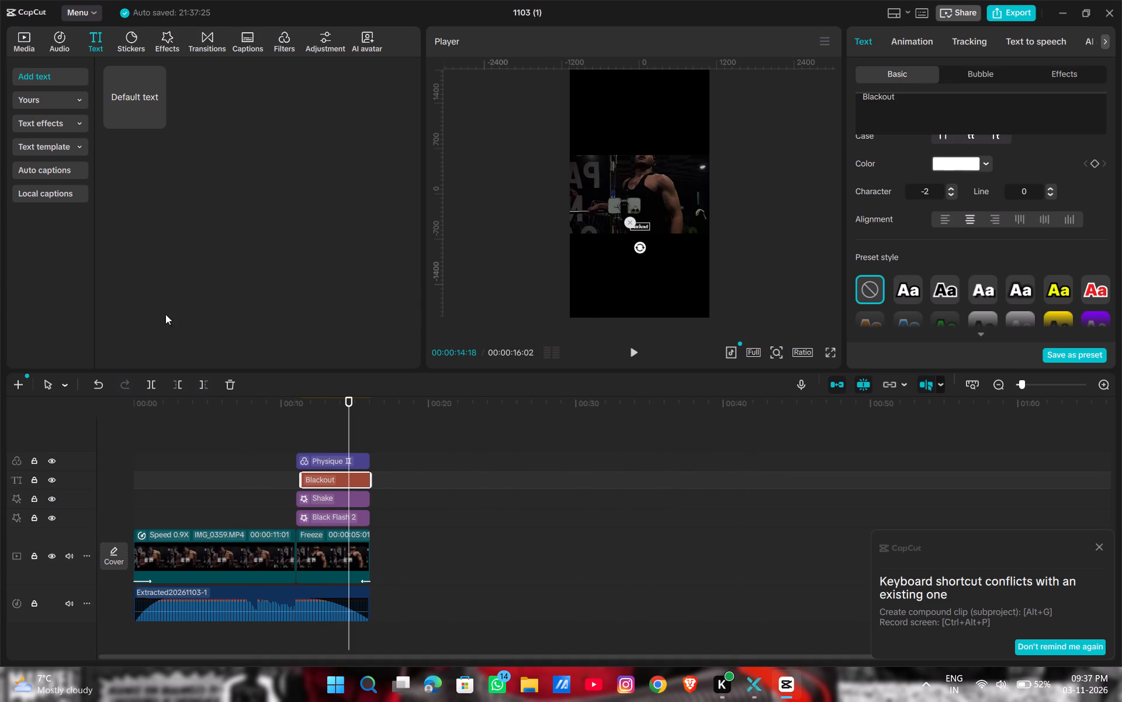
Delete the Blackout text clip from the timeline.
left_click(222, 385)
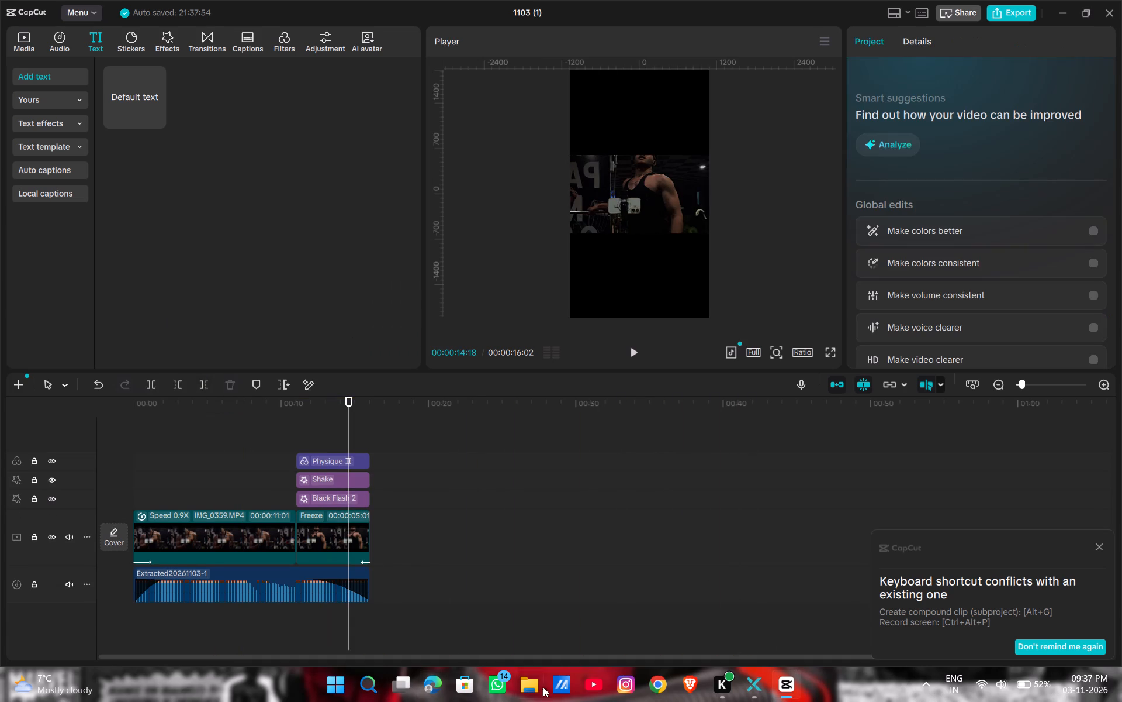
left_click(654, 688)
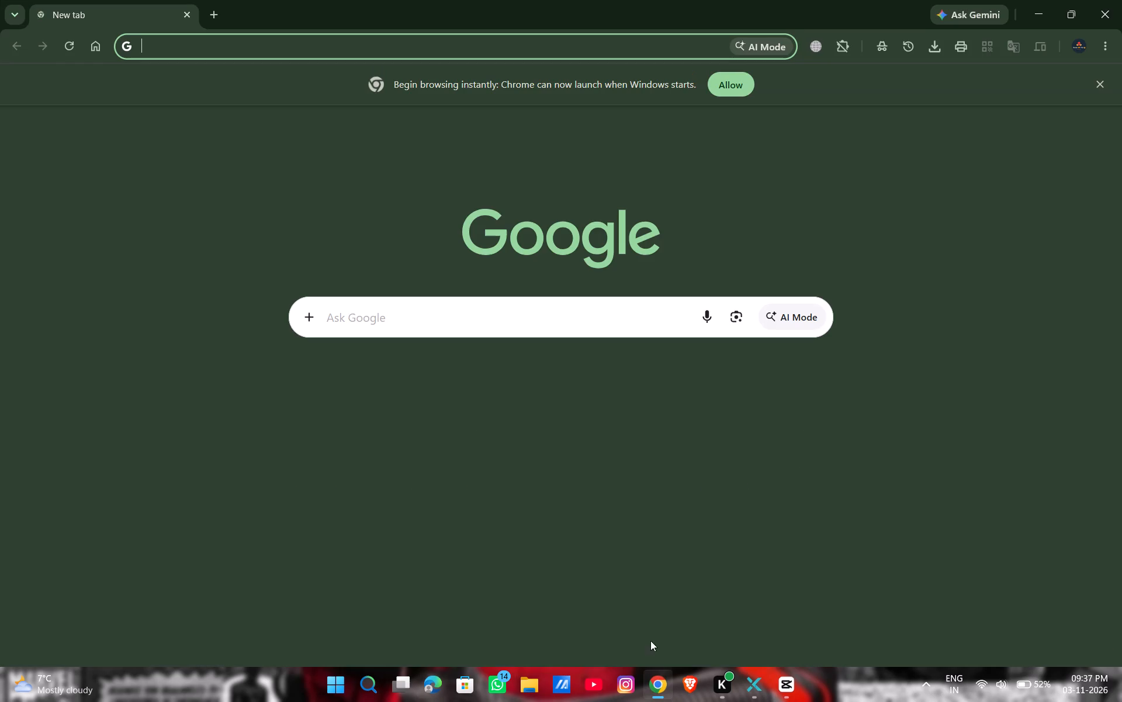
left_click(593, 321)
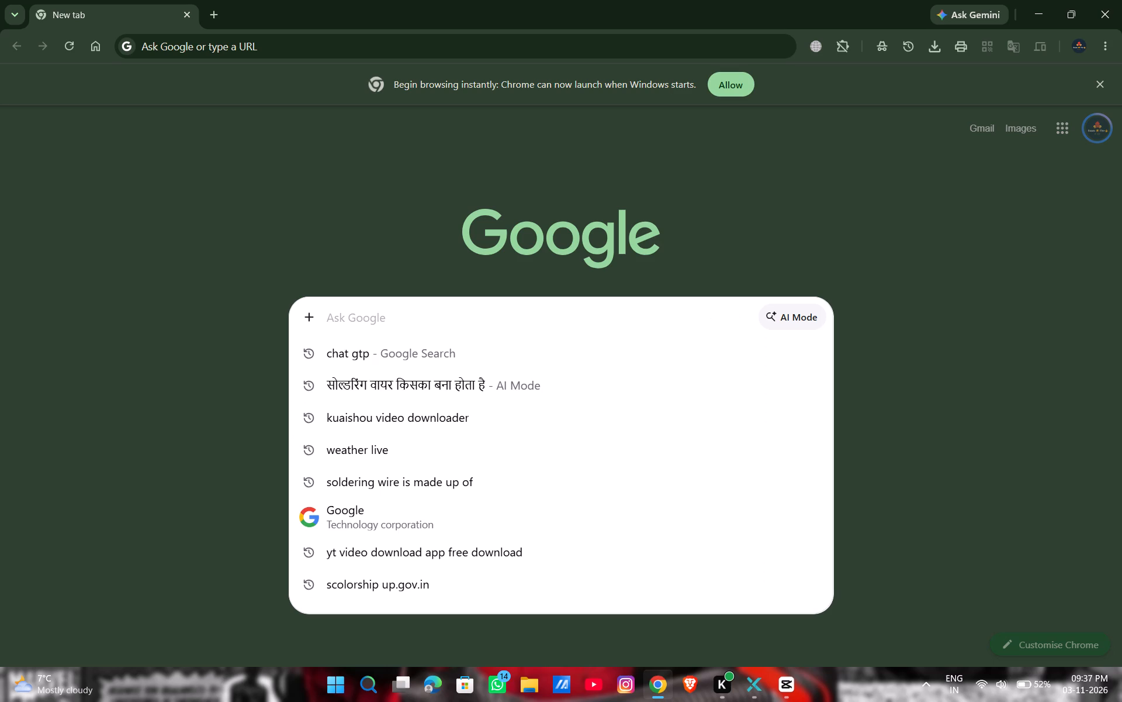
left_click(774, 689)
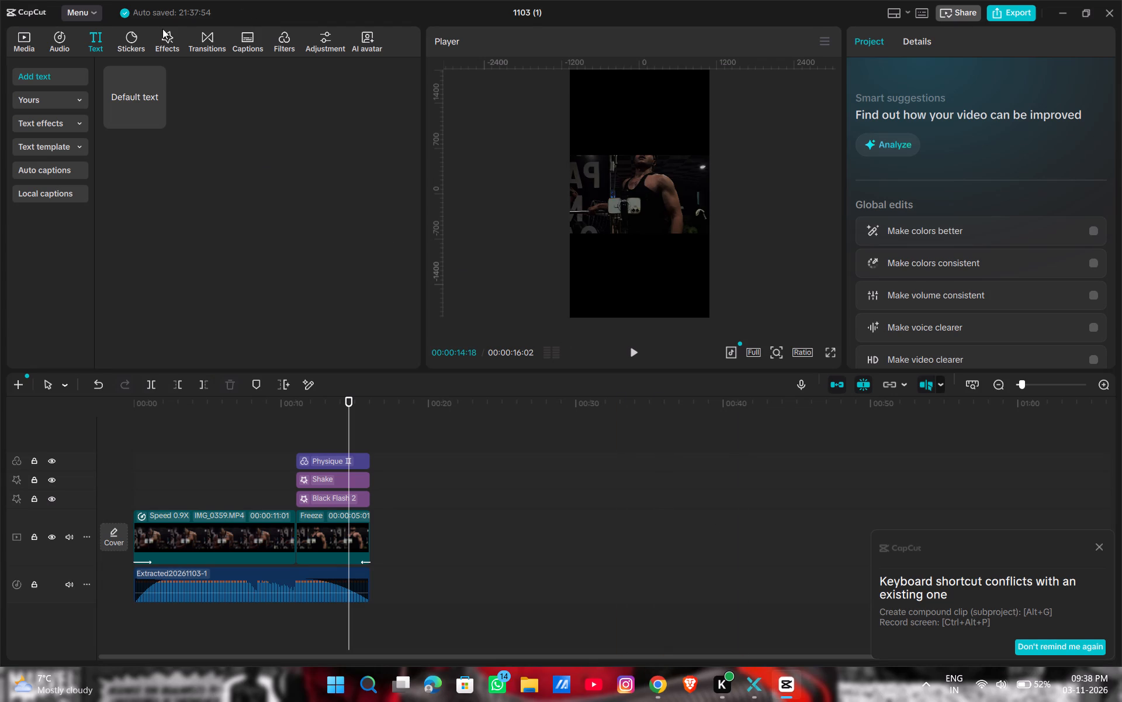
Look through the sticker library's categories and search suggestions for a graphic suited to the ending.
left_click(128, 35)
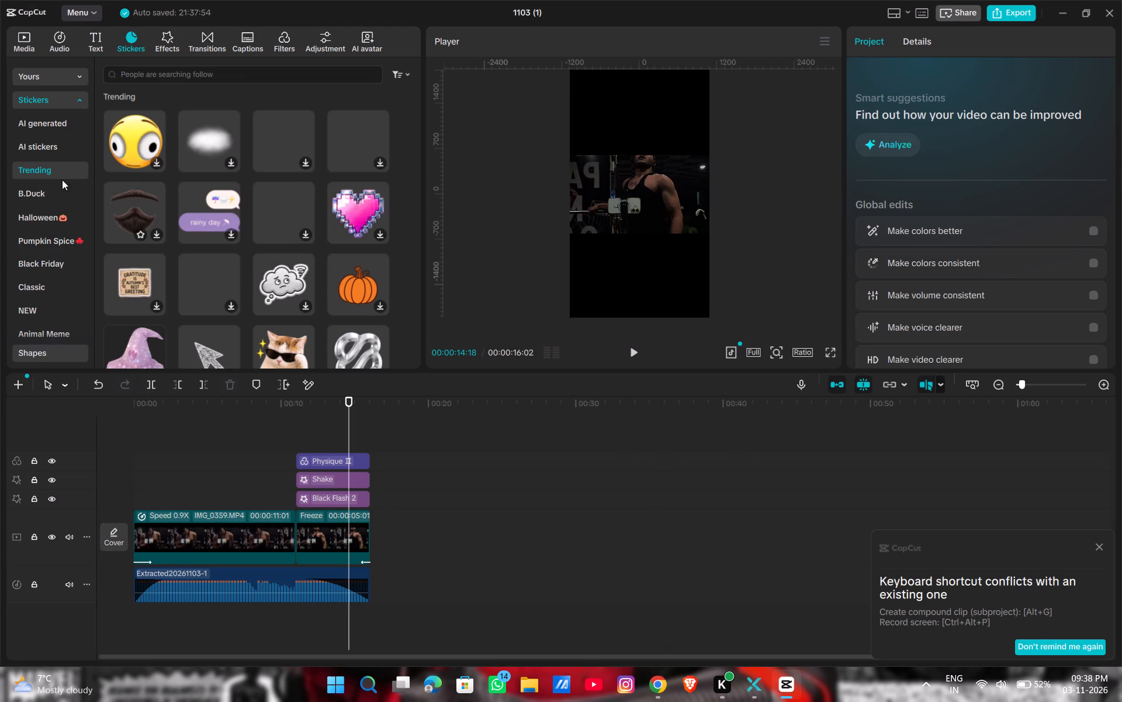
scroll(41, 264, "down", 2)
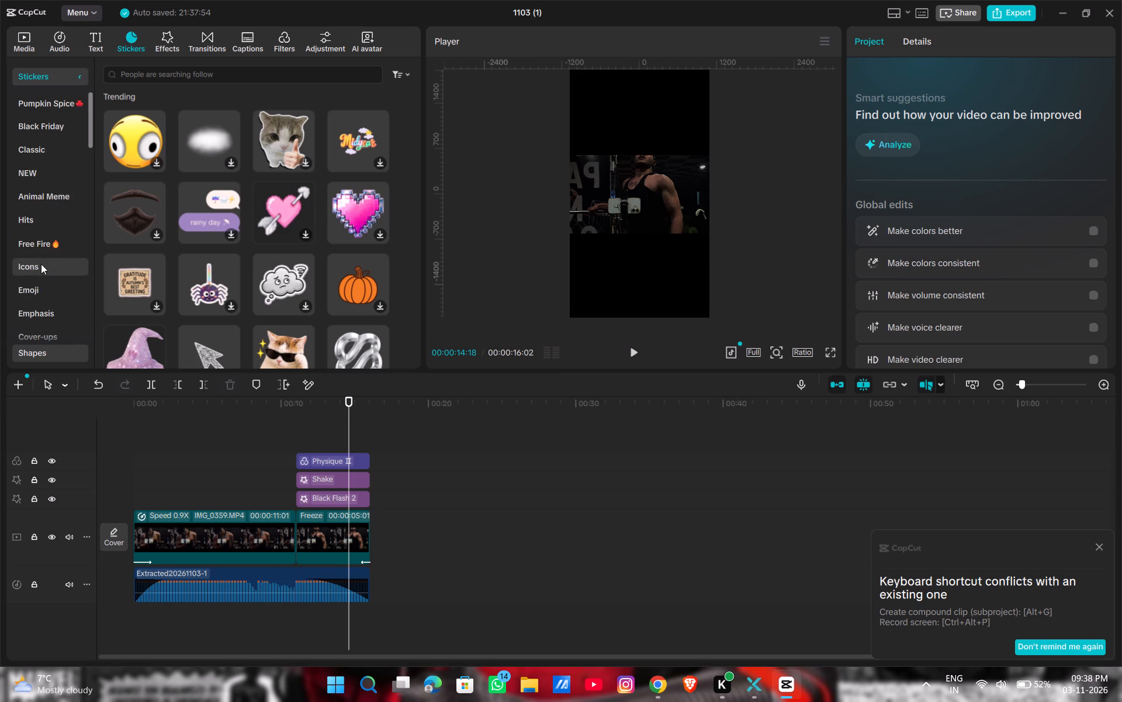
scroll(41, 264, "down", 4)
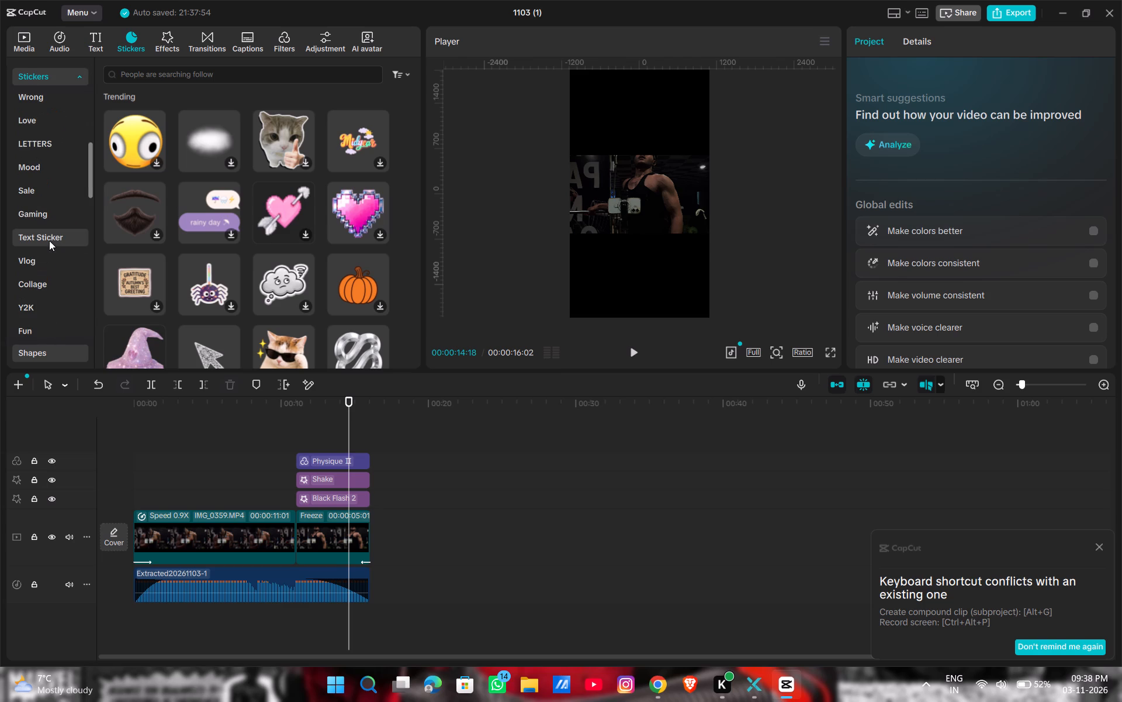
scroll(49, 240, "down", 1)
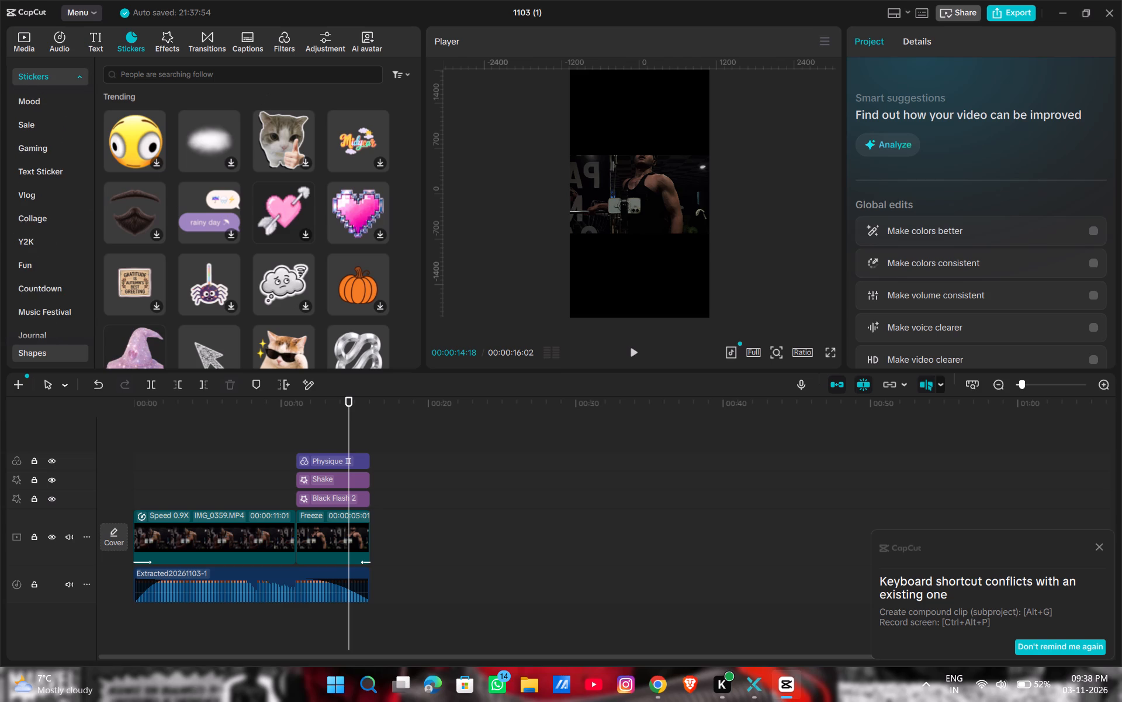
left_click(271, 78)
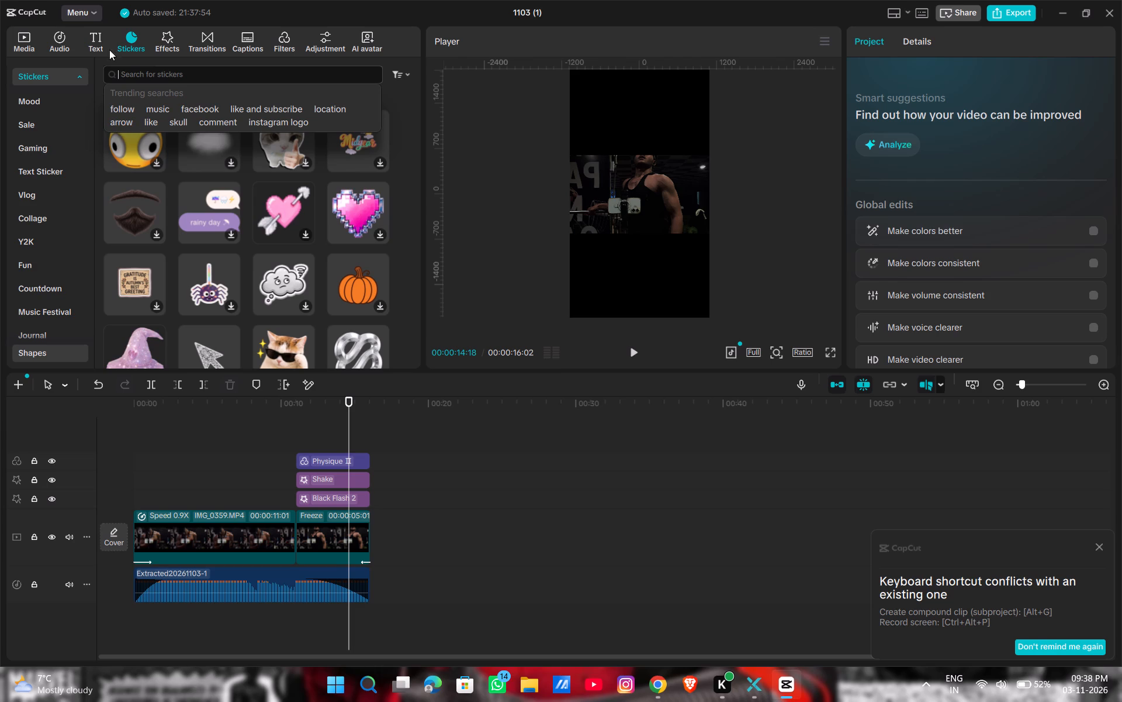
left_click(95, 37)
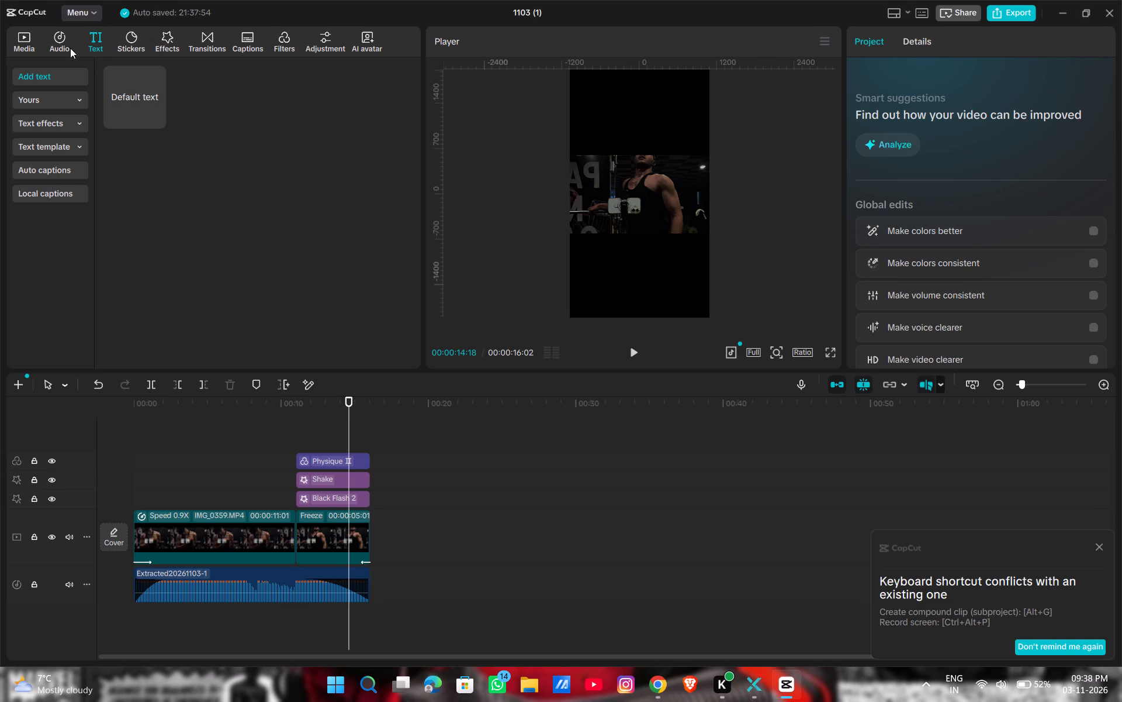
left_click(142, 39)
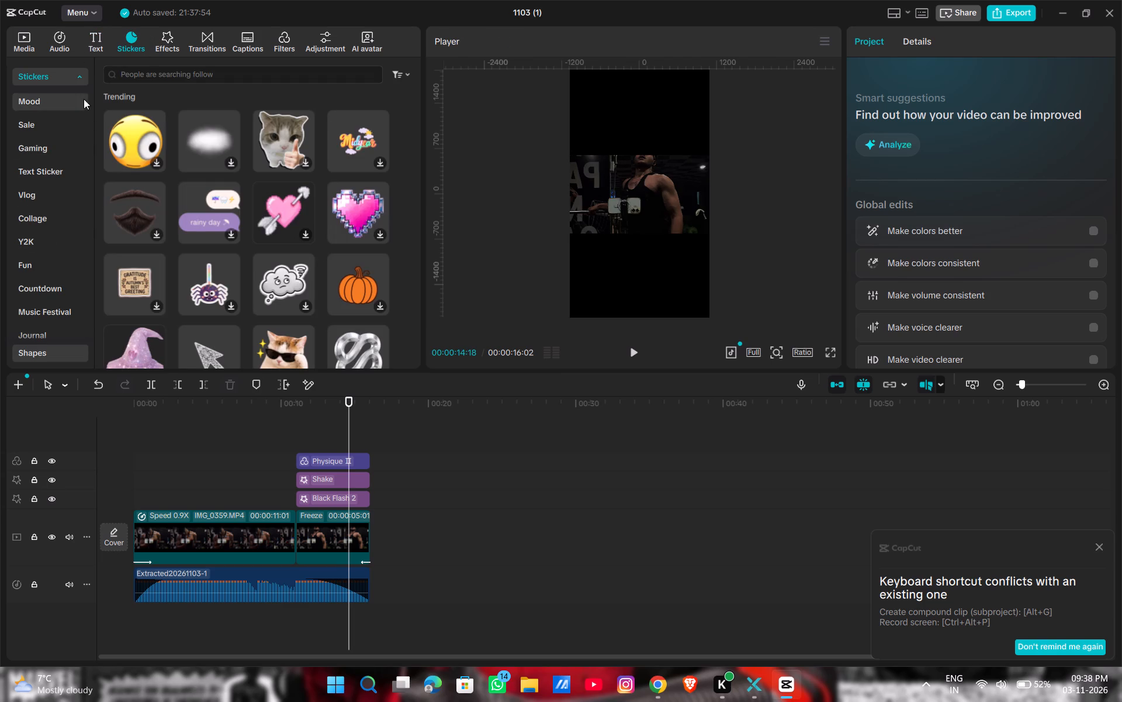
scroll(82, 128, "down", 2)
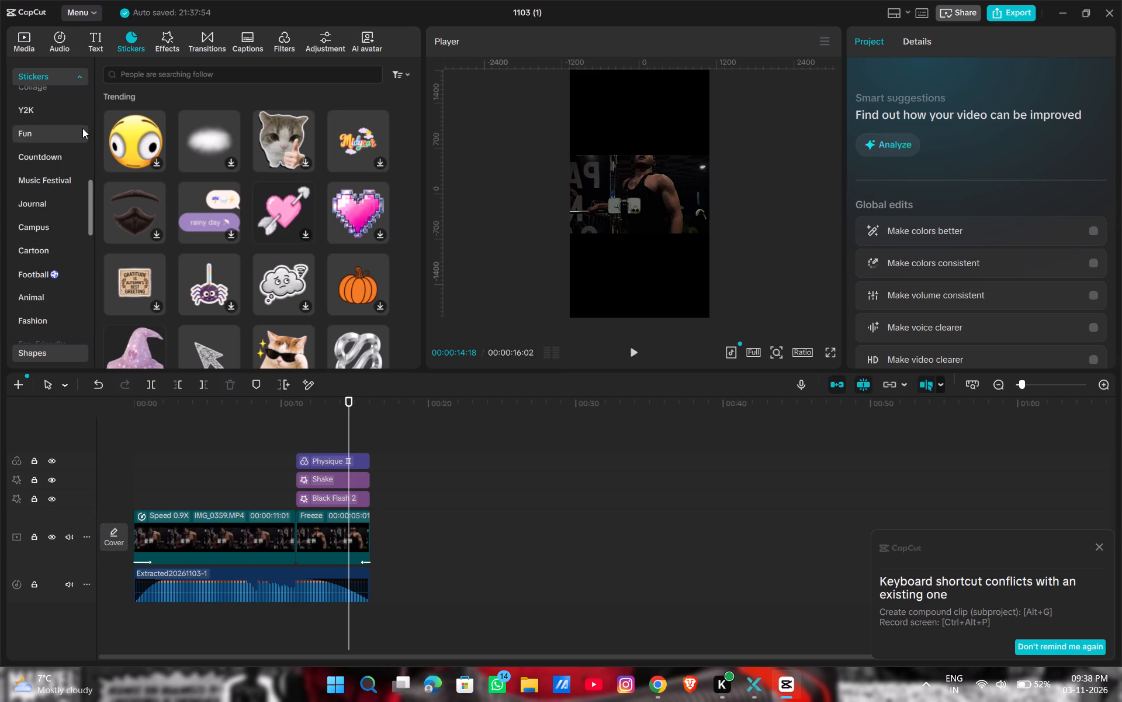
scroll(81, 128, "down", 3)
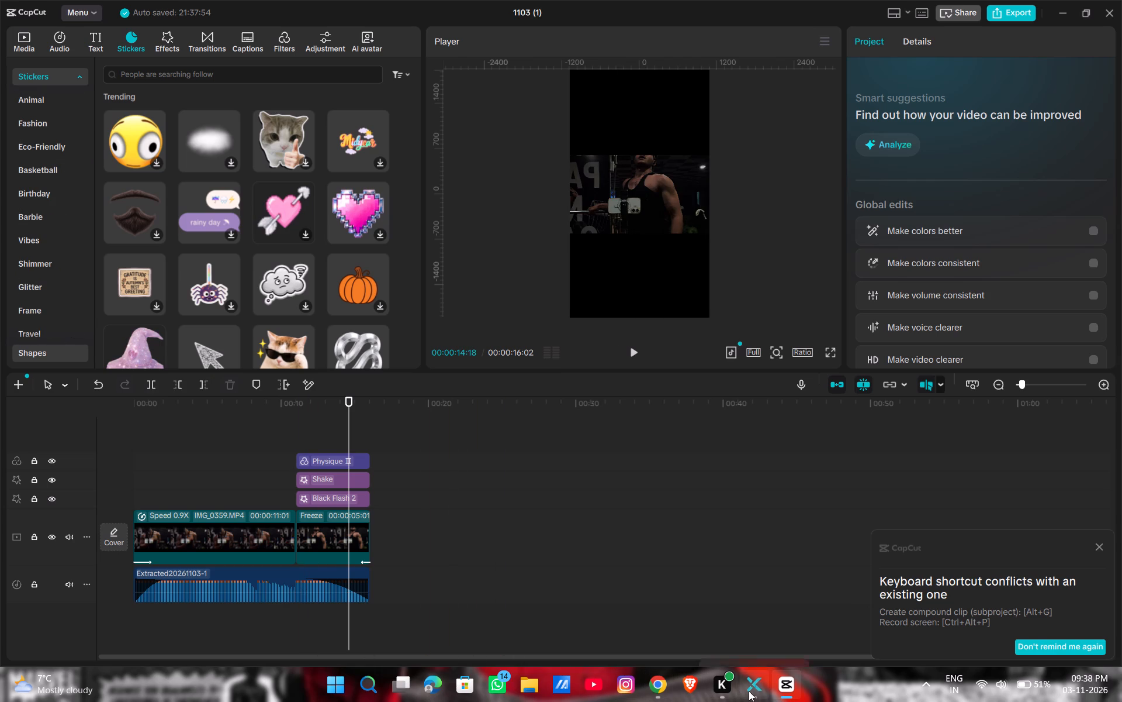
Switch to Google Chrome and search Google Images for "skull emoji".
left_click(657, 679)
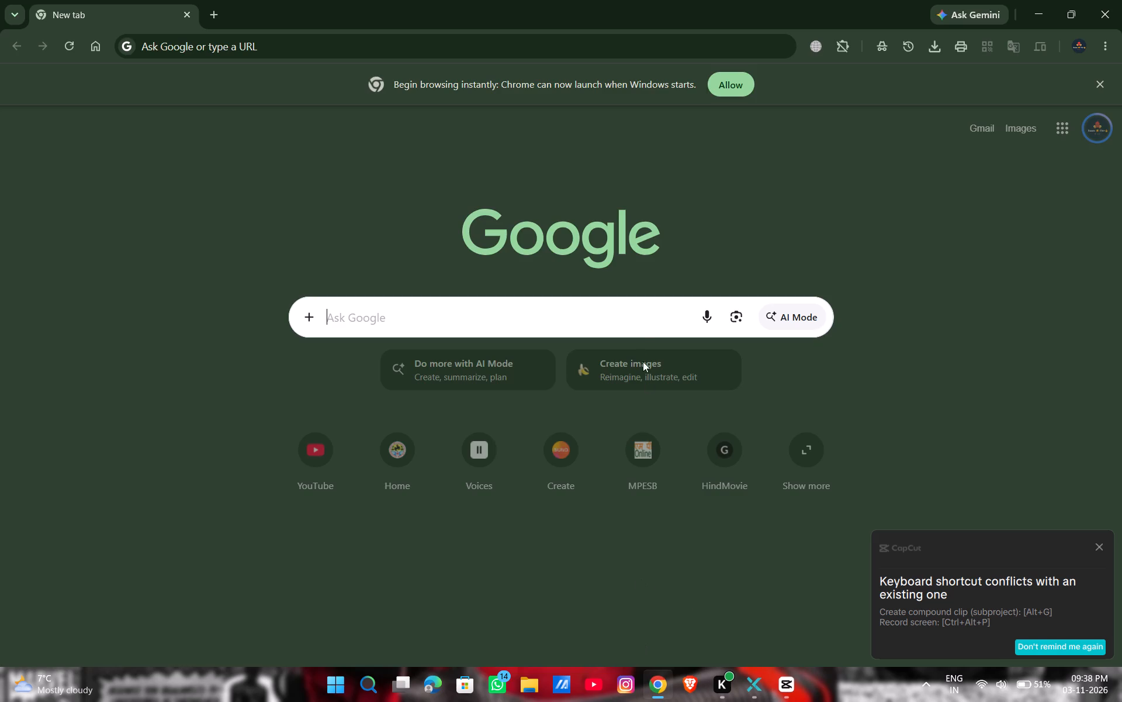
left_click(639, 326)
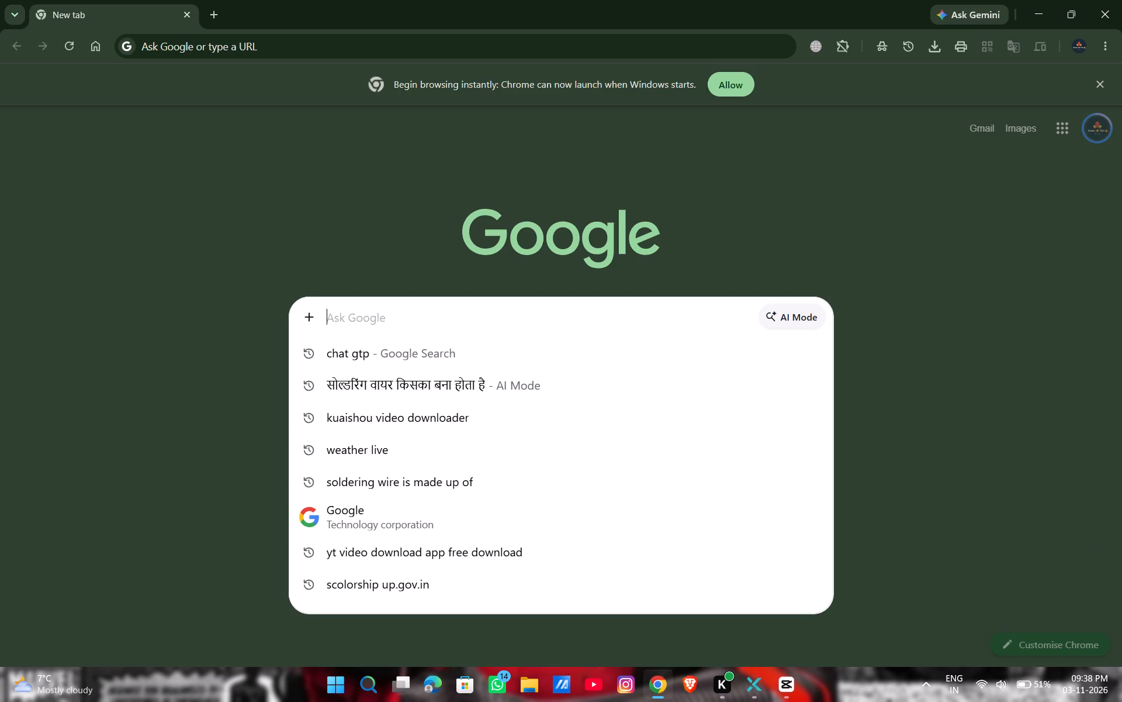
type("skull")
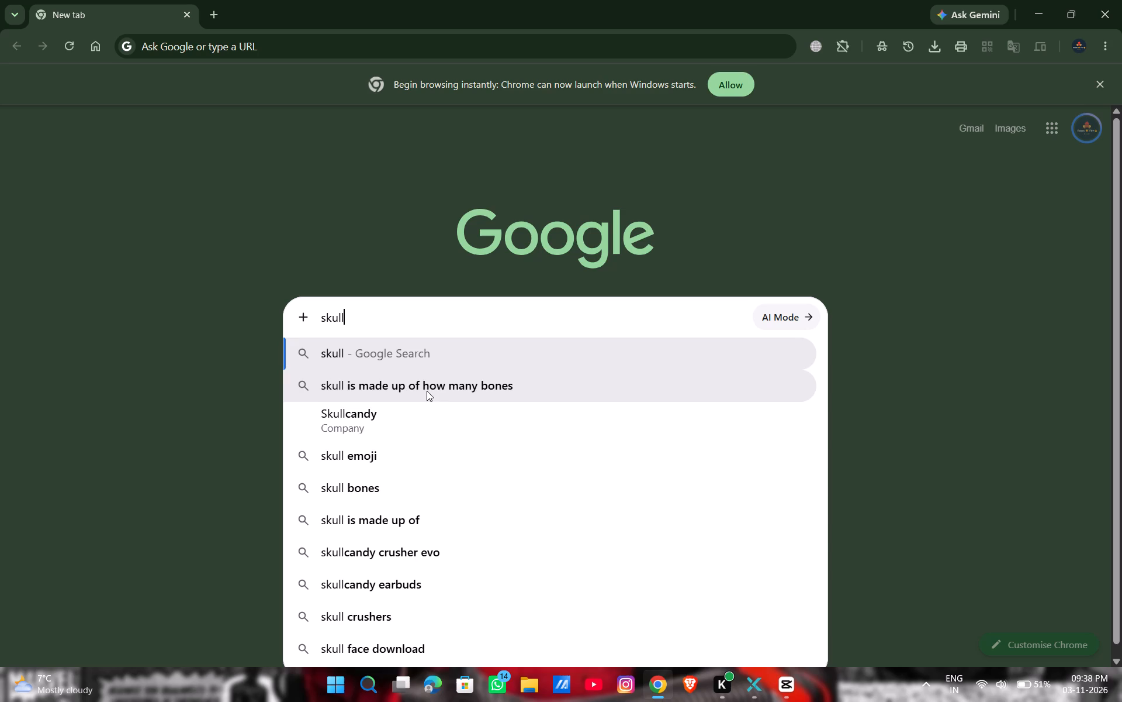
left_click(435, 466)
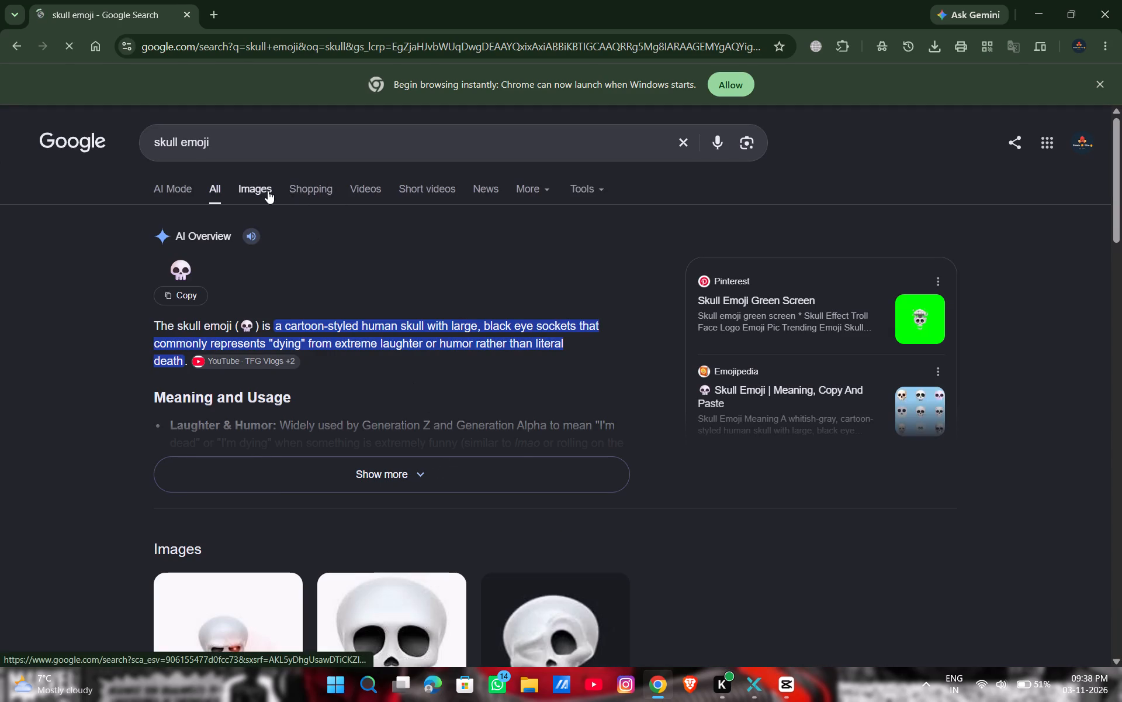
left_click(268, 191)
scroll(409, 297, "down", 1)
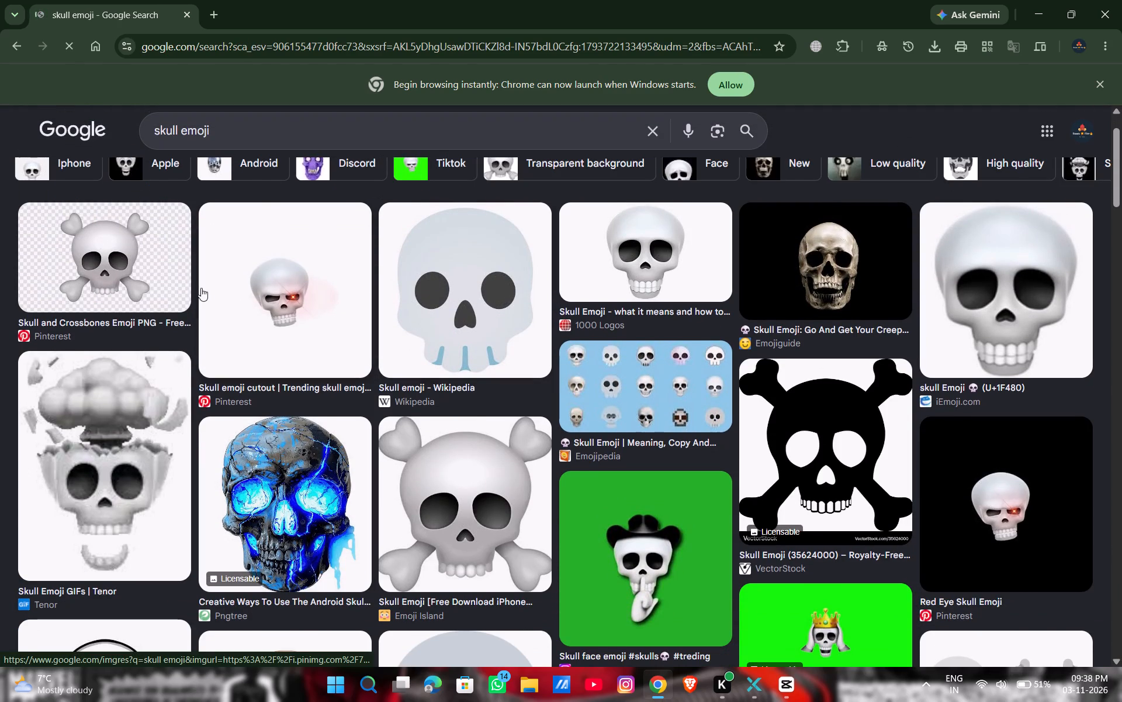
Refine the Google Images search to "skull emoji png".
left_click(516, 142)
key("space")
type("png")
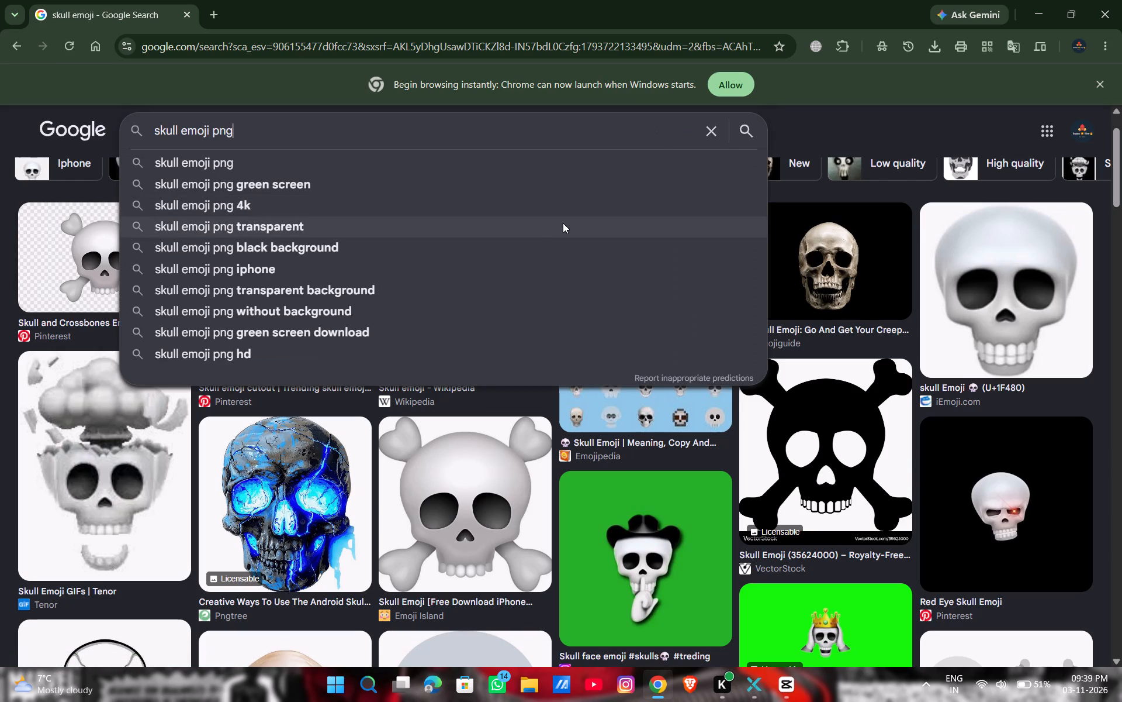
key("Return")
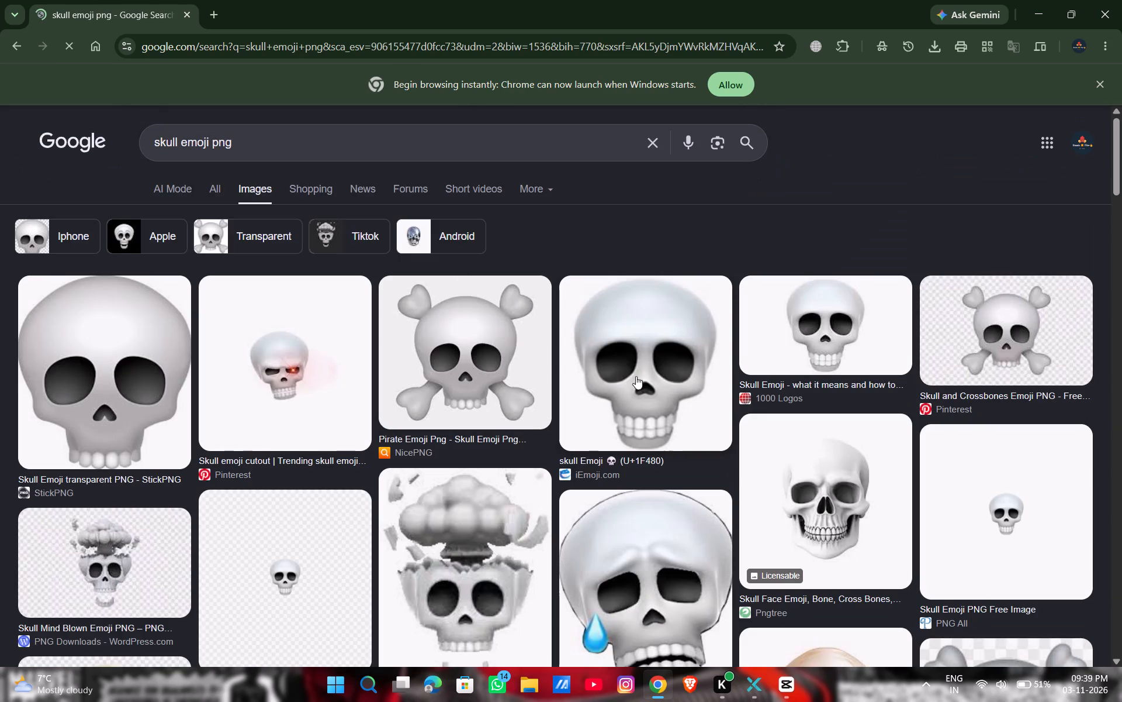
Browse the image results for a skull emoji with a transparent background that suits the edit's ending.
scroll(659, 321, "down", 2)
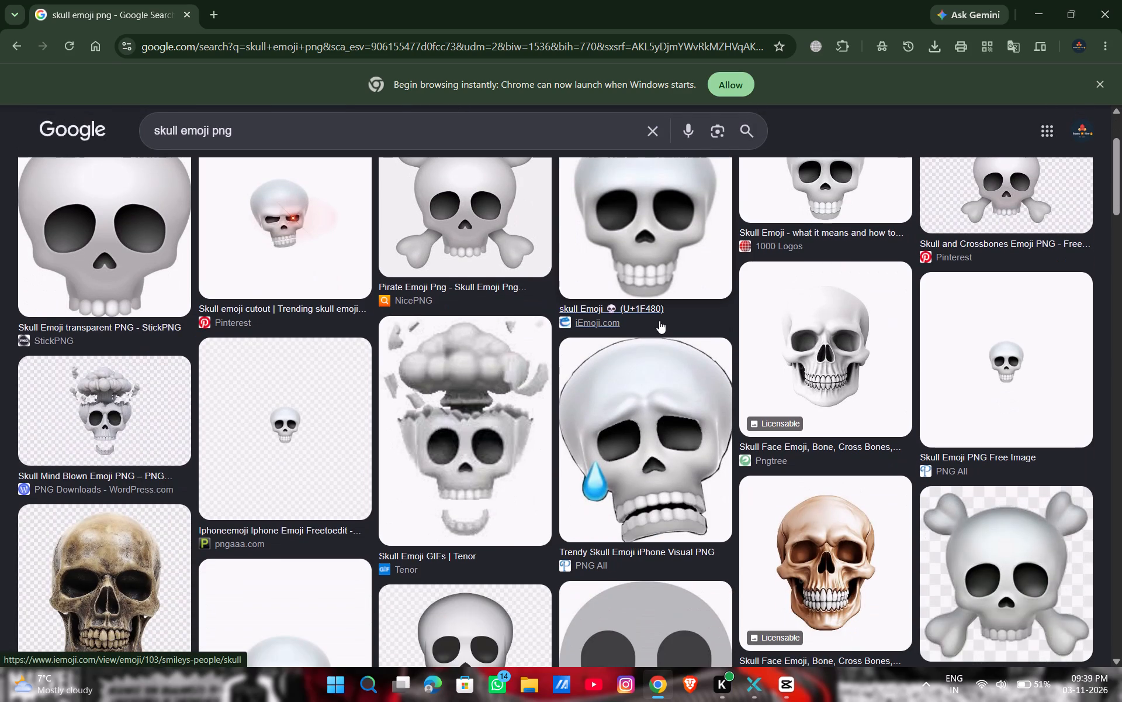
scroll(659, 321, "down", 2)
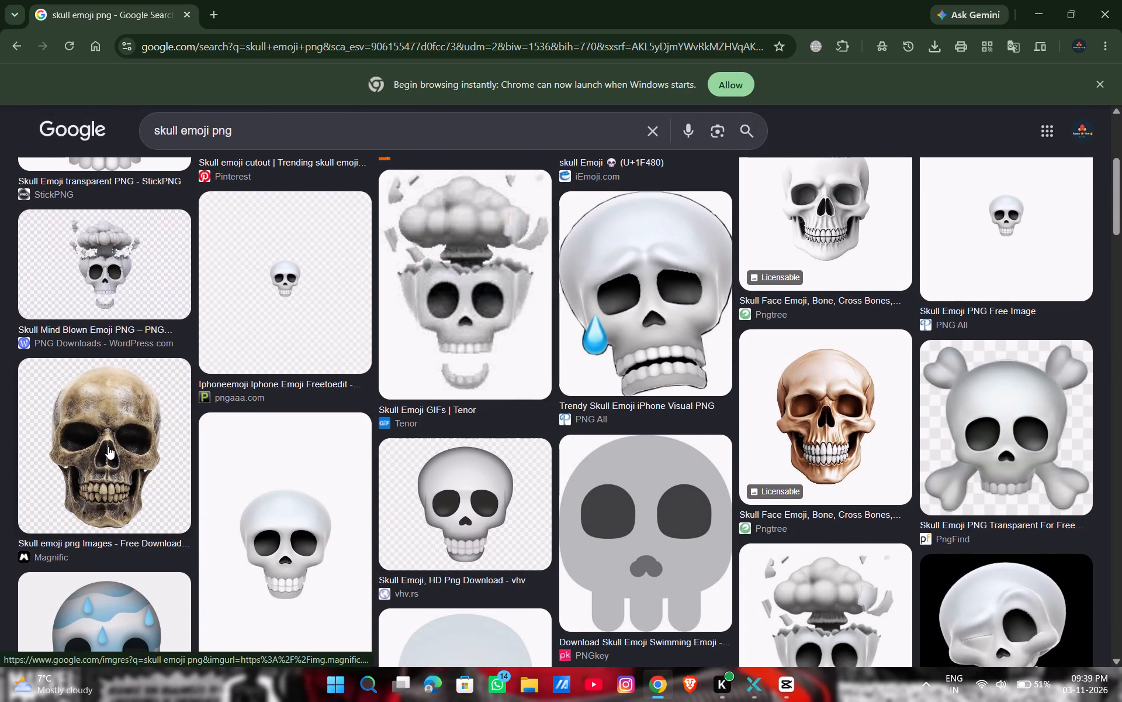
scroll(150, 428, "down", 1)
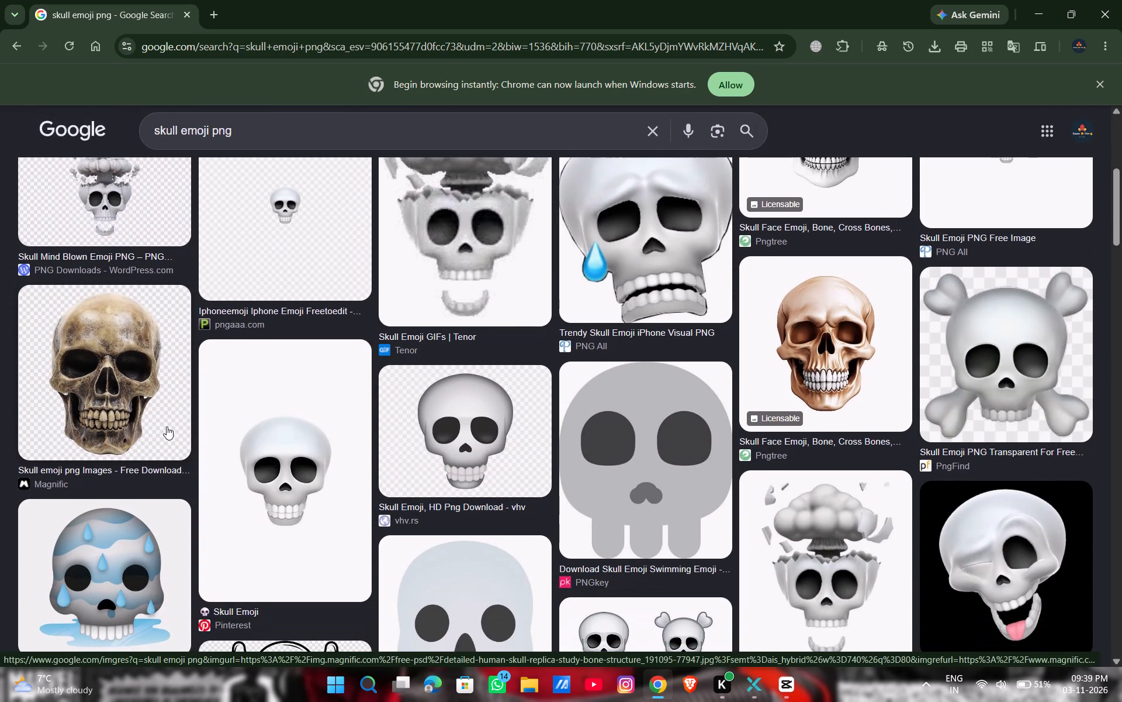
scroll(167, 426, "up", 2)
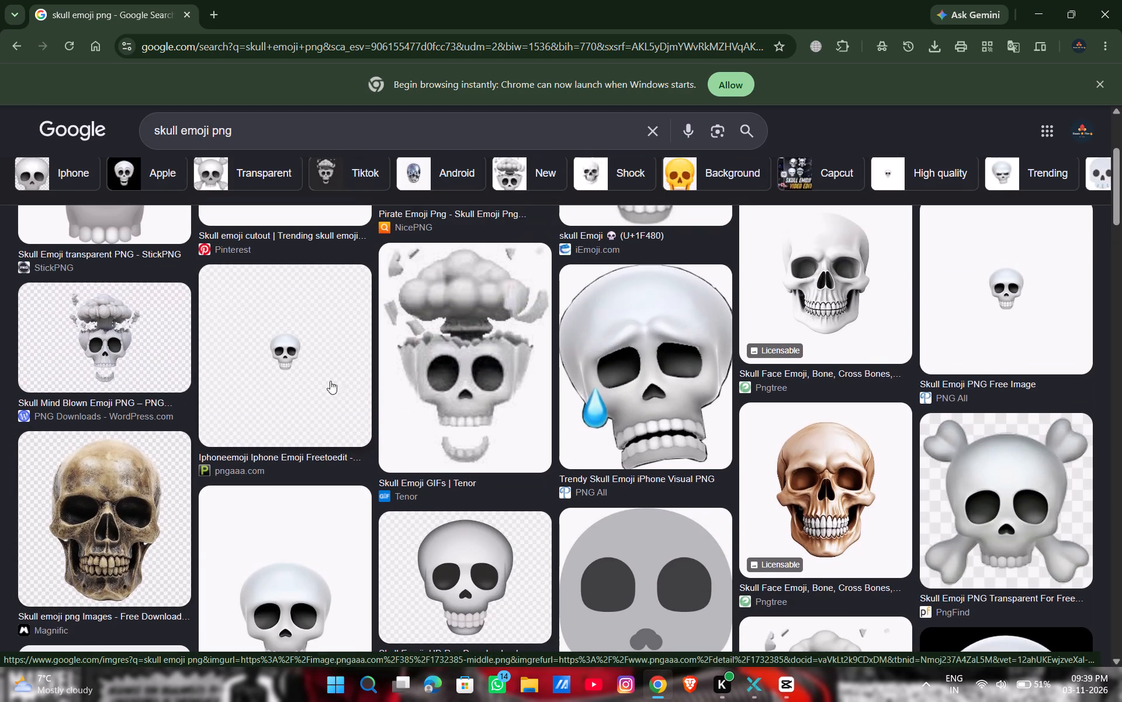
scroll(341, 372, "up", 2)
scroll(341, 372, "down", 1)
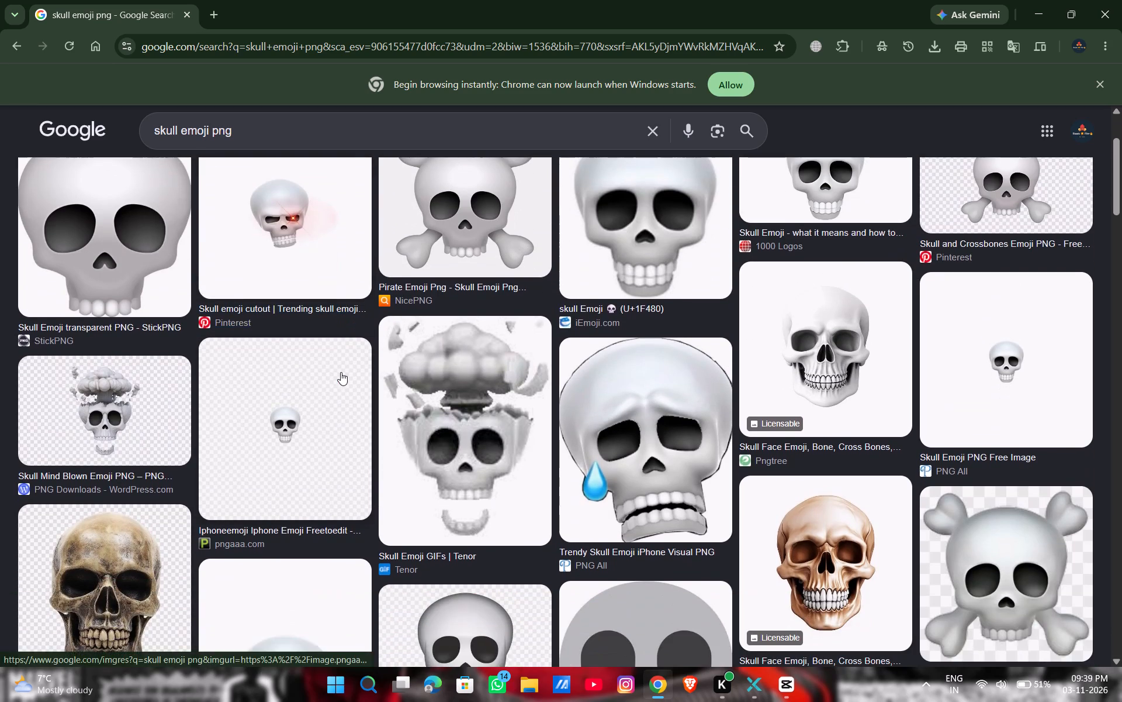
scroll(341, 372, "down", 12)
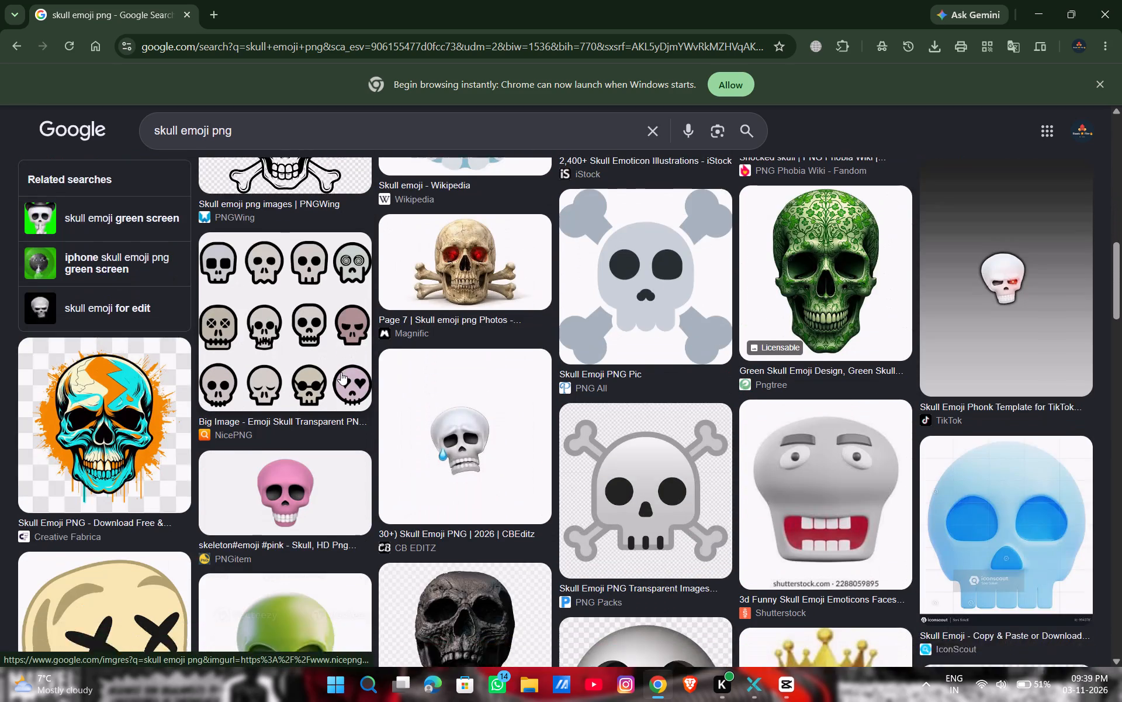
scroll(341, 372, "down", 8)
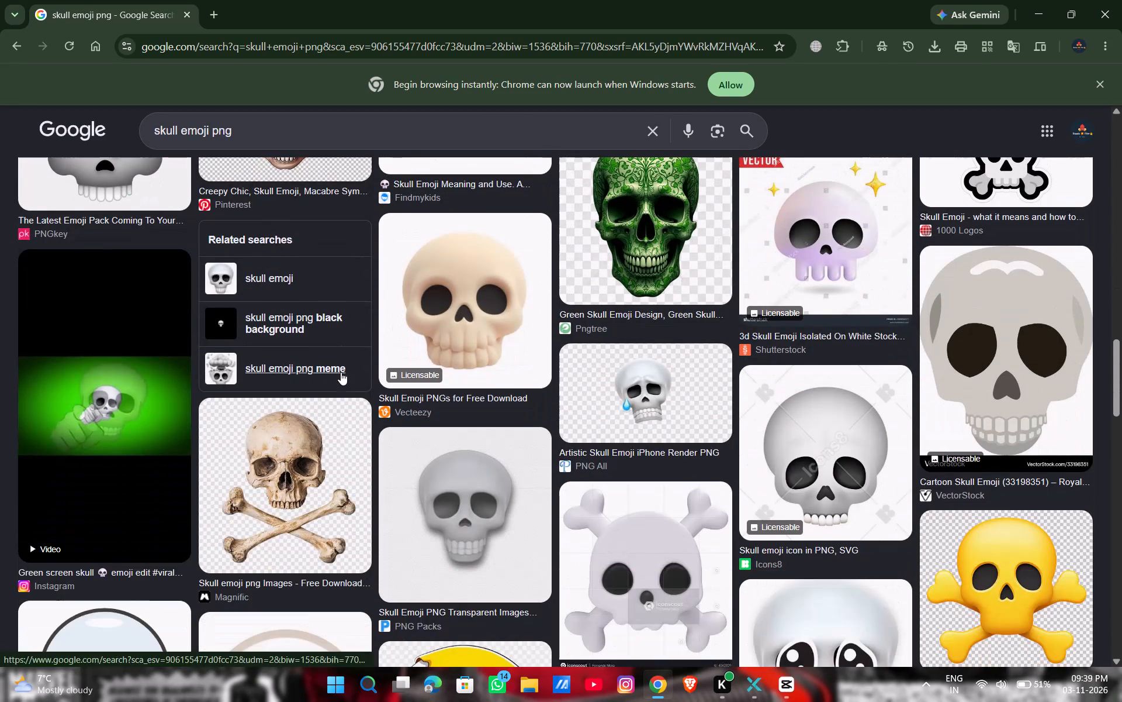
scroll(341, 372, "down", 2)
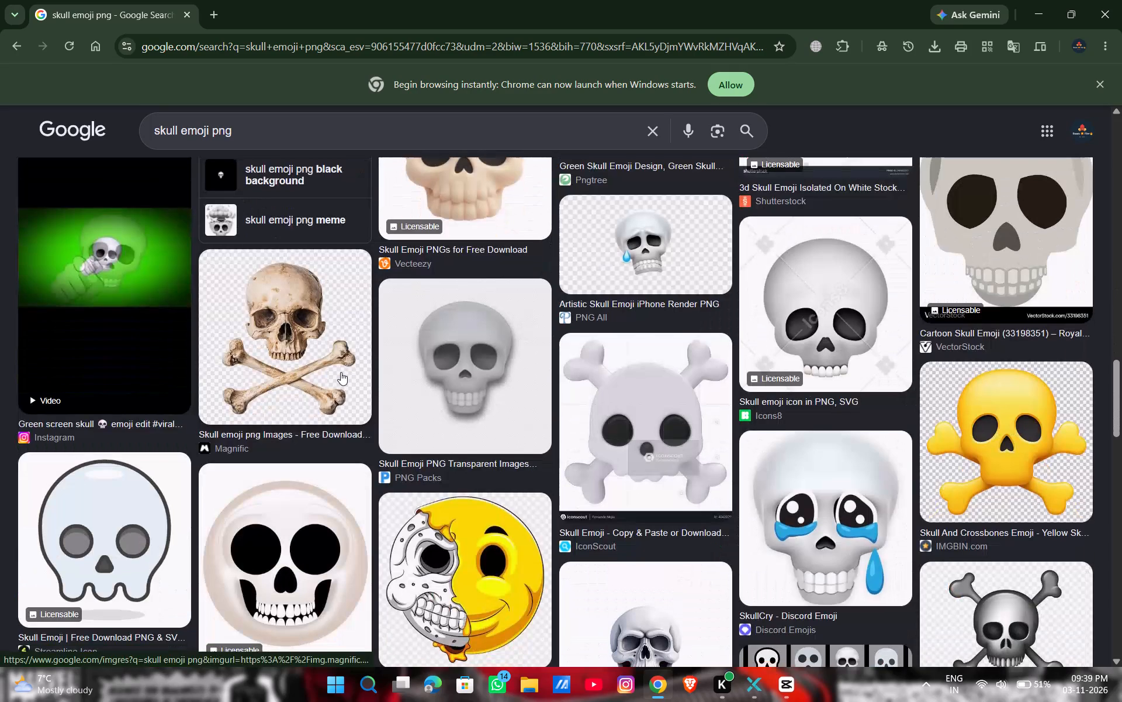
scroll(341, 372, "up", 2)
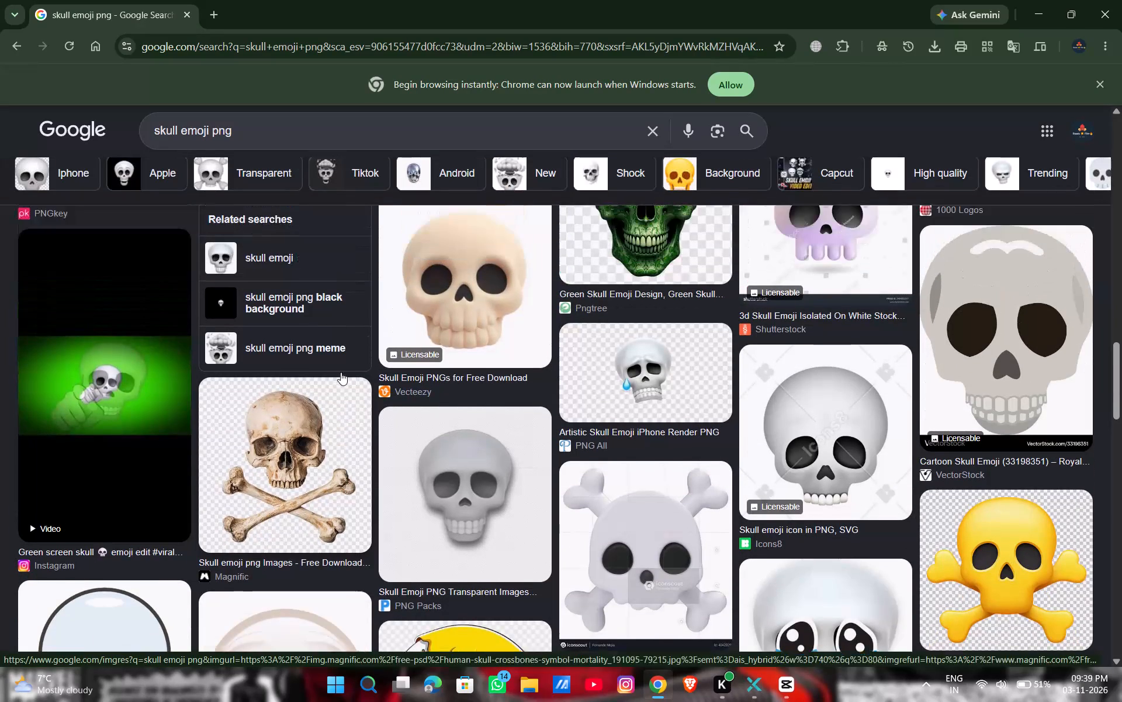
scroll(341, 372, "up", 2)
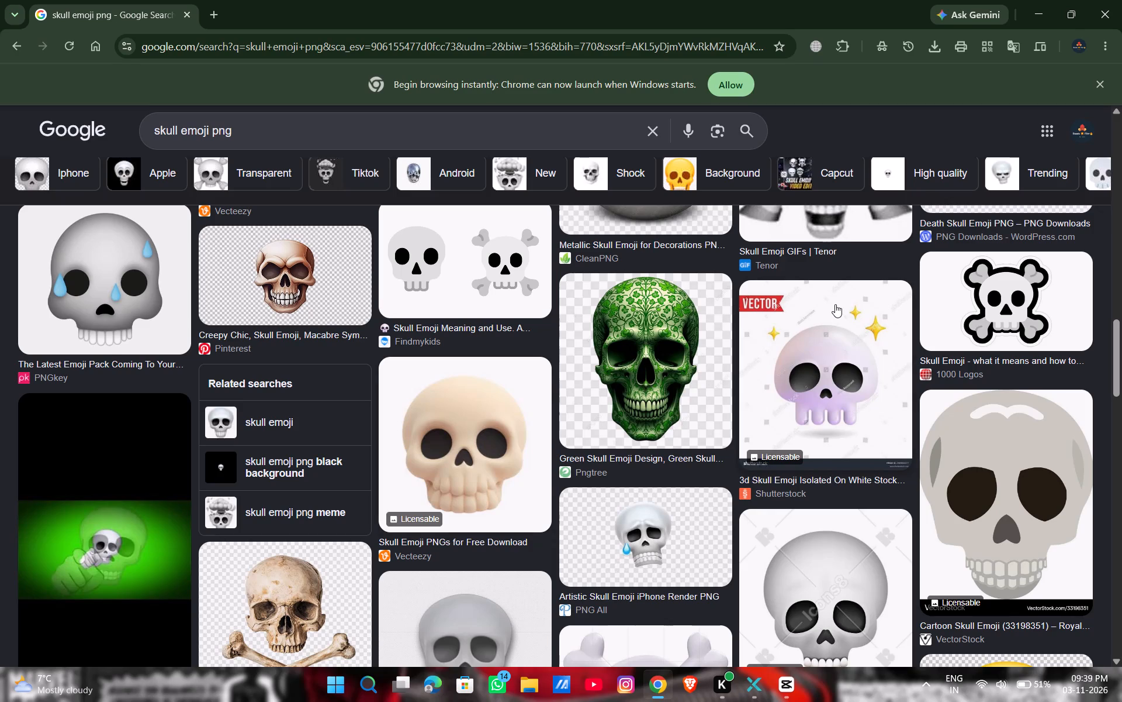
scroll(835, 304, "down", 8)
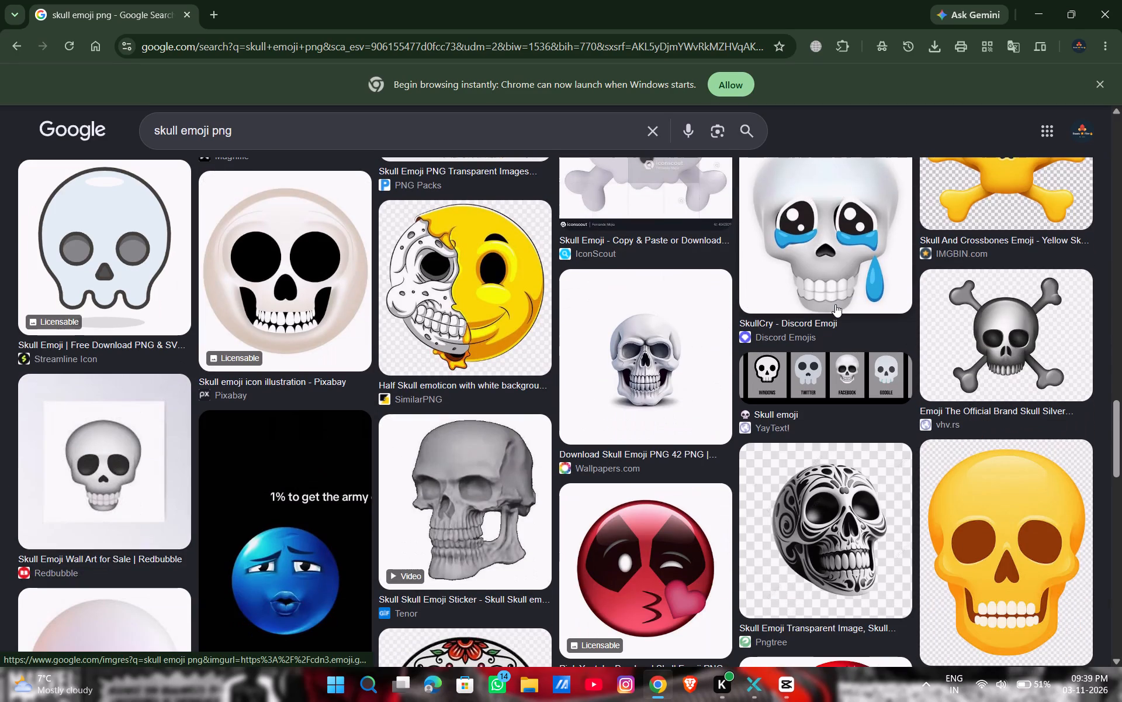
scroll(902, 324, "up", 1)
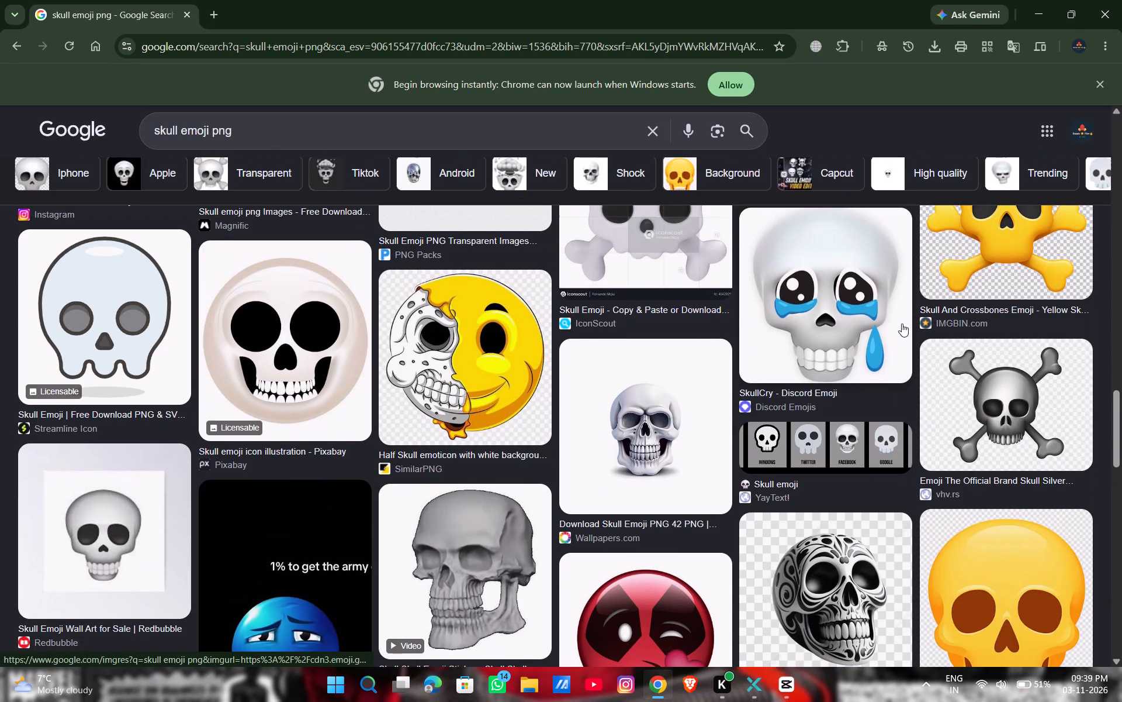
scroll(902, 324, "up", 2)
scroll(902, 324, "down", 13)
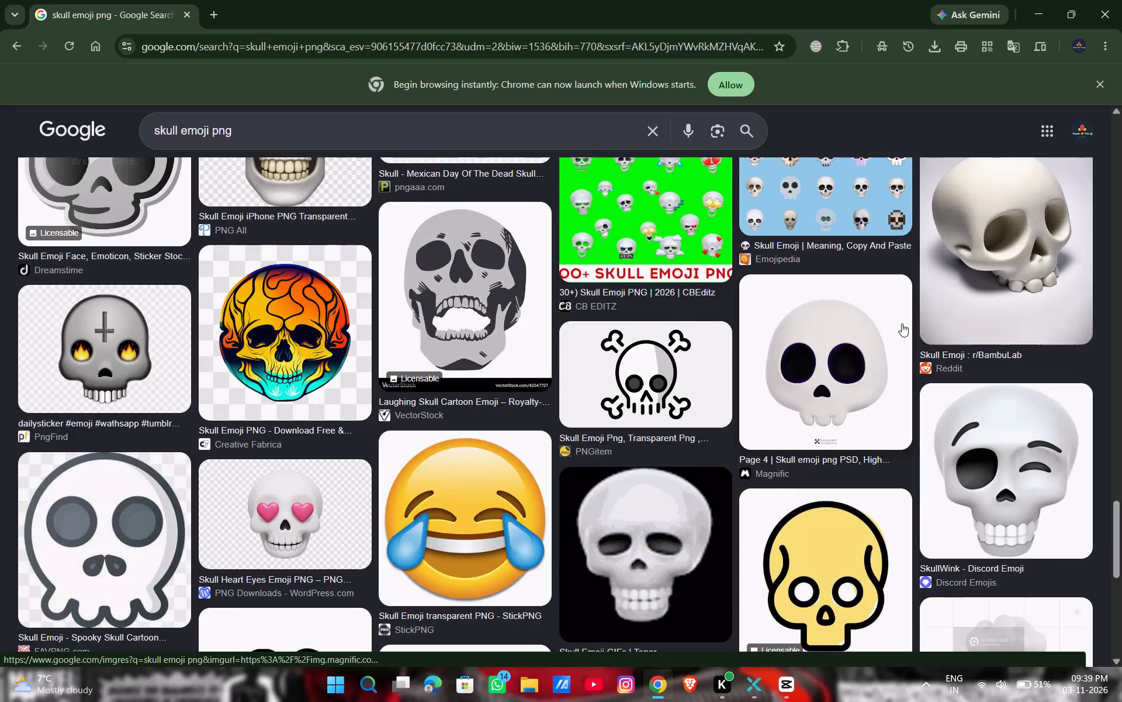
scroll(902, 324, "up", 4)
scroll(902, 324, "down", 7)
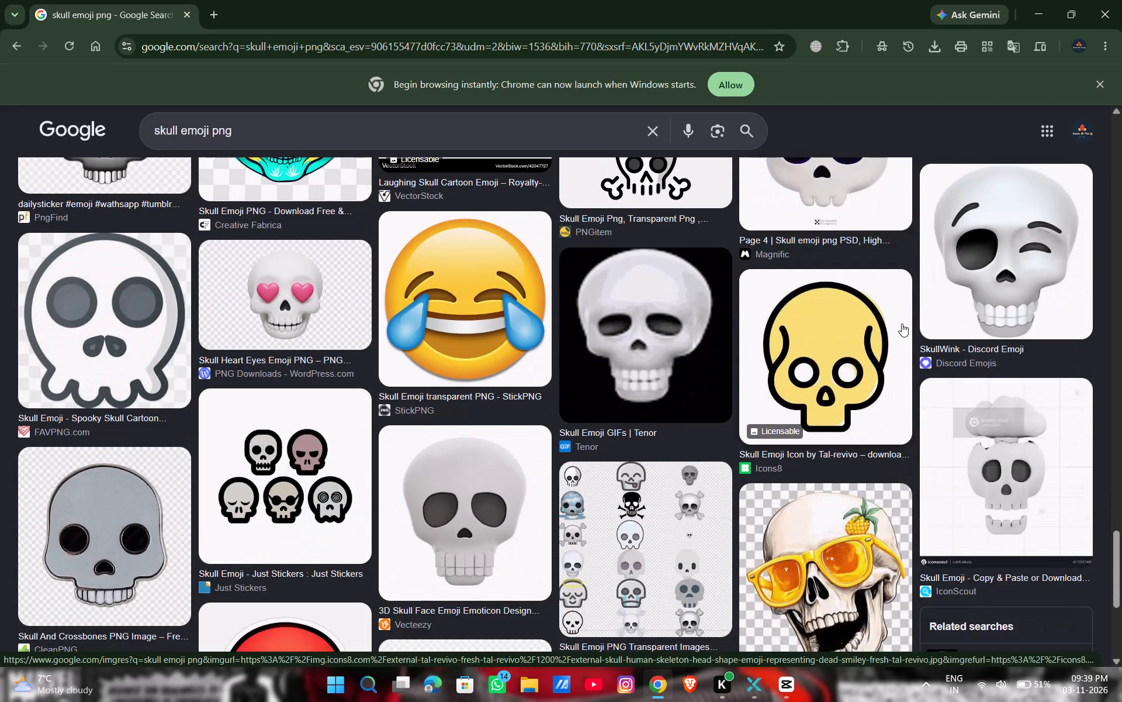
scroll(899, 324, "down", 1)
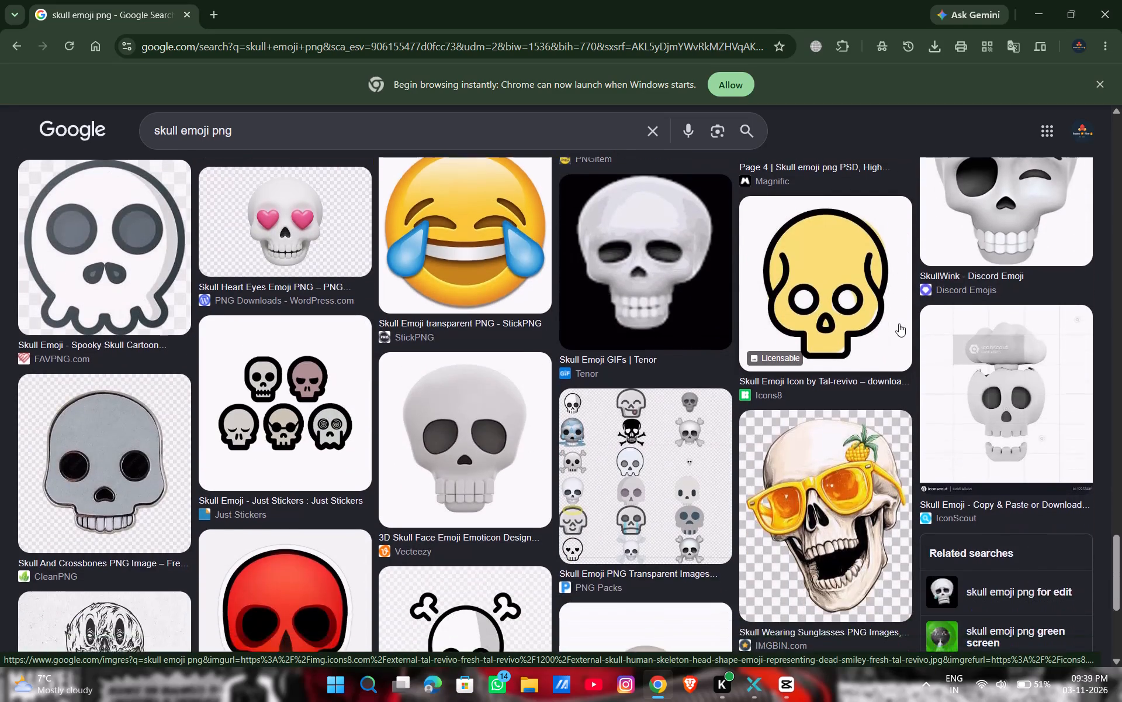
scroll(899, 324, "down", 5)
scroll(899, 324, "up", 12)
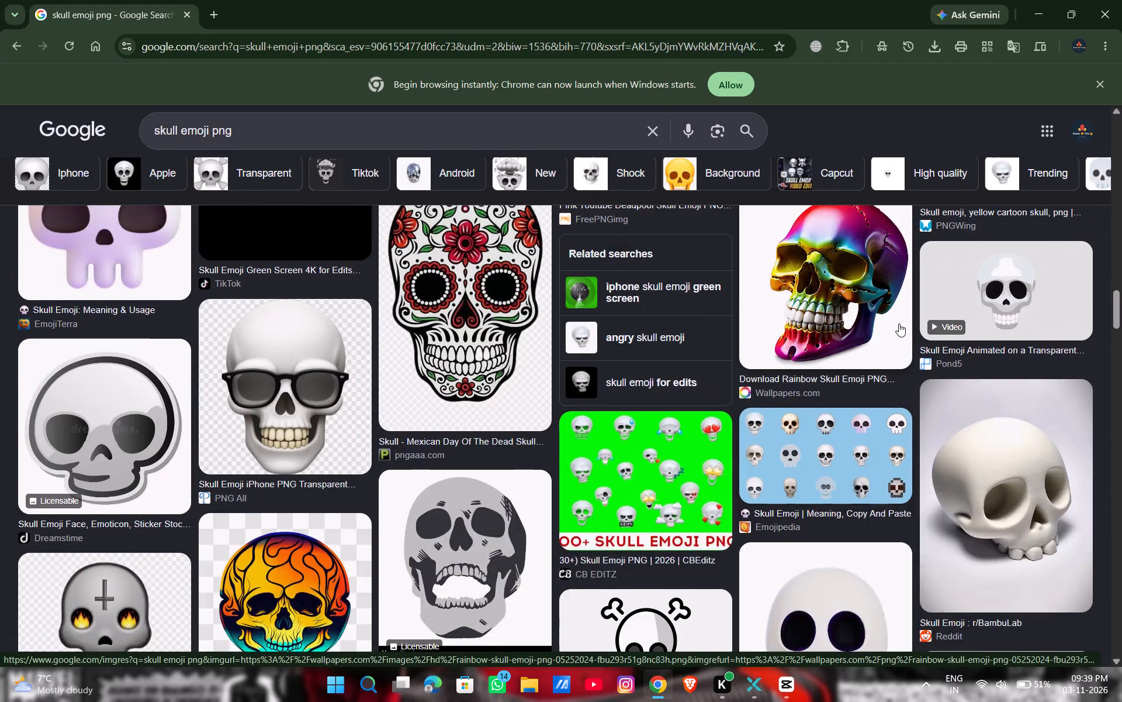
scroll(899, 324, "up", 12)
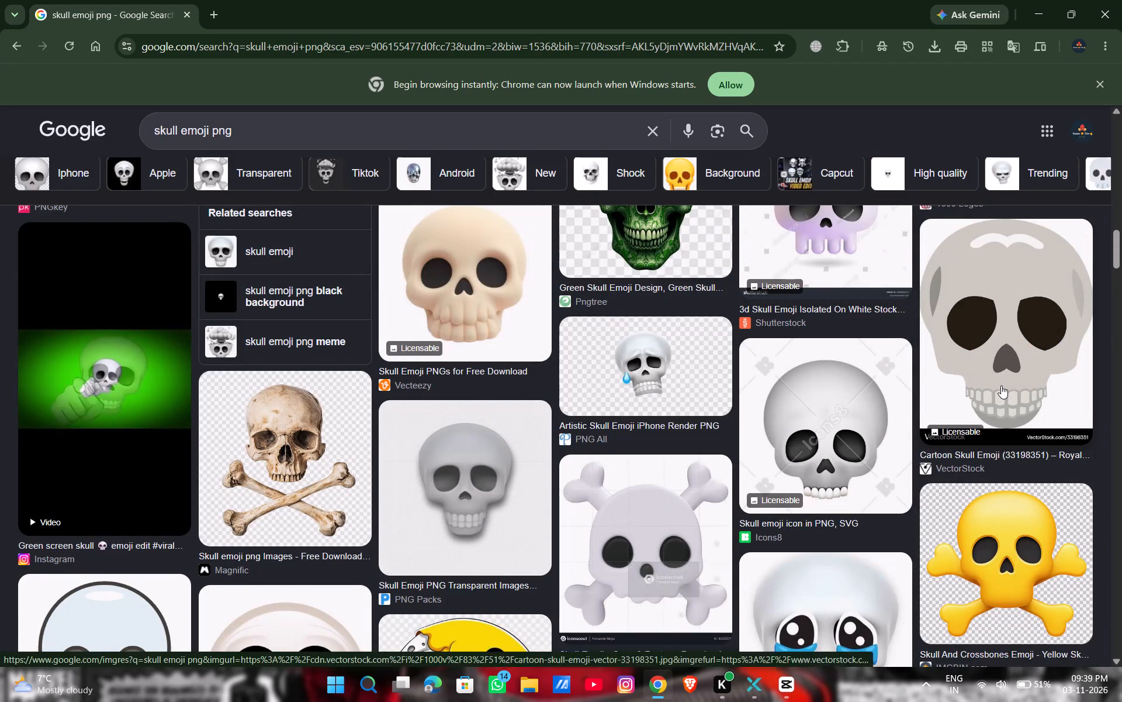
scroll(708, 436, "up", 4)
scroll(708, 436, "down", 9)
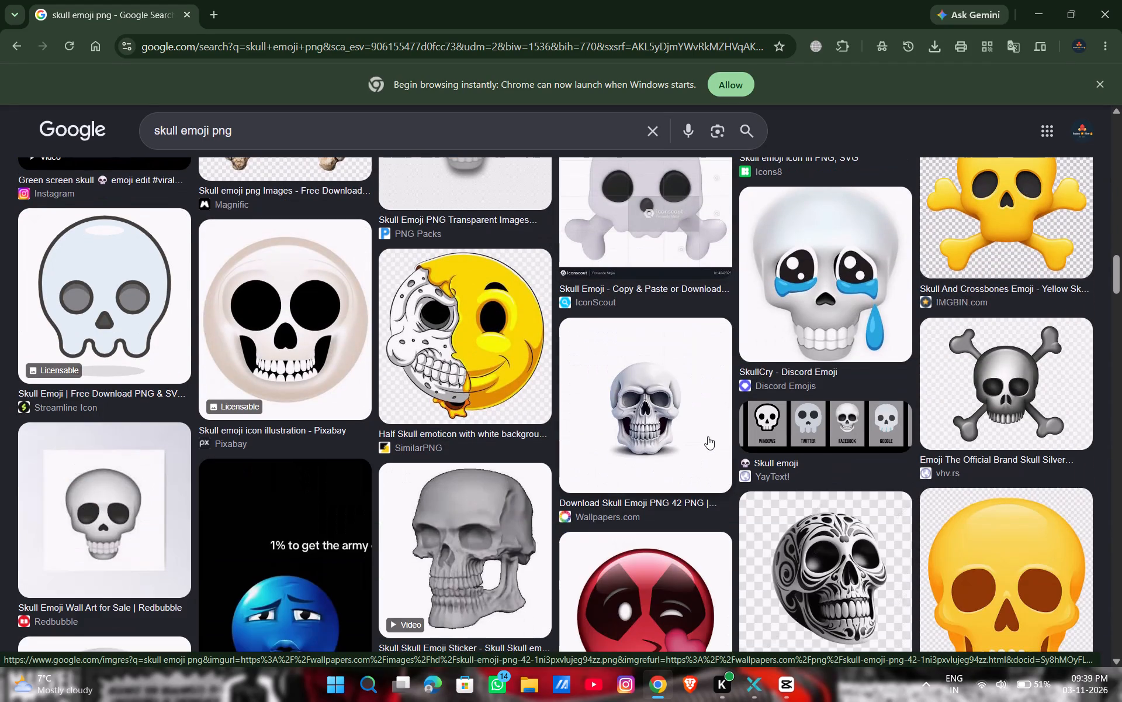
scroll(708, 436, "down", 5)
scroll(708, 436, "up", 14)
scroll(687, 491, "down", 2)
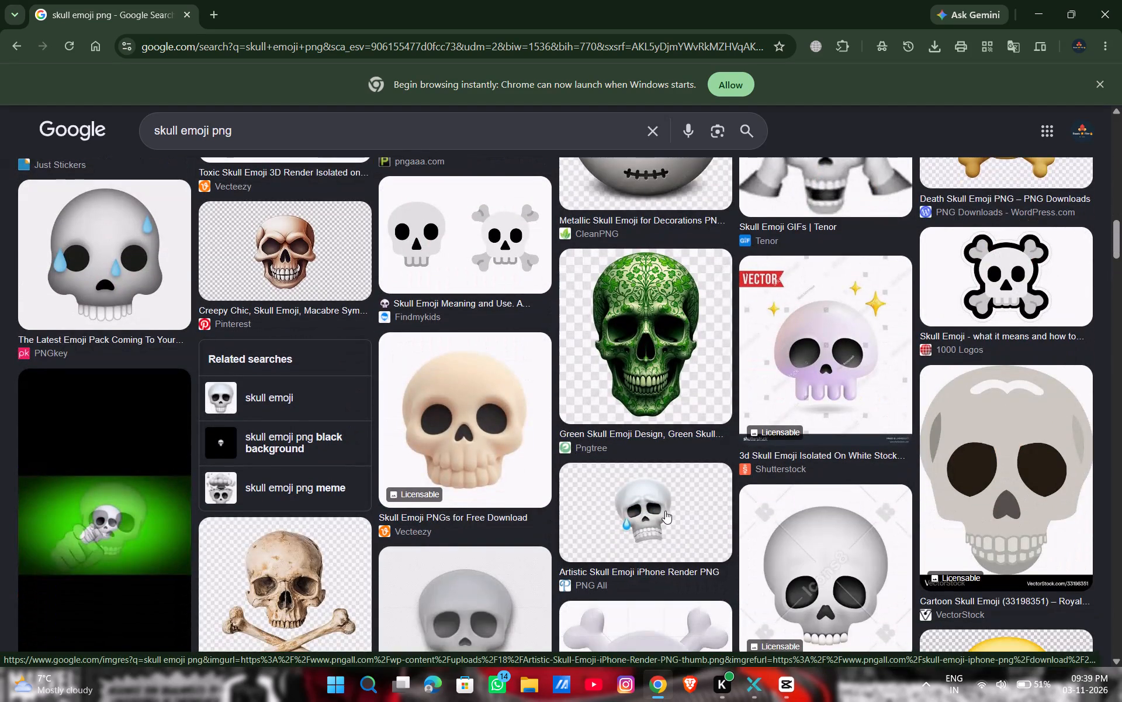
Open the Artistic Skull Emoji iPhone Render PNG result and save its image as a PNG in the dowload folder on drive D.
left_click(664, 512)
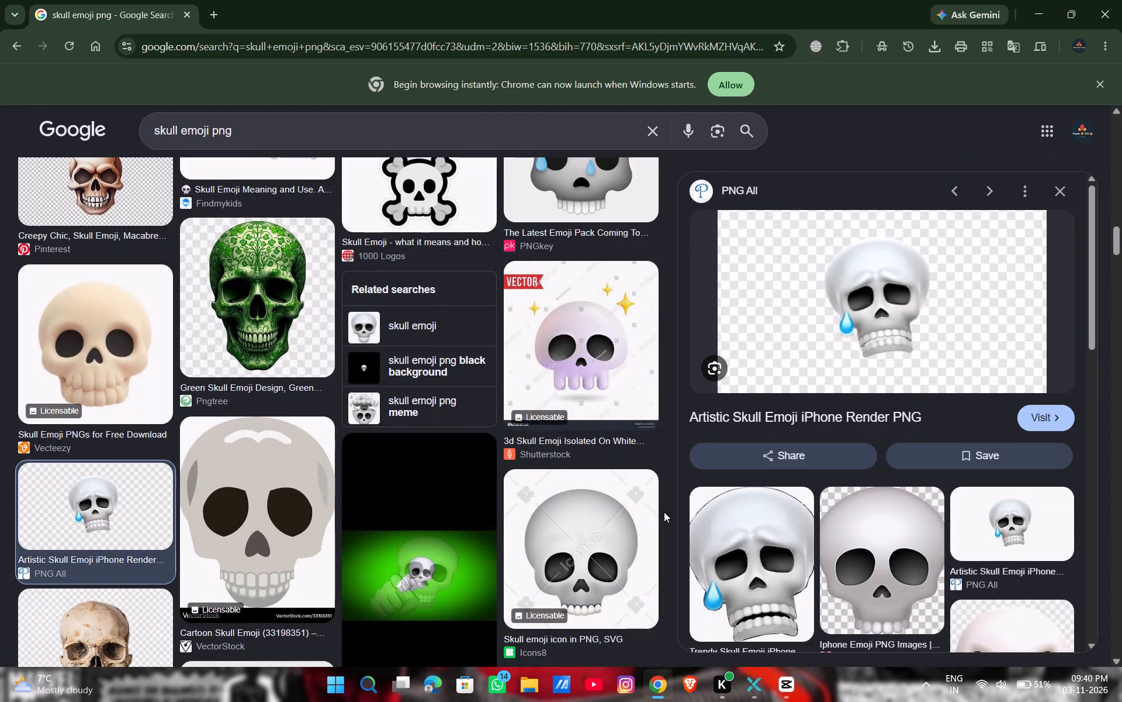
scroll(951, 313, "up", 1)
right_click(951, 313)
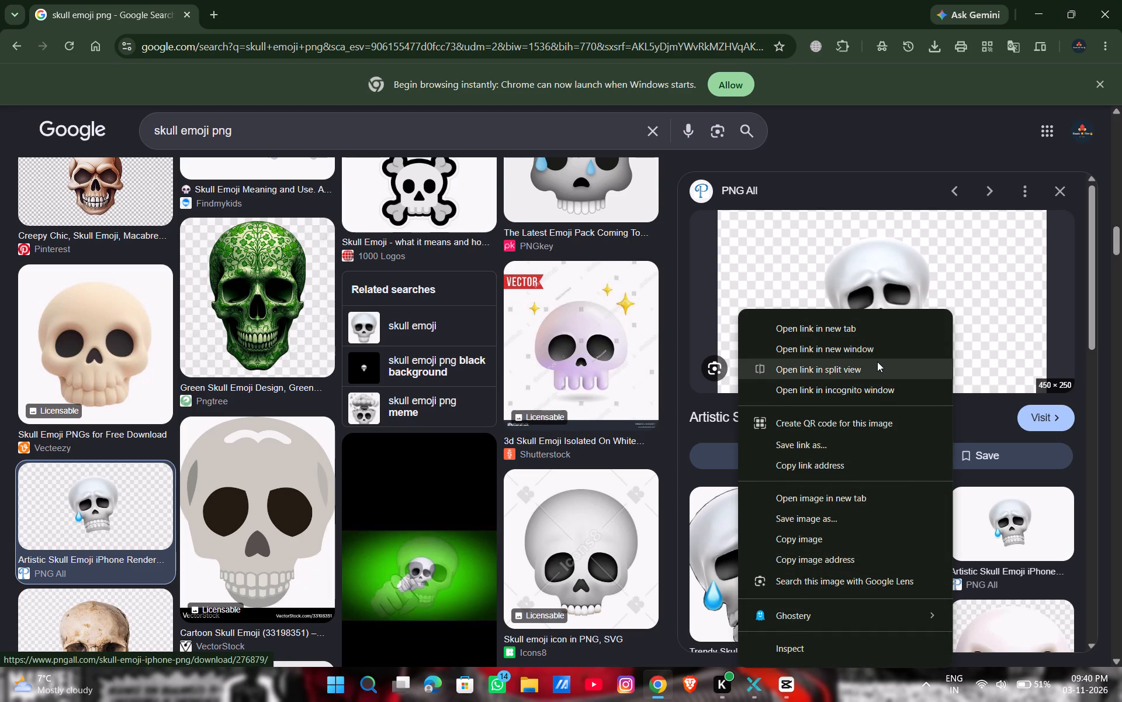
scroll(913, 527, "down", 4)
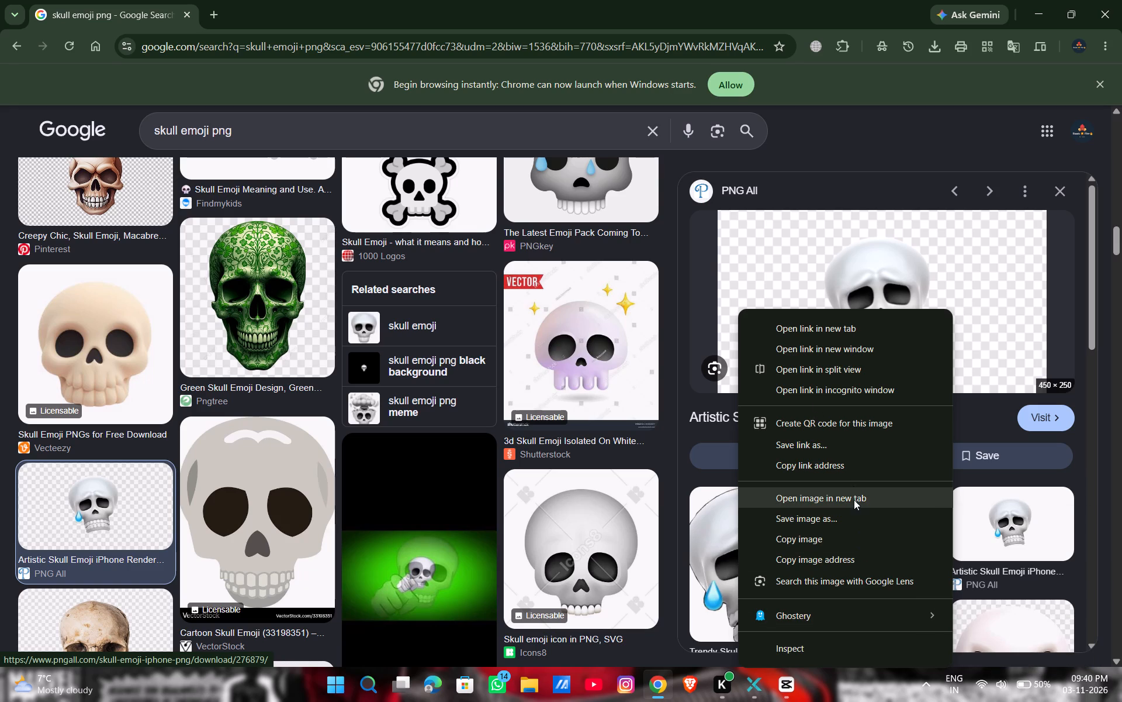
left_click(863, 523)
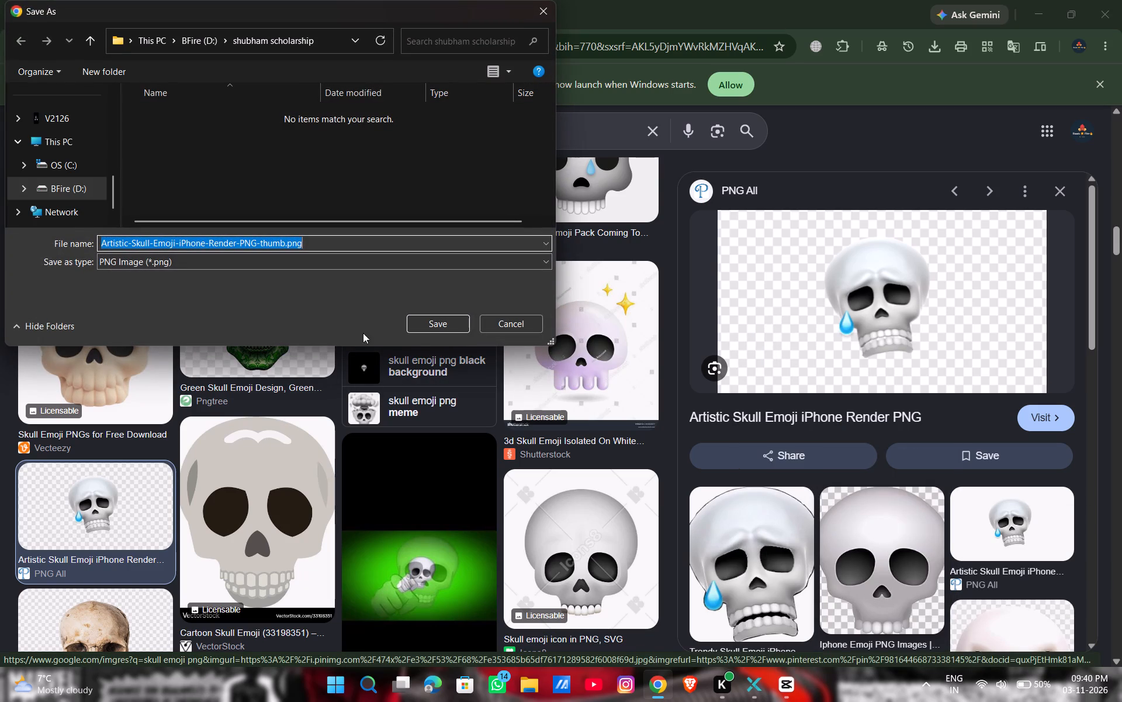
left_click(50, 191)
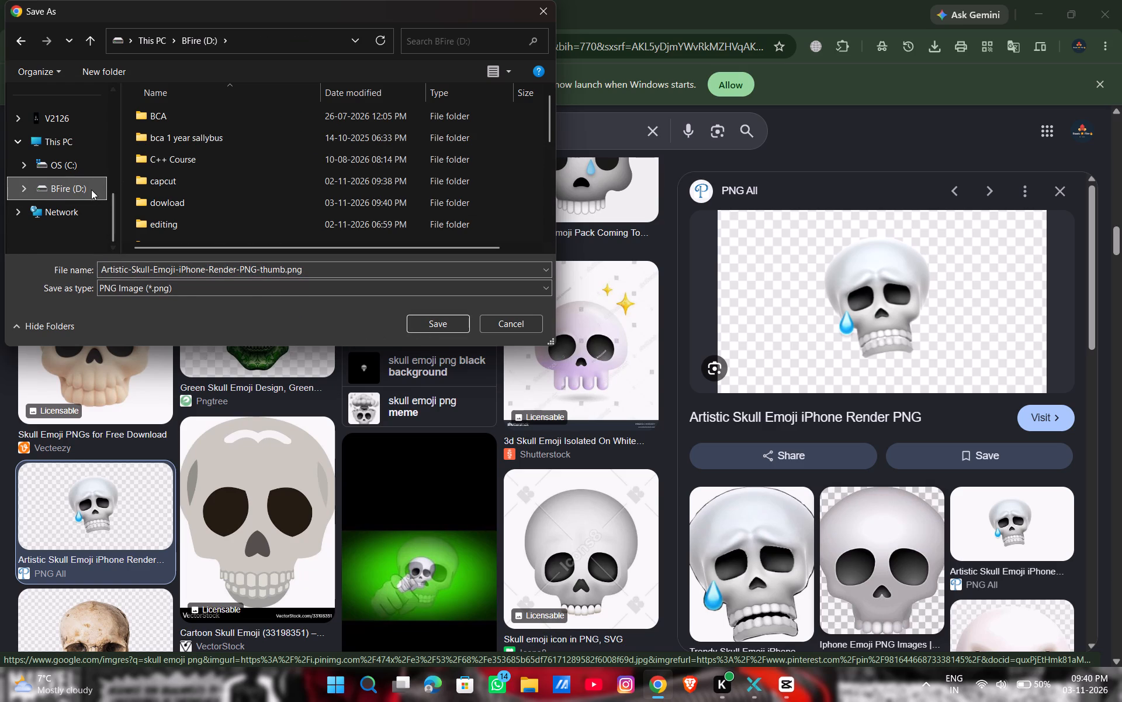
scroll(211, 153, "down", 1)
left_click(211, 153)
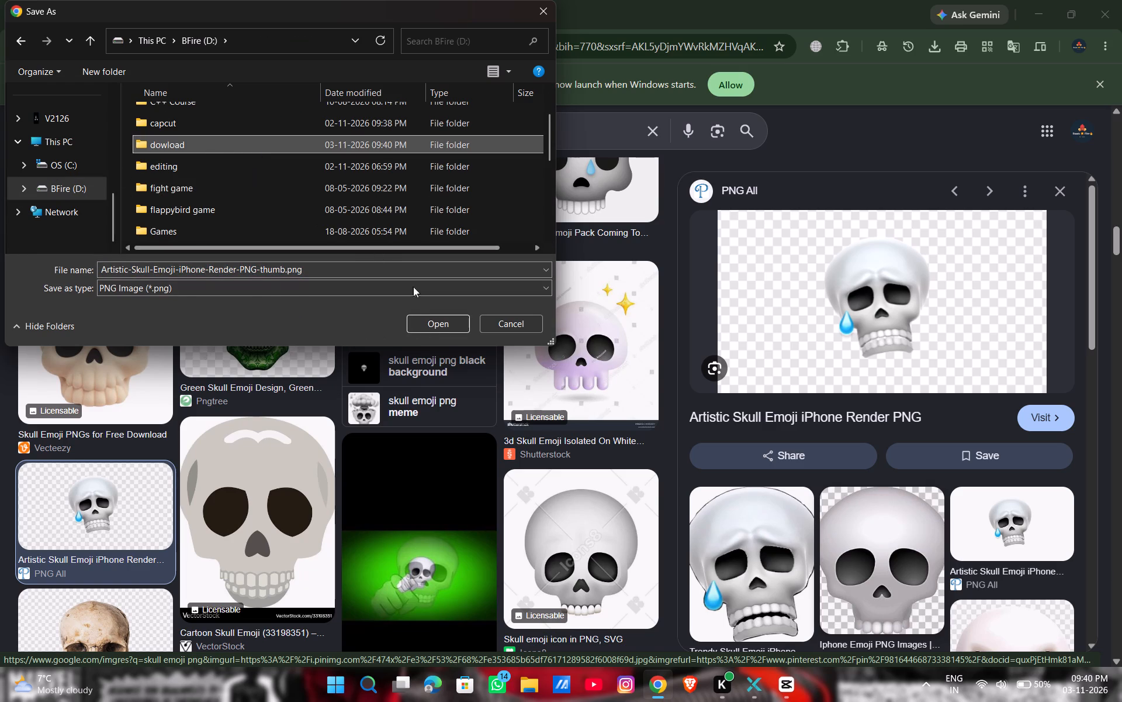
left_click(446, 319)
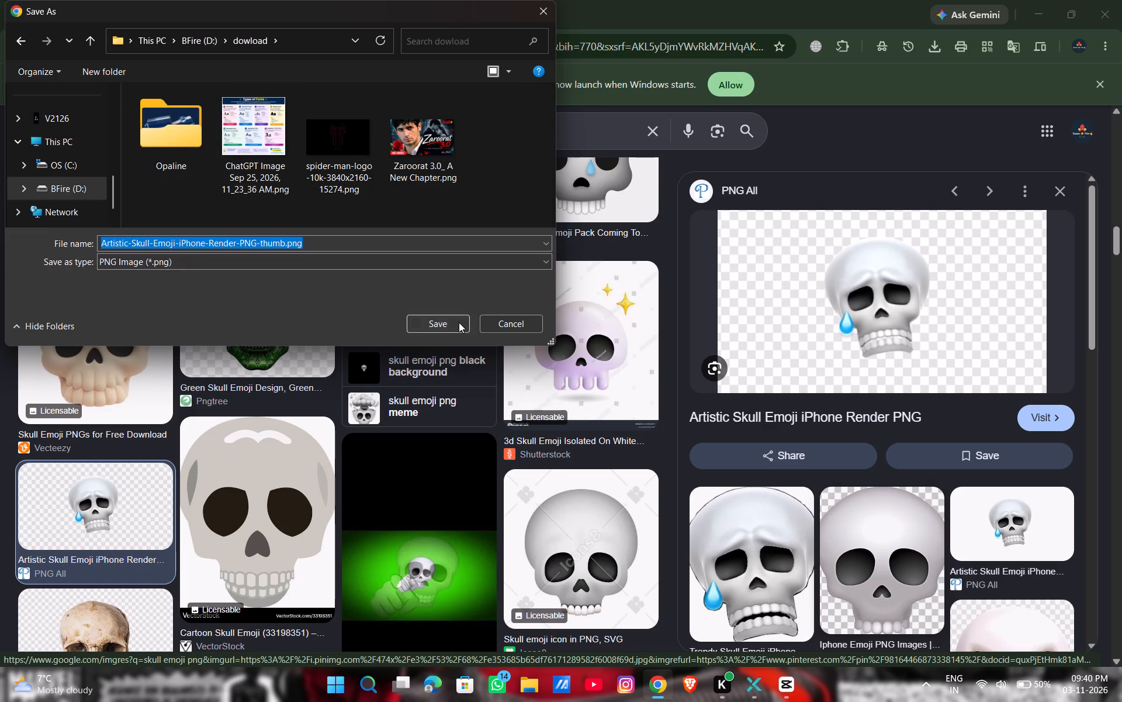
left_click(459, 322)
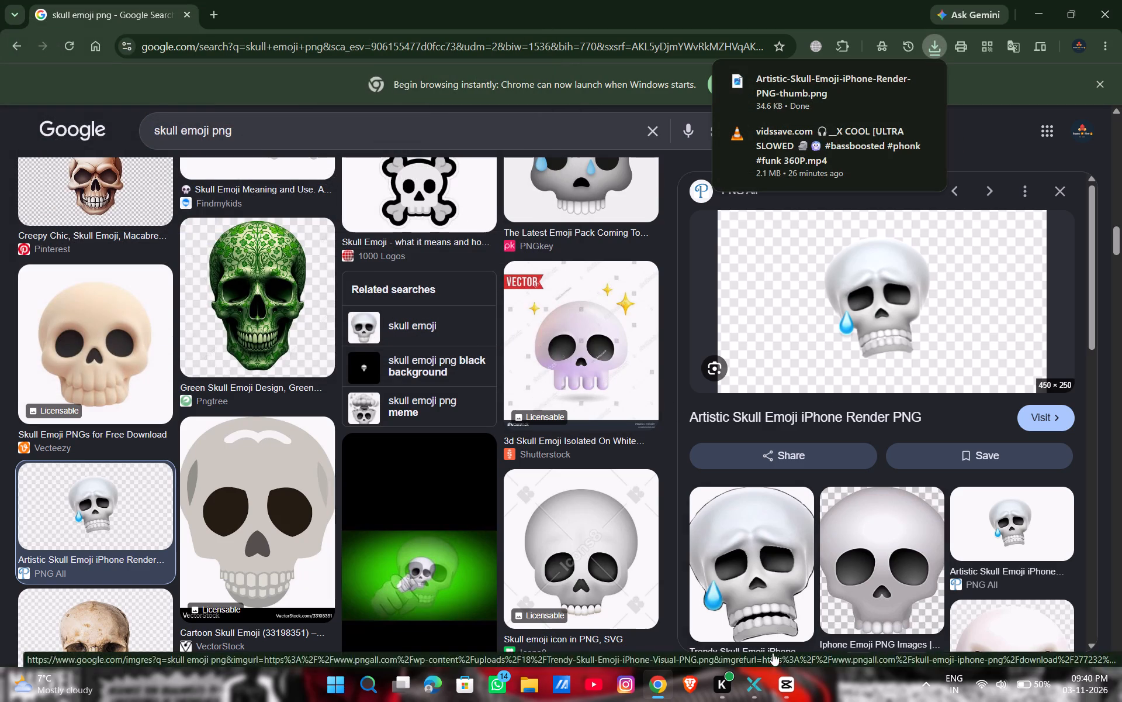
Switch to CapCut and import Artistic-Skull-Emoji-iPhone-Render-PNG-thumb.png from the dowload folder on drive D into the project media.
left_click(786, 680)
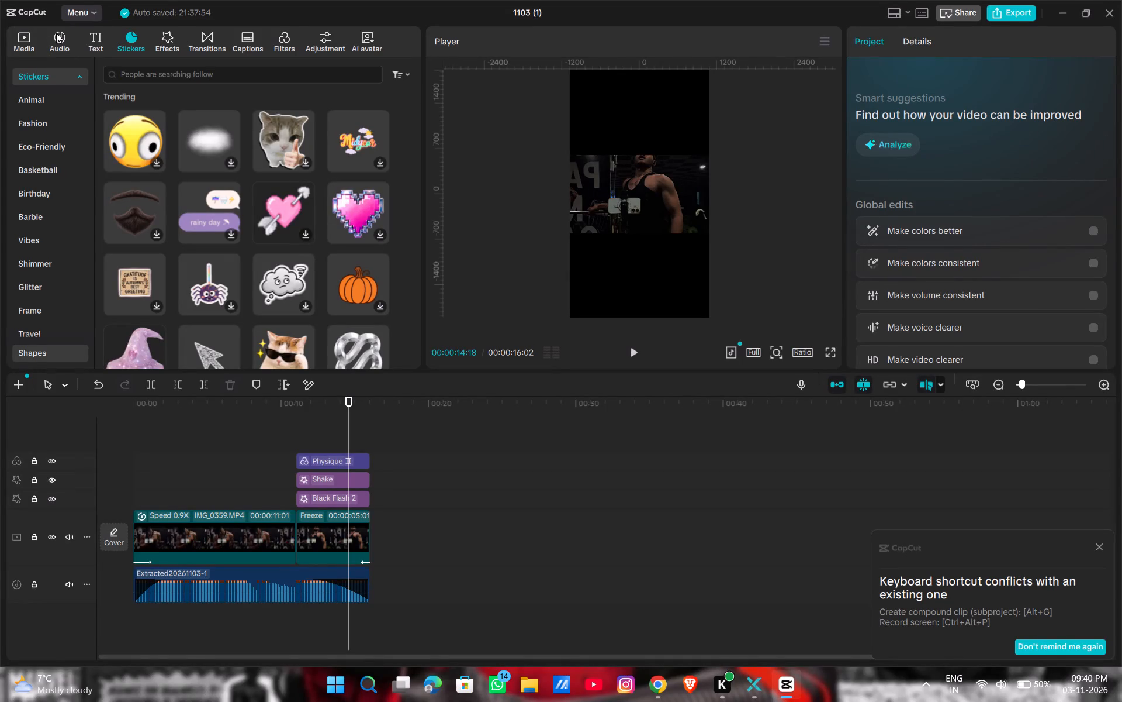
left_click(18, 47)
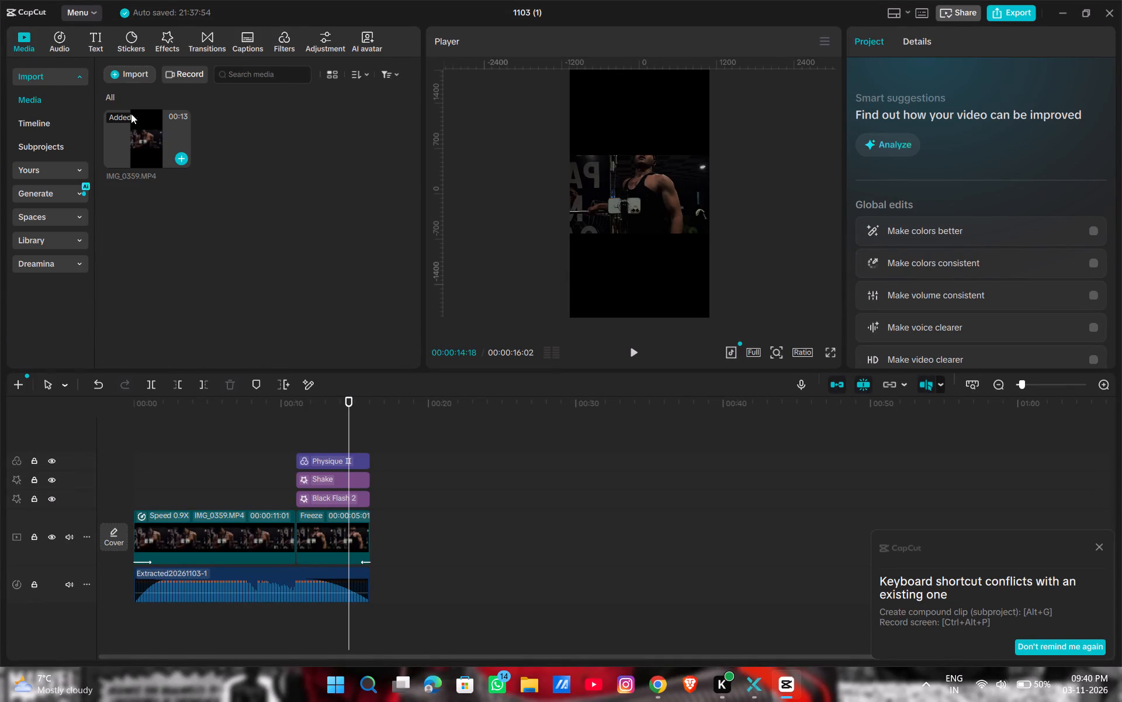
left_click(129, 72)
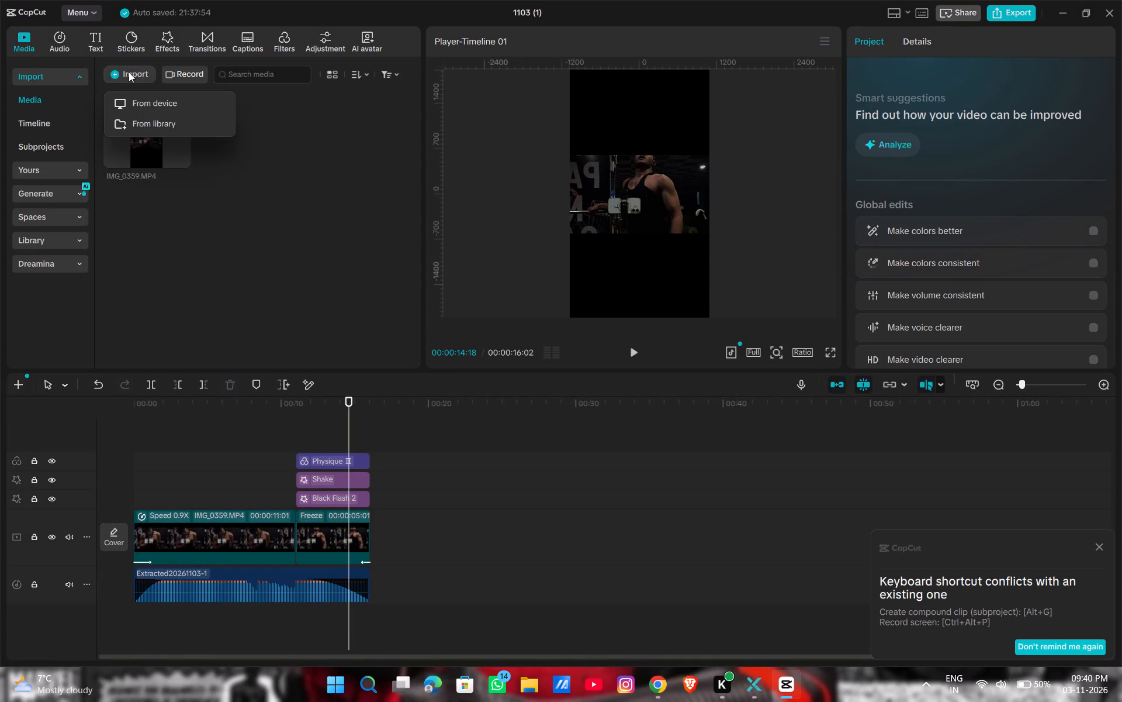
left_click(141, 108)
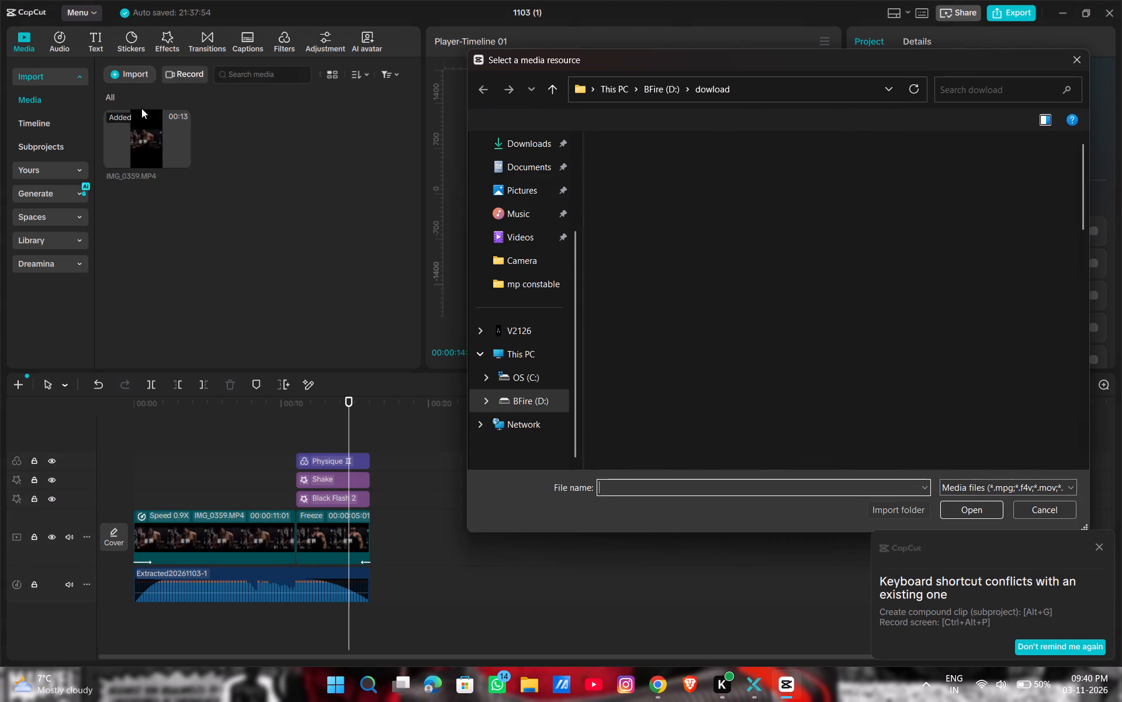
scroll(843, 201, "down", 5)
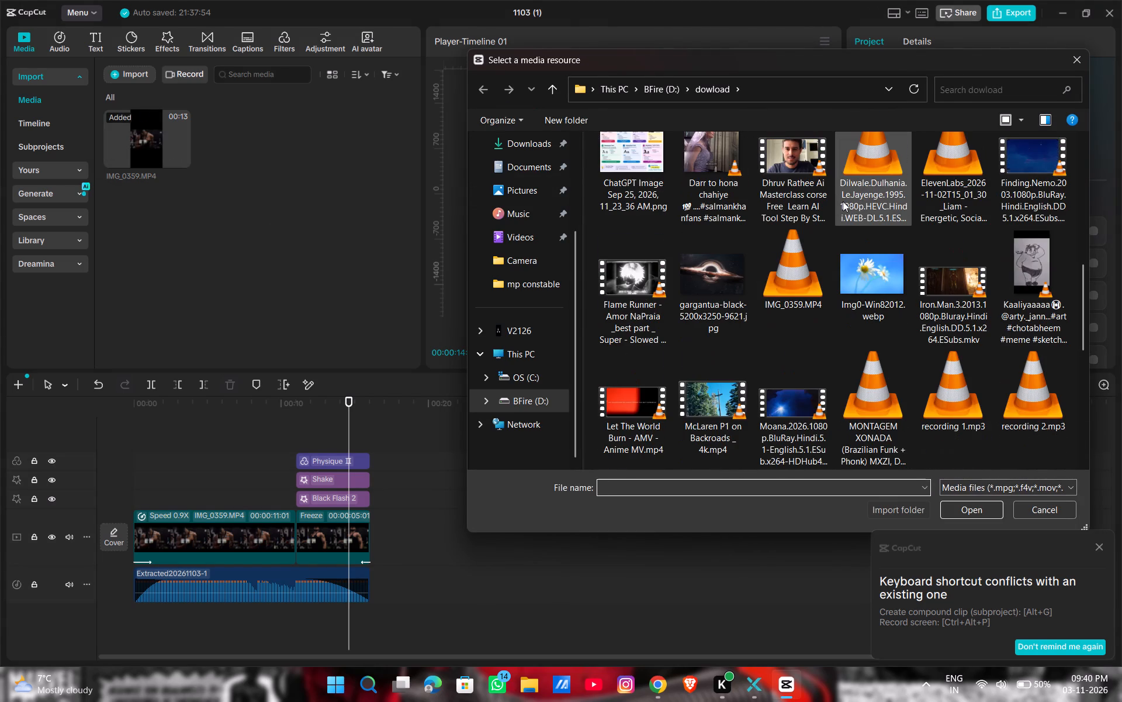
scroll(843, 201, "down", 9)
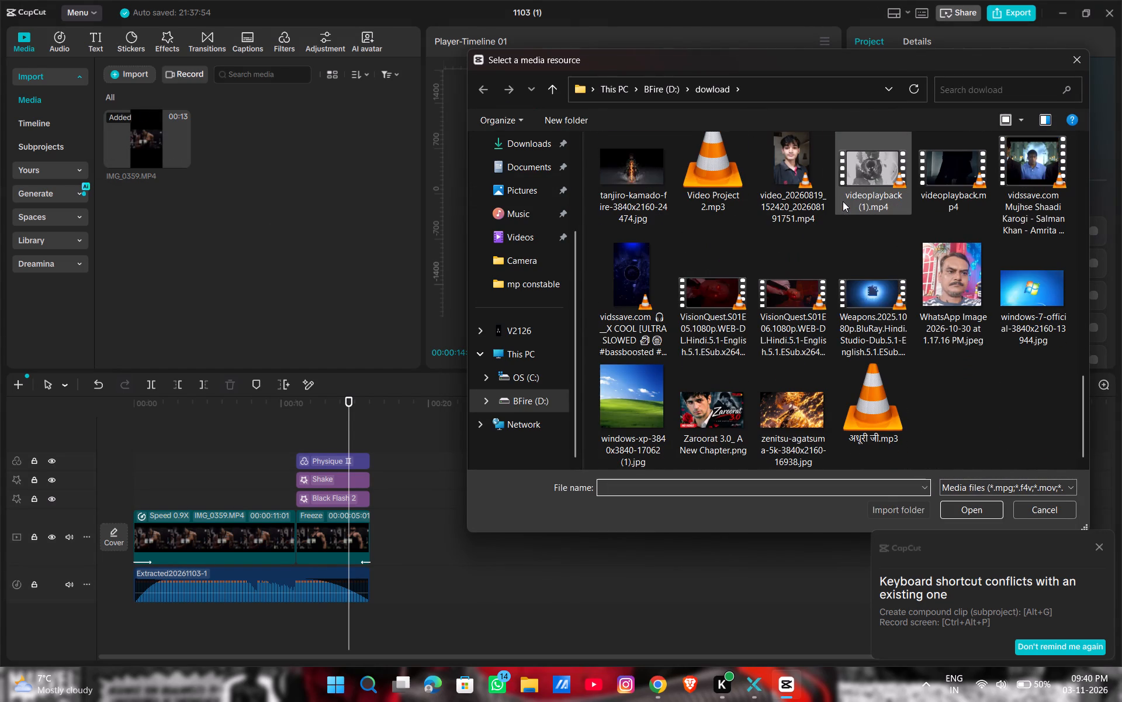
scroll(843, 201, "down", 2)
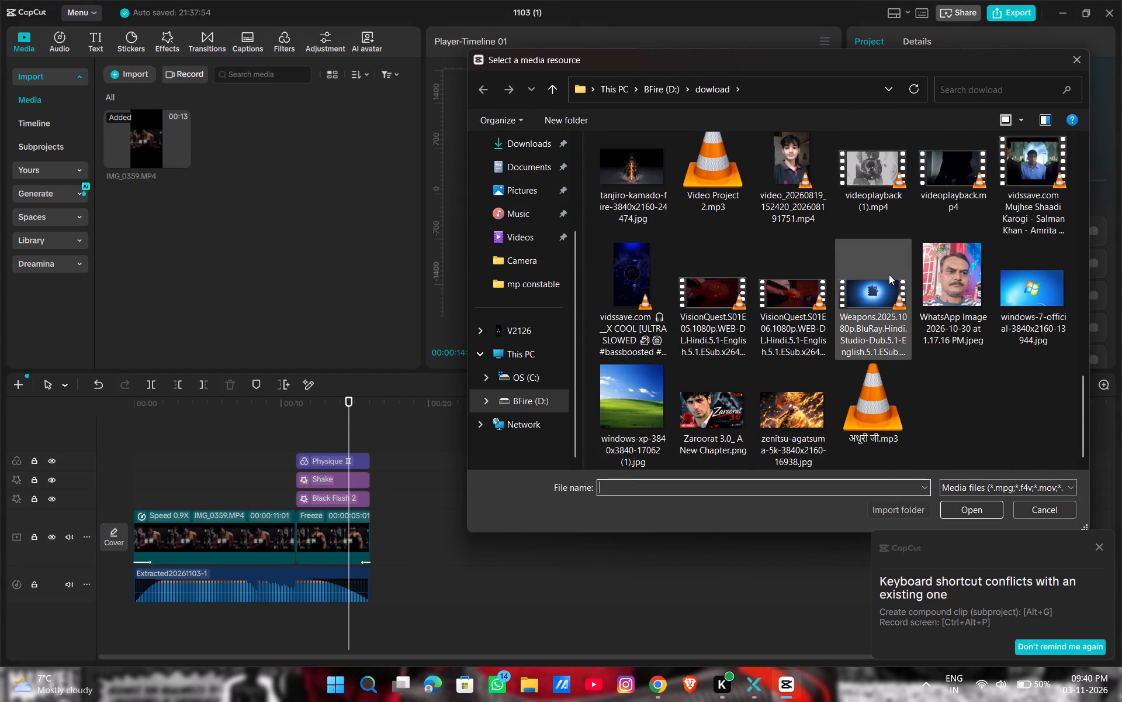
scroll(889, 274, "up", 2)
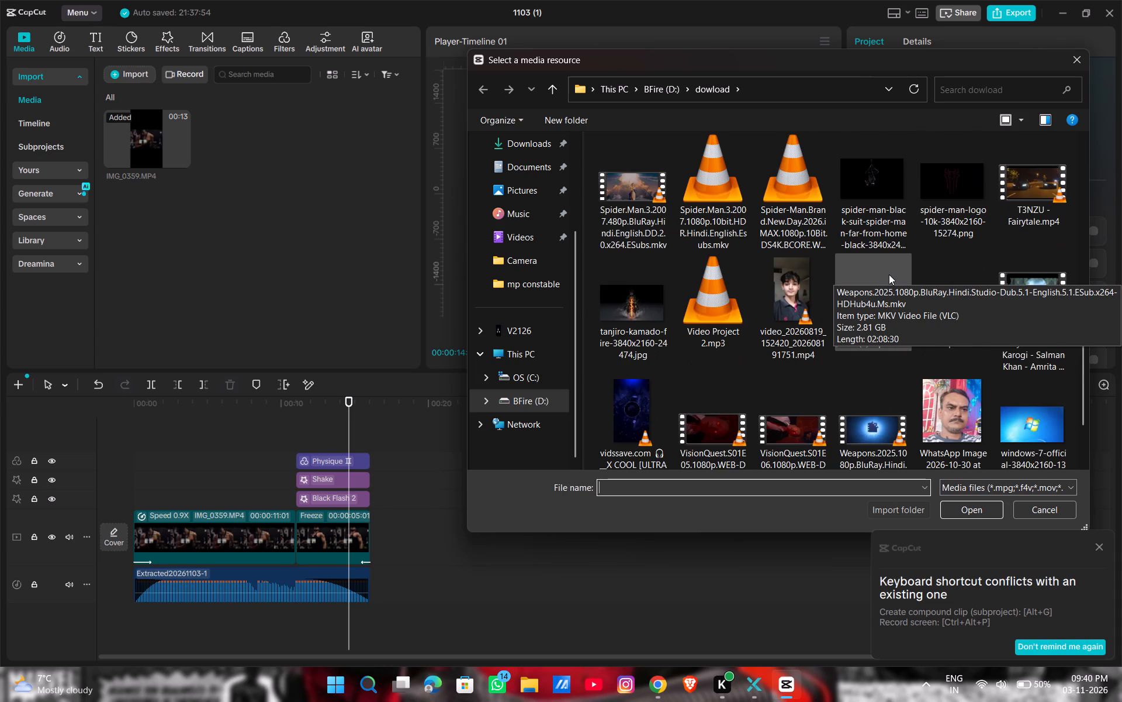
scroll(889, 274, "up", 3)
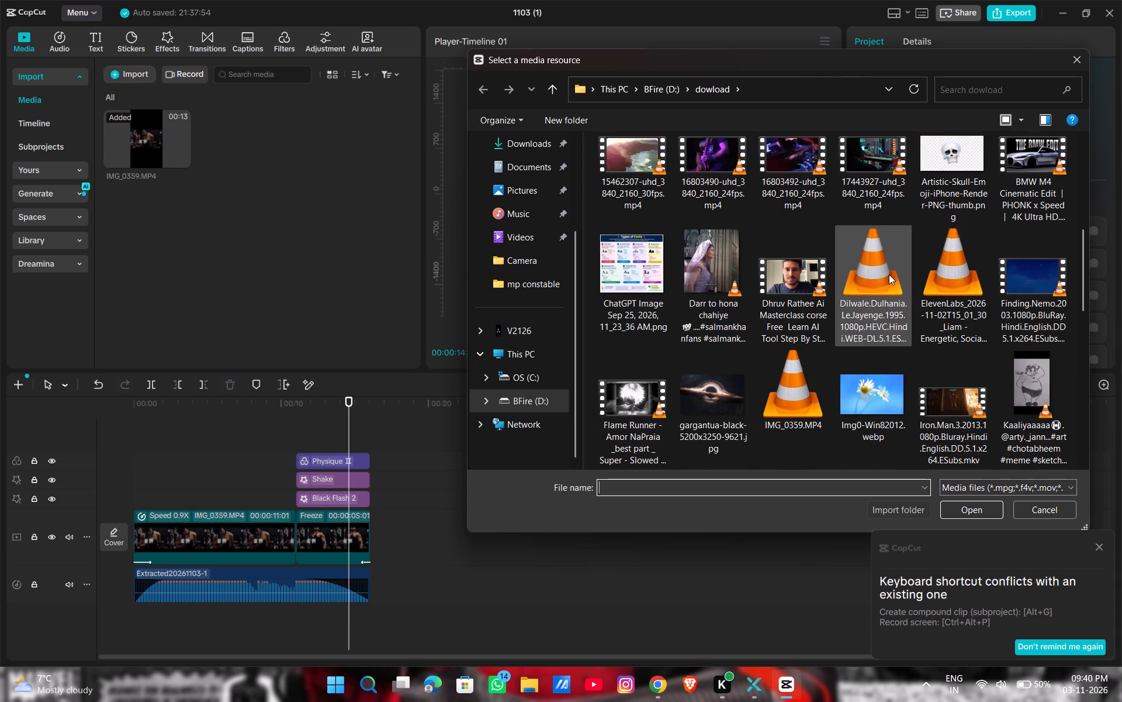
scroll(889, 274, "up", 1)
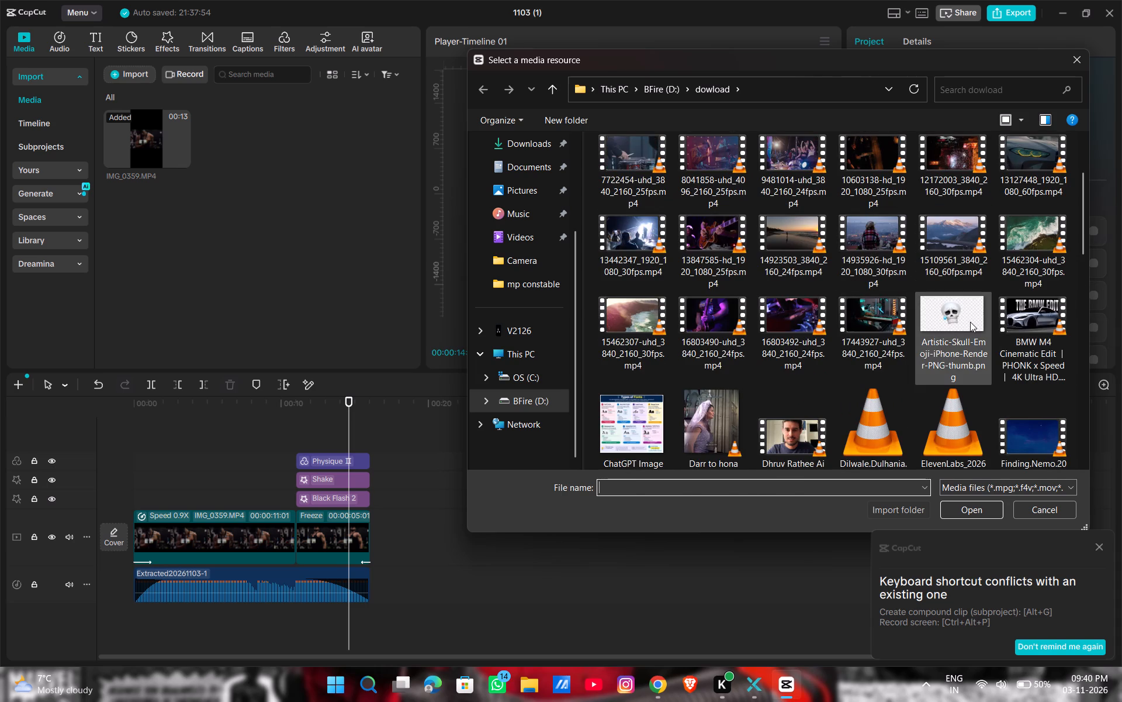
left_click(970, 322)
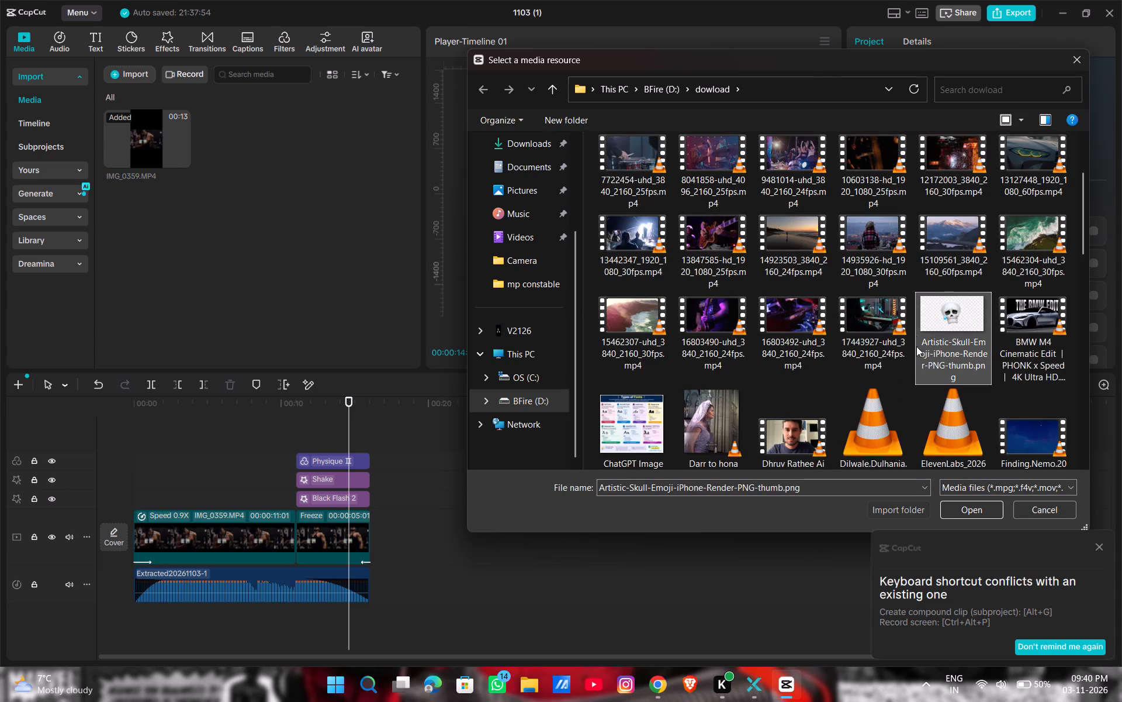
left_click(948, 506)
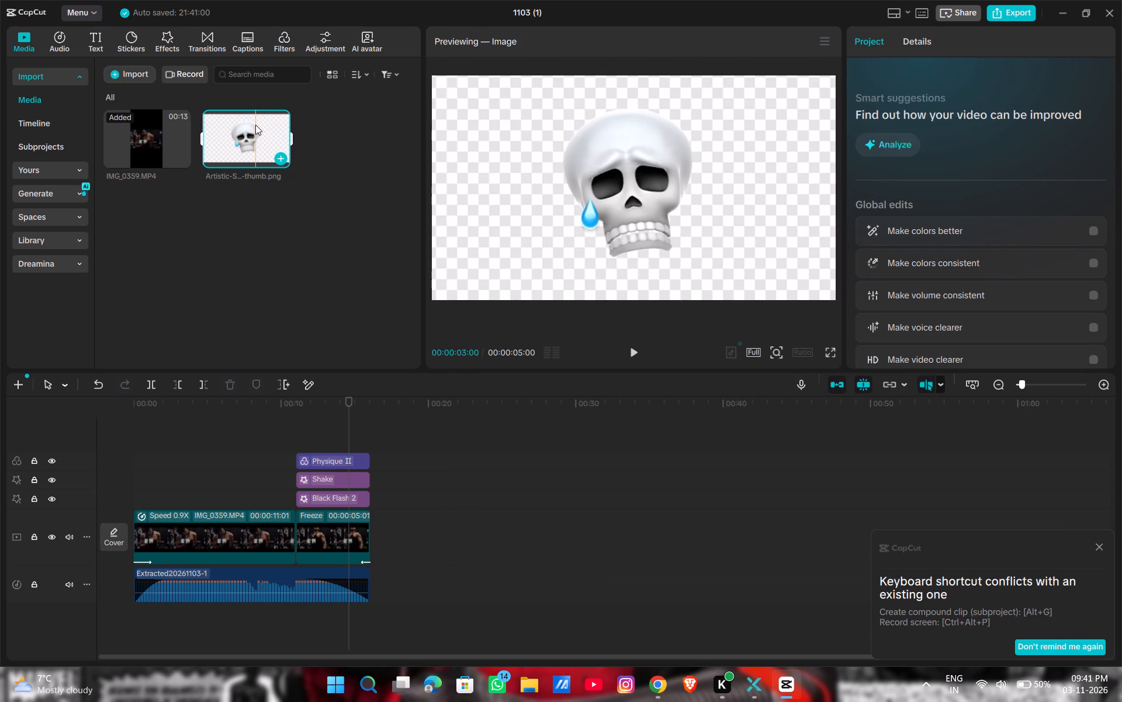
Place the skull emoji image on its own track above the Shake effect, aligned with the start of the freeze-frame clip.
left_click_drag(255, 125, 293, 439)
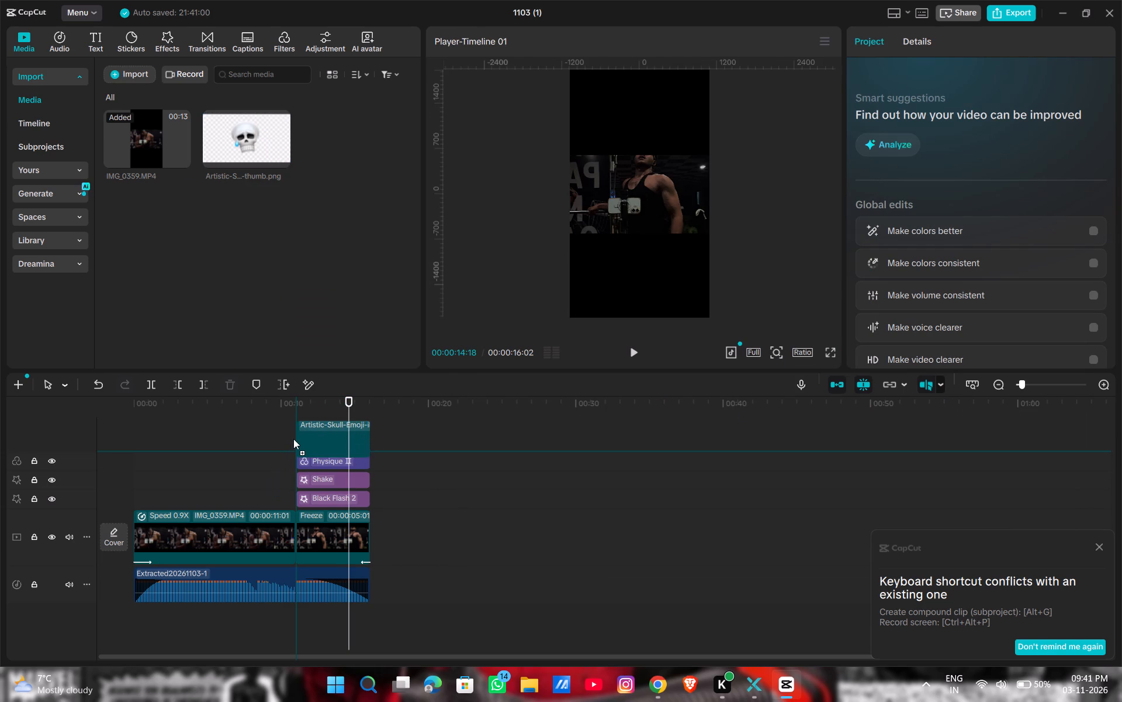
left_click_drag(293, 439, 293, 501)
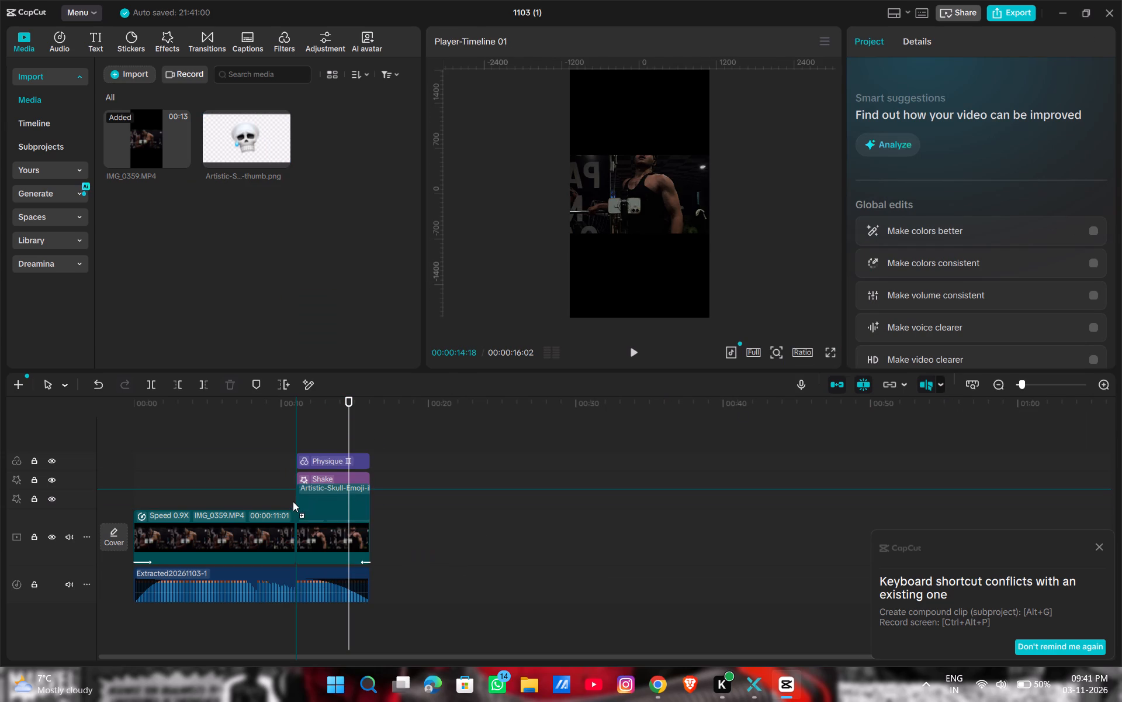
left_click_drag(293, 501, 410, 487)
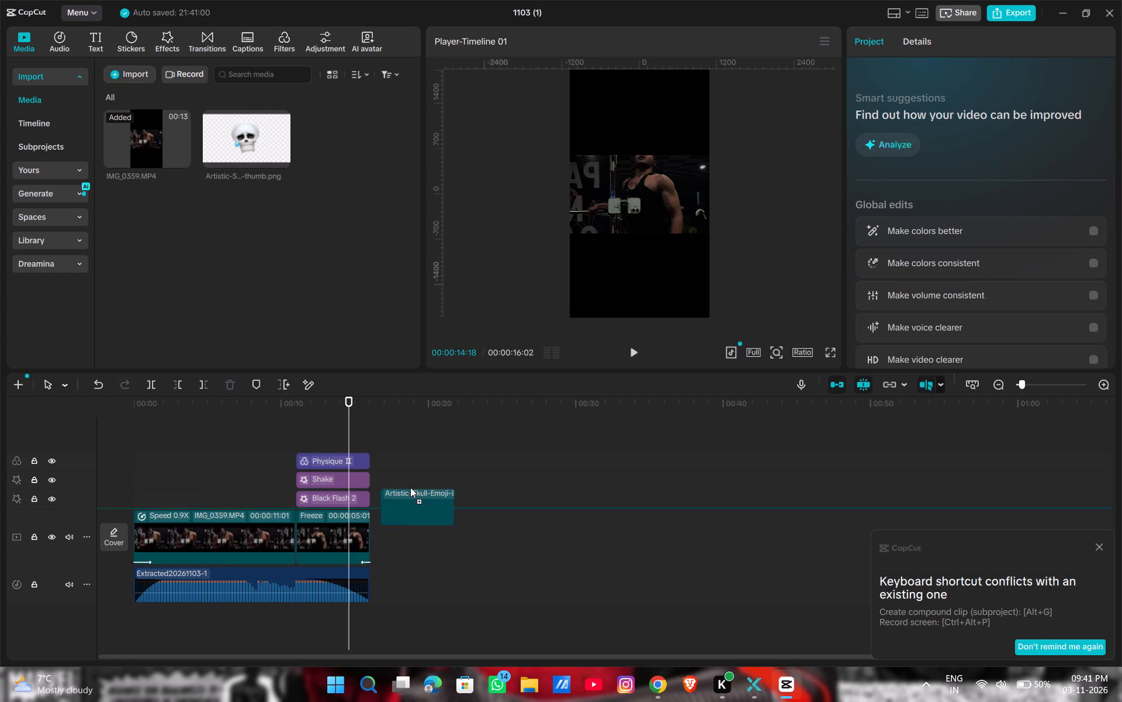
left_click_drag(410, 487, 364, 497)
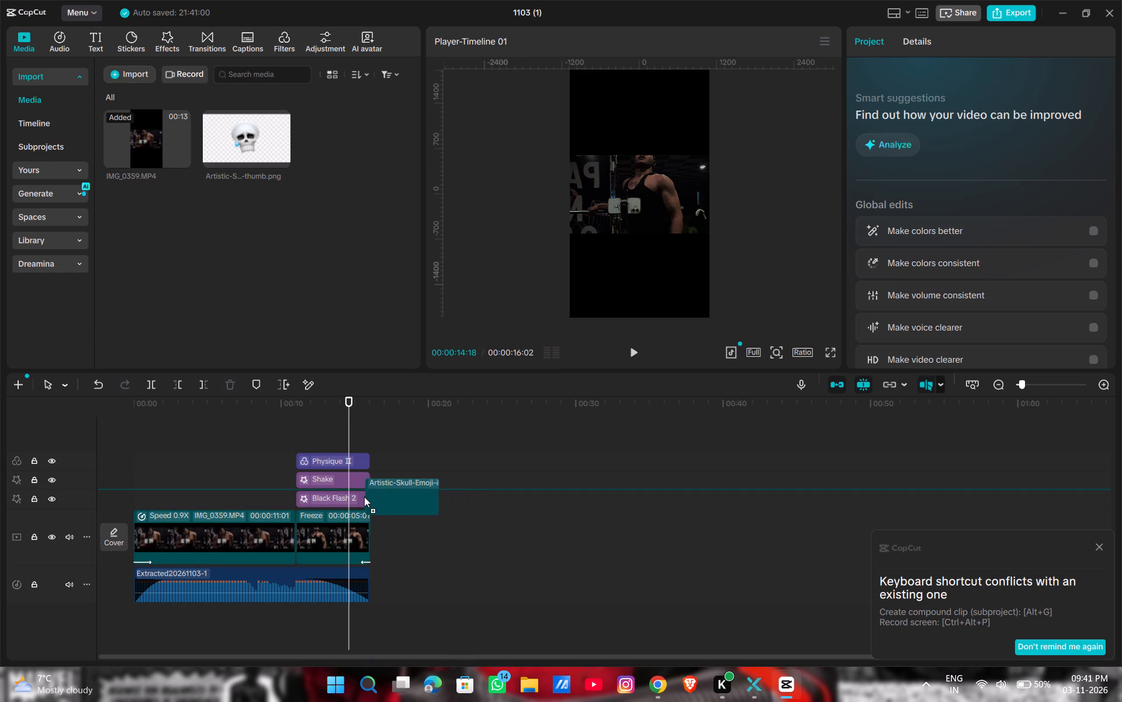
left_click_drag(364, 497, 31, 476)
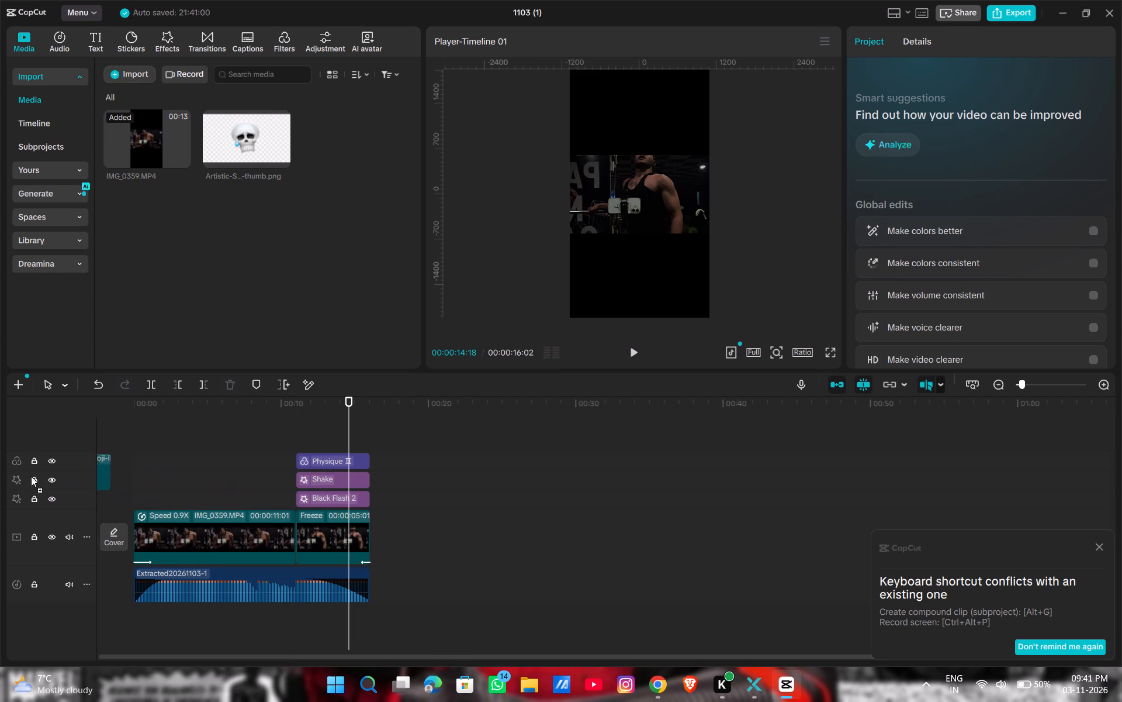
left_click_drag(31, 476, 203, 364)
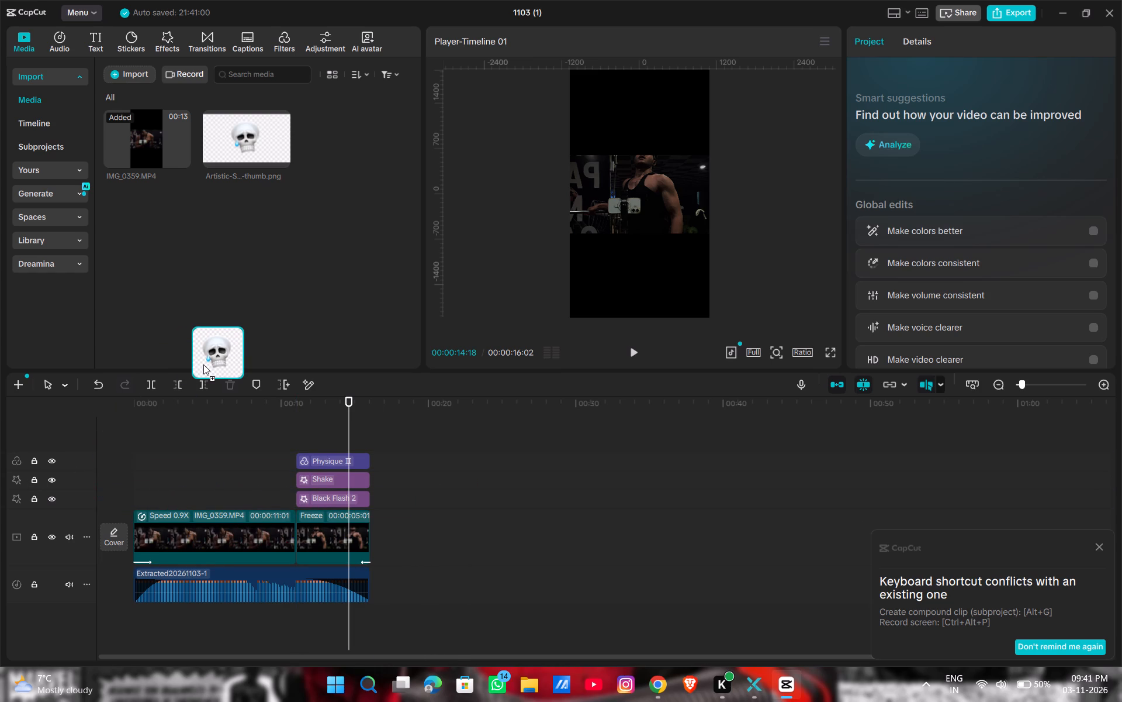
left_click_drag(203, 364, 213, 485)
left_click_drag(225, 492, 320, 497)
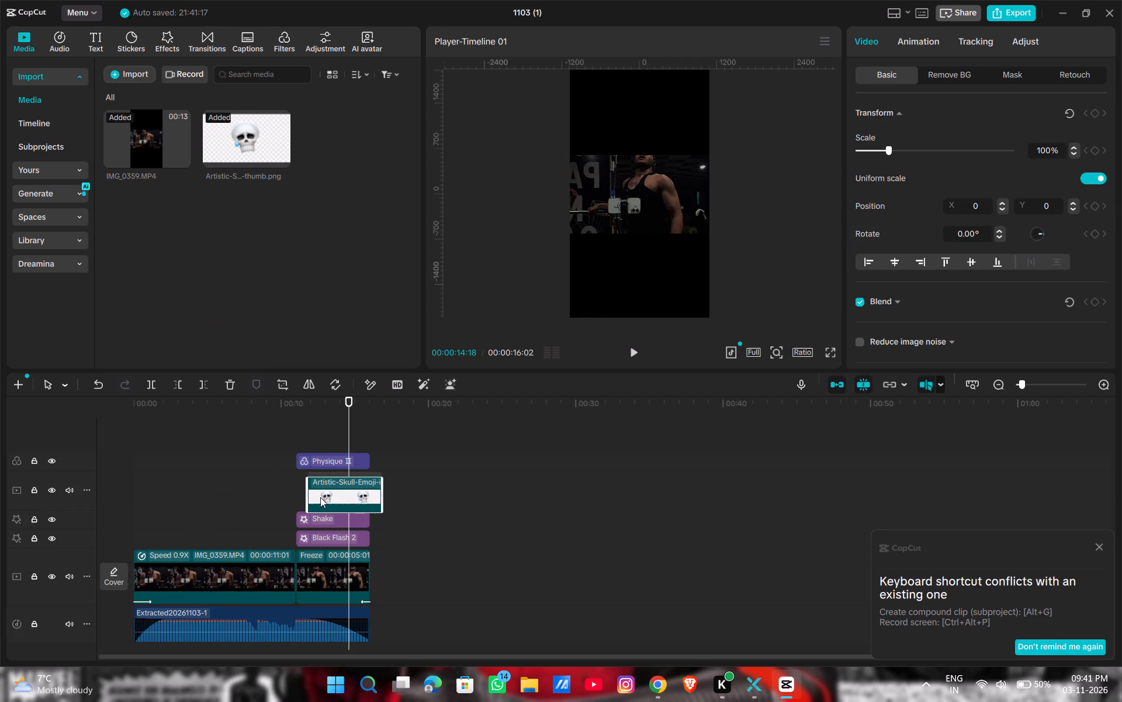
left_click_drag(320, 497, 175, 481)
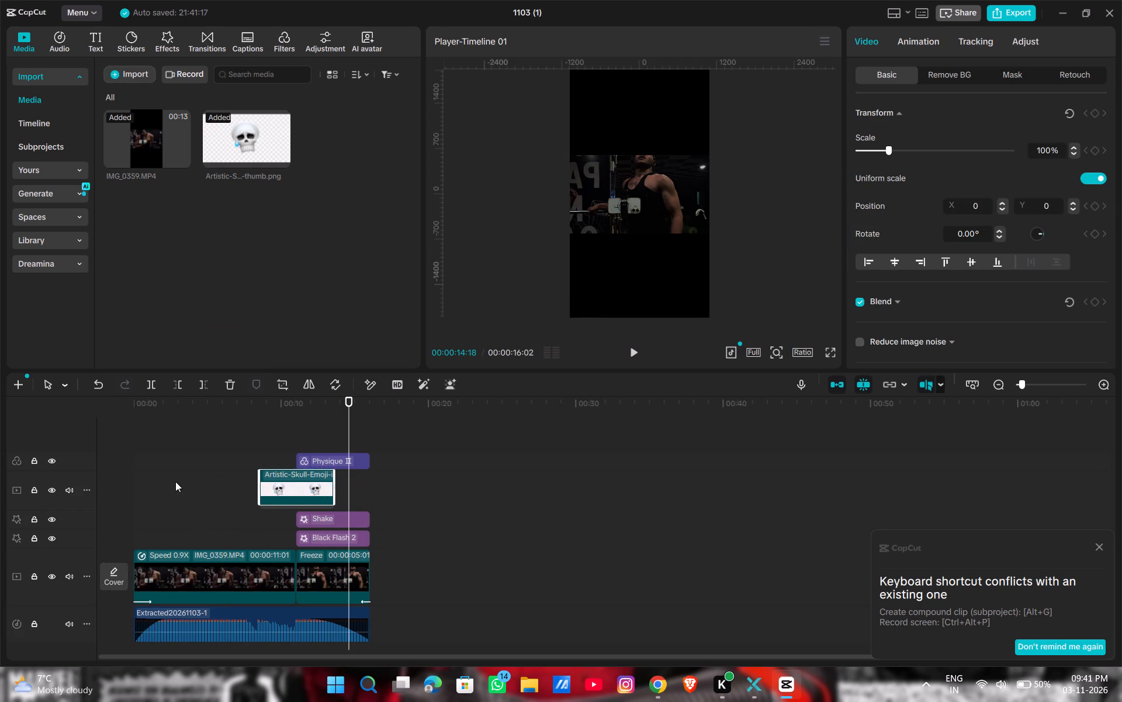
left_click_drag(175, 481, 243, 470)
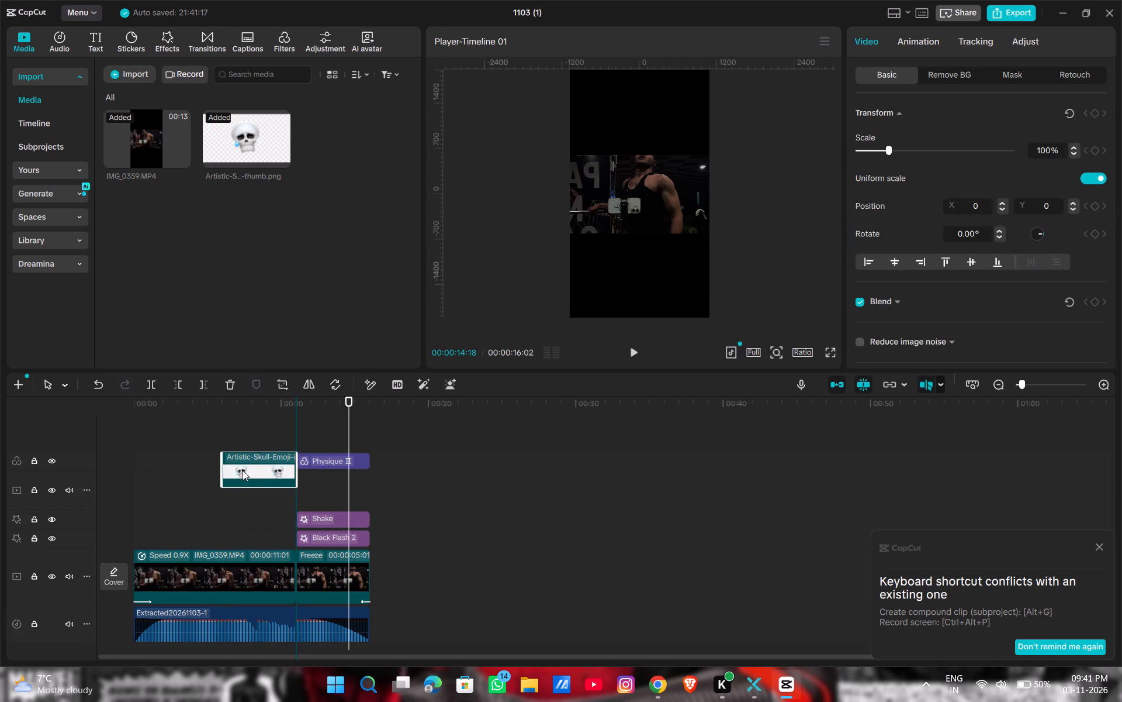
left_click_drag(243, 470, 316, 486)
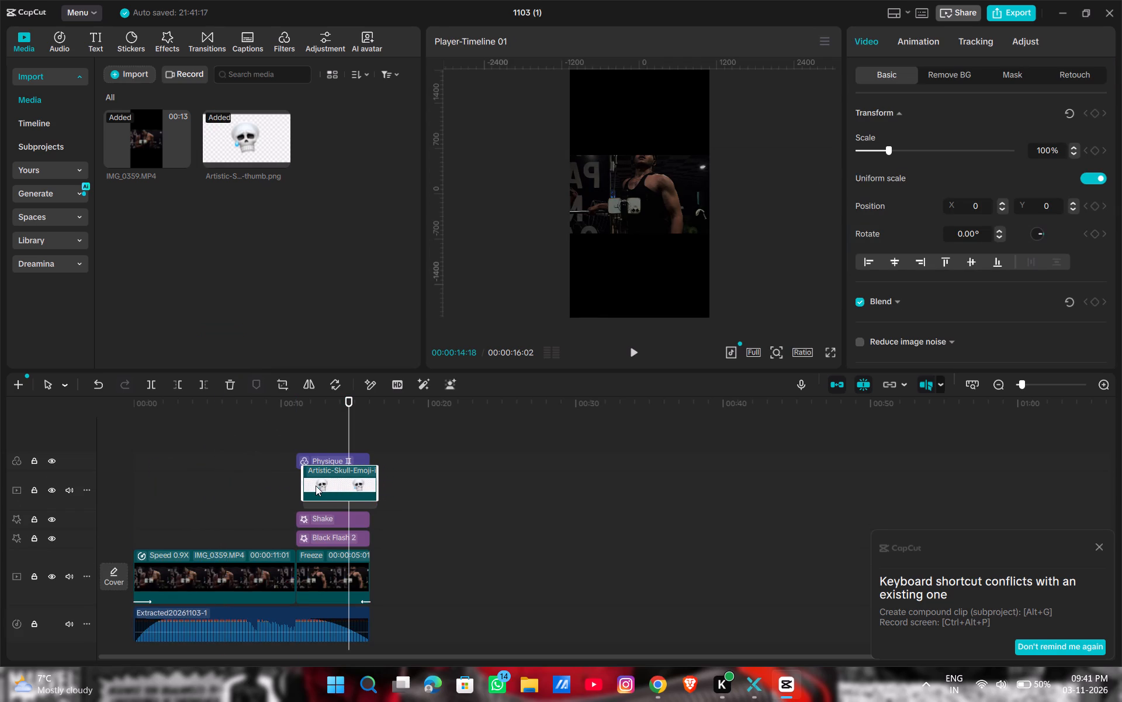
left_click_drag(316, 486, 310, 486)
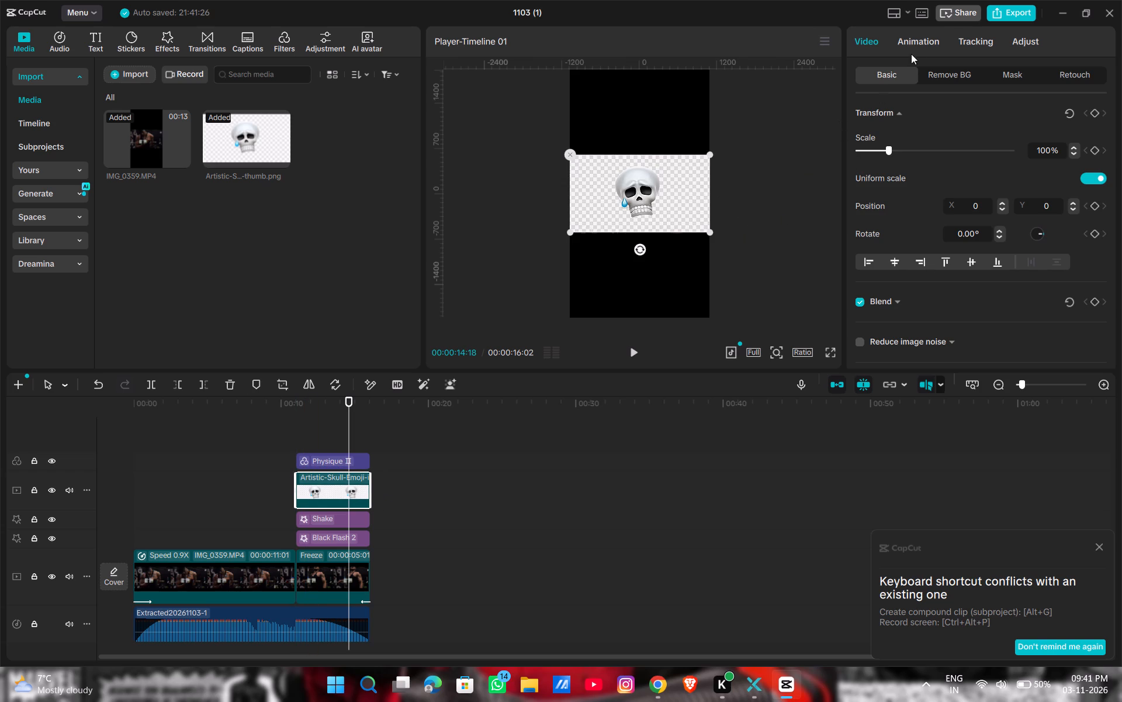
Remove the skull emoji image's checkered background with Auto removal.
left_click(967, 80)
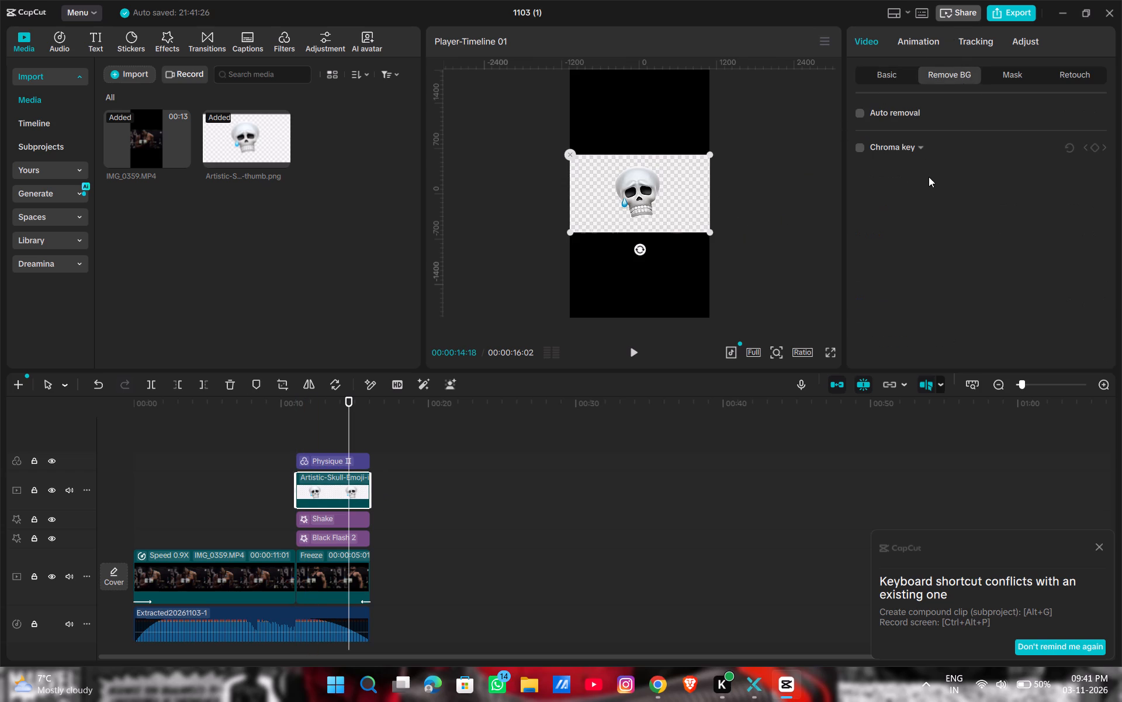
left_click(851, 112)
left_click(858, 112)
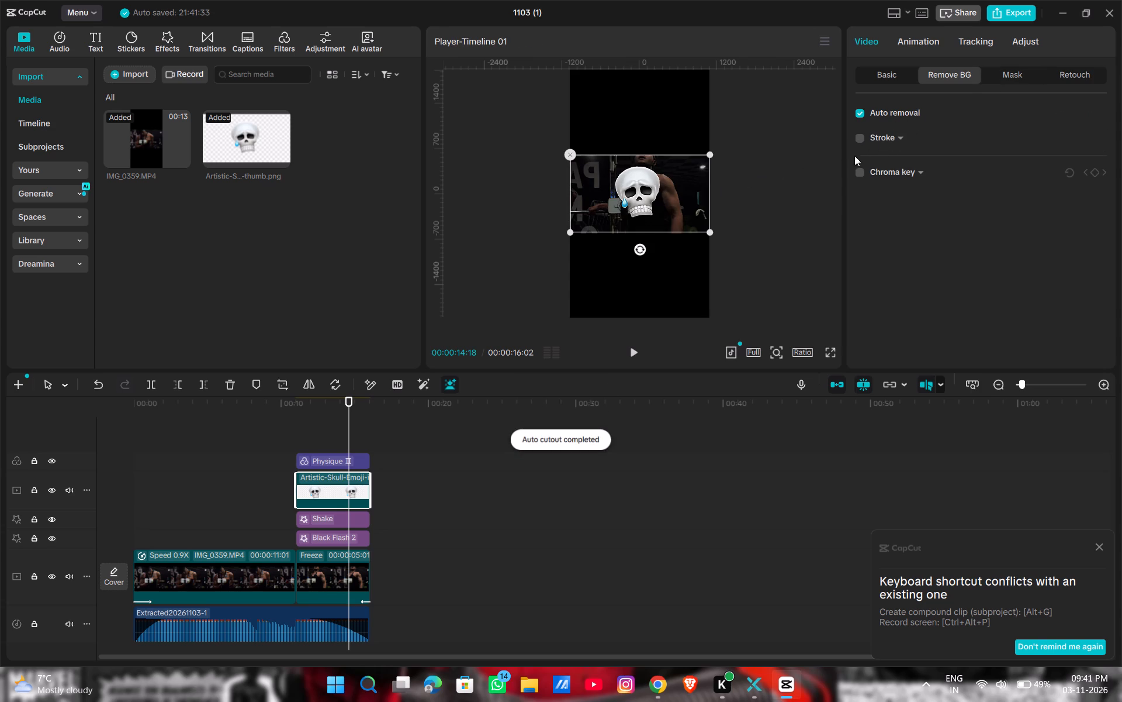
Scale the skull emoji down to a small size and position it at the lower centre of the gym footage.
left_click_drag(709, 150, 680, 162)
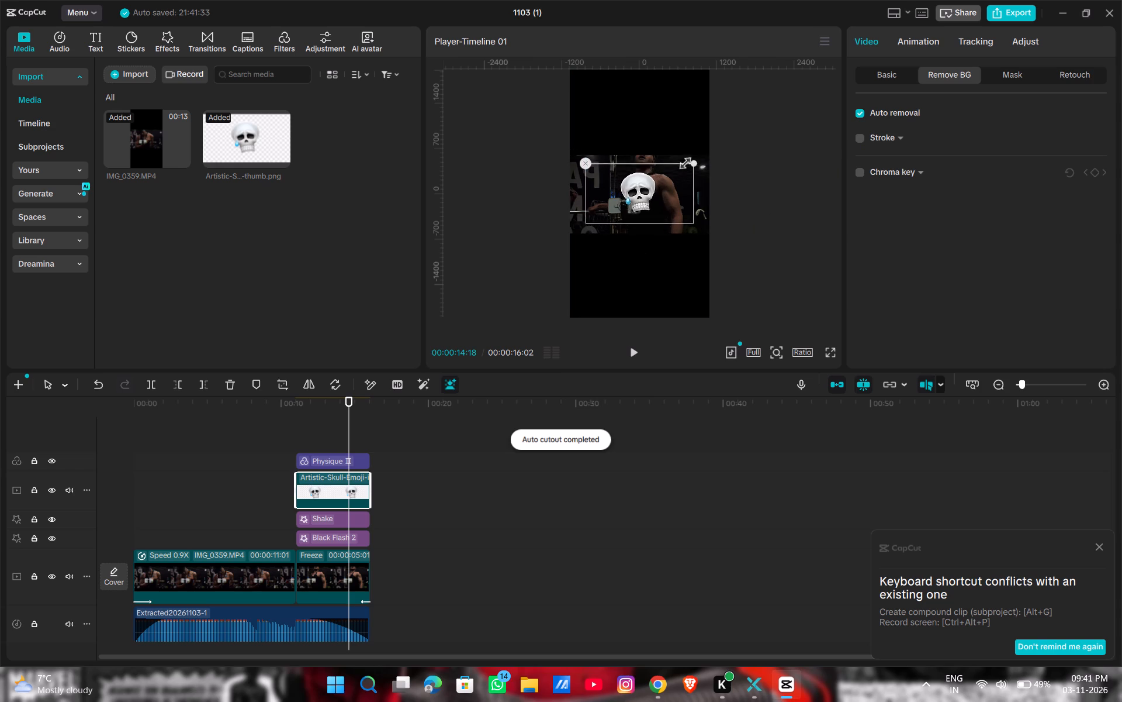
left_click_drag(680, 162, 643, 174)
left_click_drag(641, 187, 640, 222)
left_click(639, 221)
left_click_drag(639, 221, 638, 215)
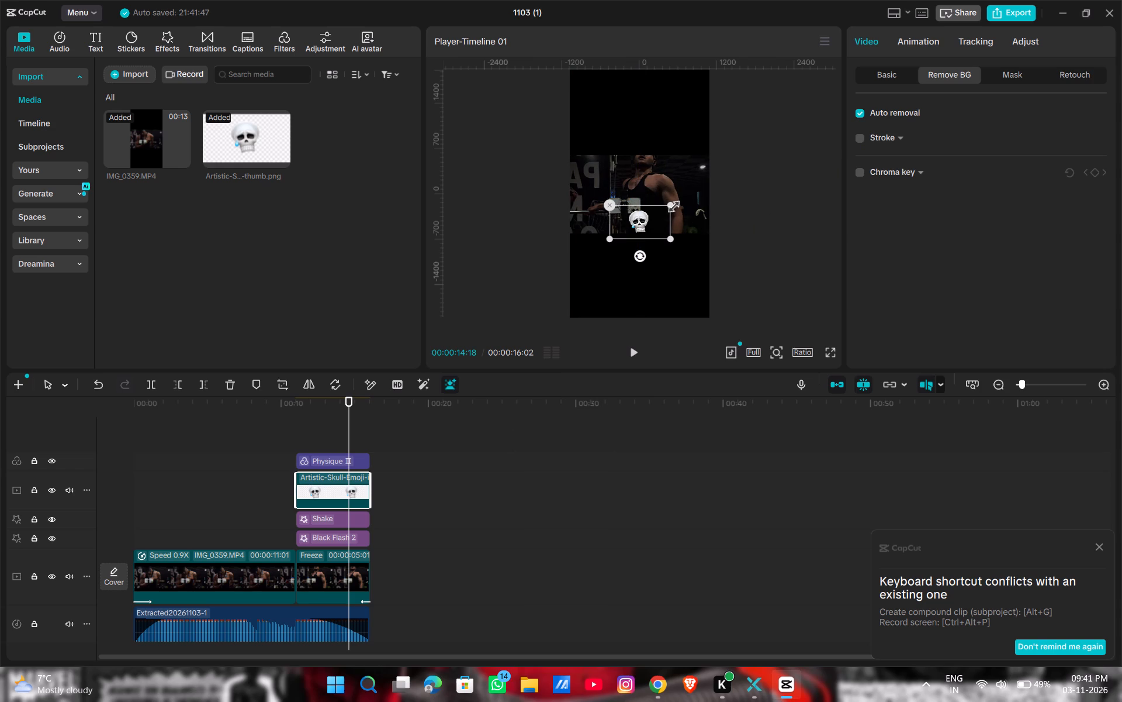
left_click_drag(671, 204, 655, 211)
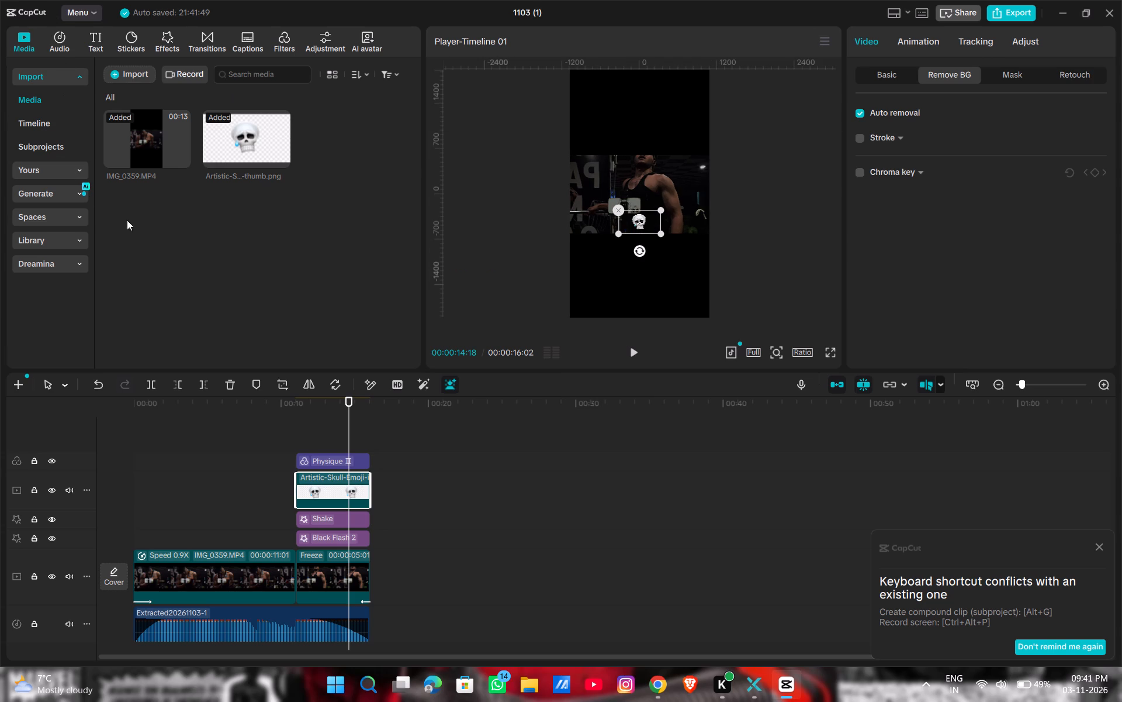
Move the skull emoji clip beneath the Shake effect in the timeline, directly above Black Flash 2, keeping it aligned with the freeze frame.
left_click(347, 524)
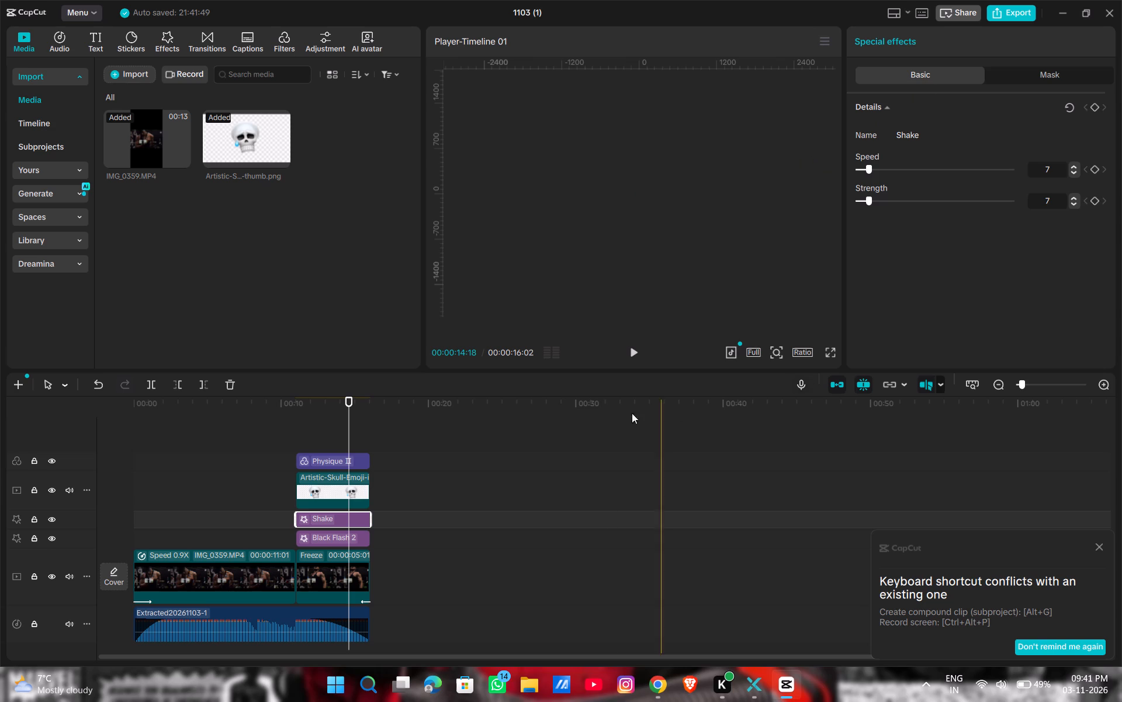
left_click(339, 531)
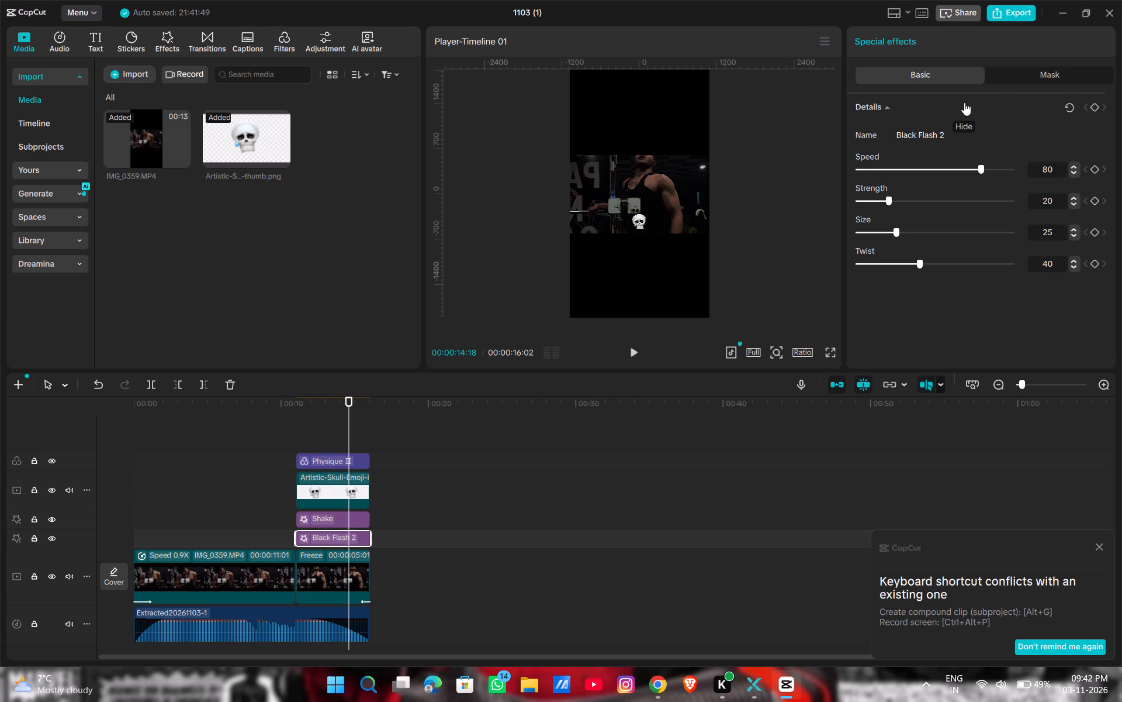
left_click(340, 495)
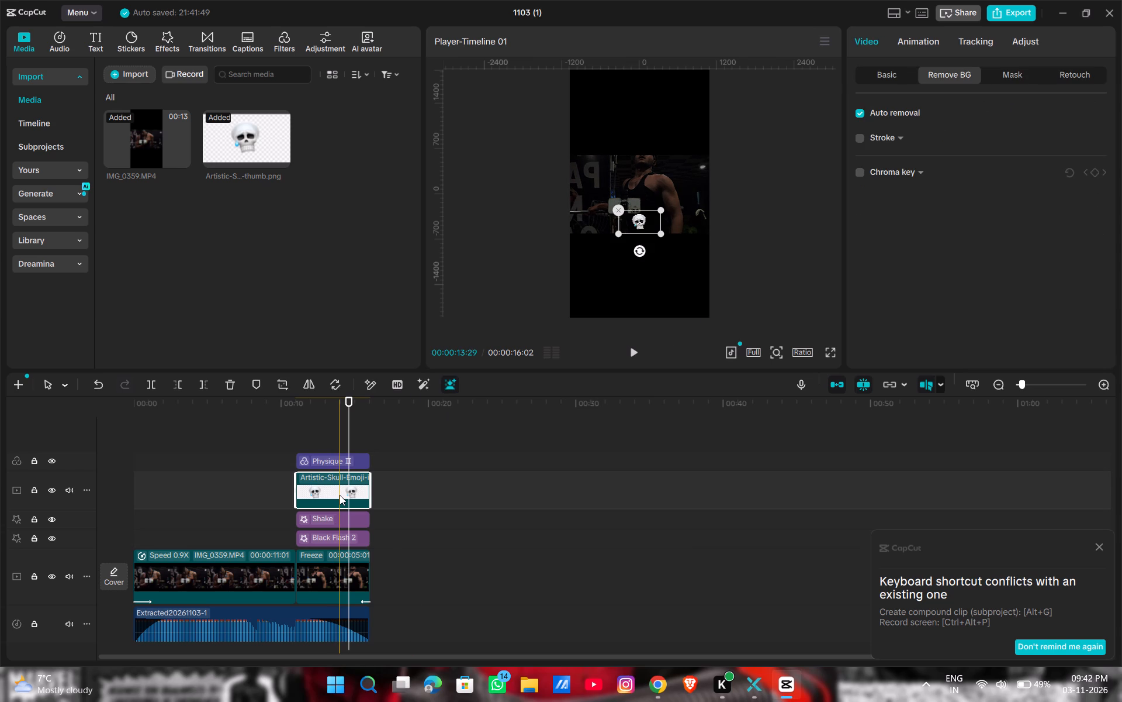
left_click_drag(348, 491, 349, 514)
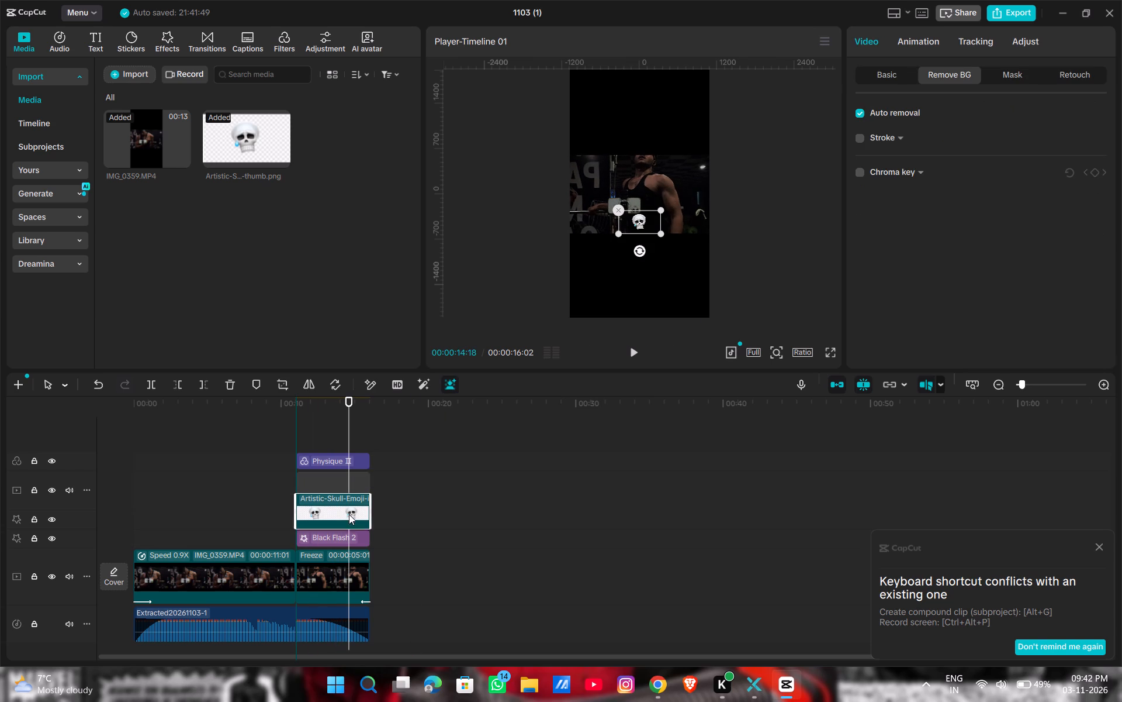
left_click_drag(349, 514, 345, 525)
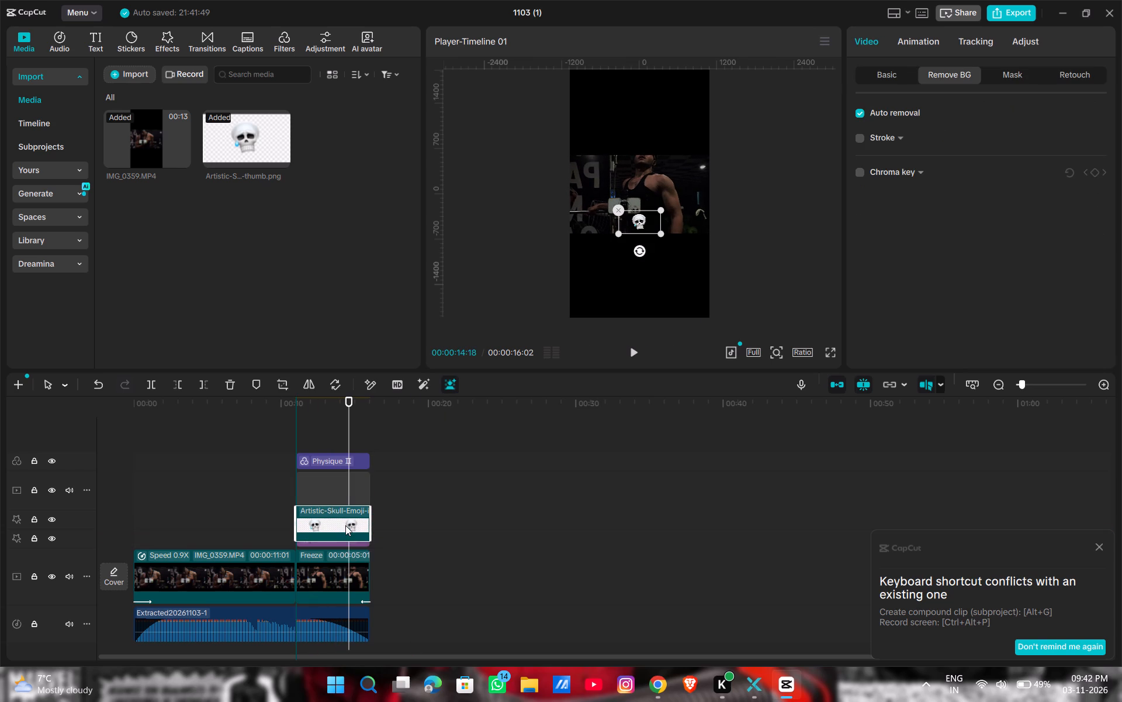
left_click_drag(345, 525, 347, 538)
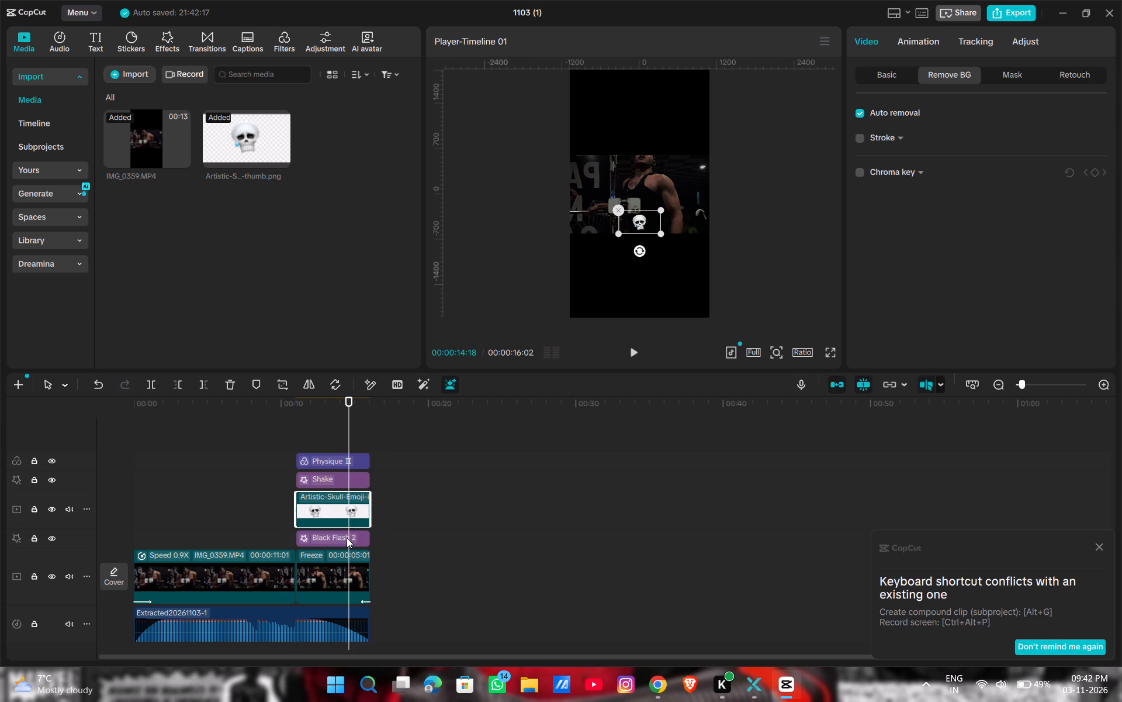
left_click_drag(337, 492, 341, 528)
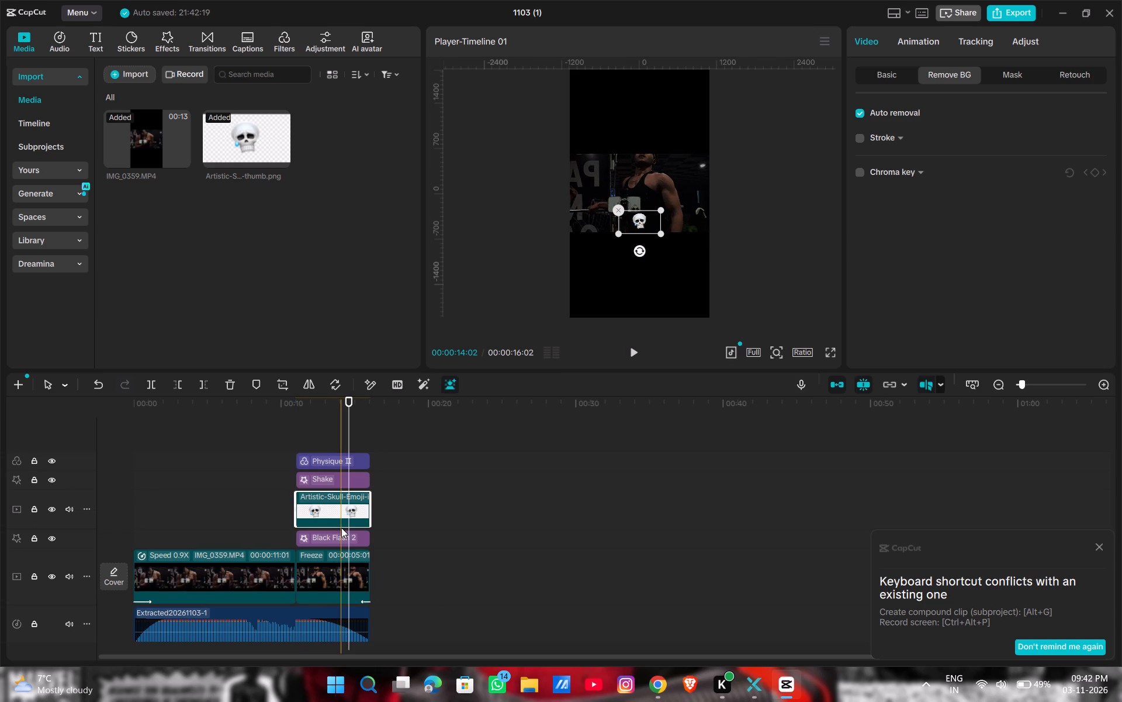
Move the skull emoji clip beneath Black Flash 2, directly above the main video track, keeping it aligned with the freeze frame.
left_click_drag(341, 528, 340, 547)
left_click_drag(334, 510, 338, 534)
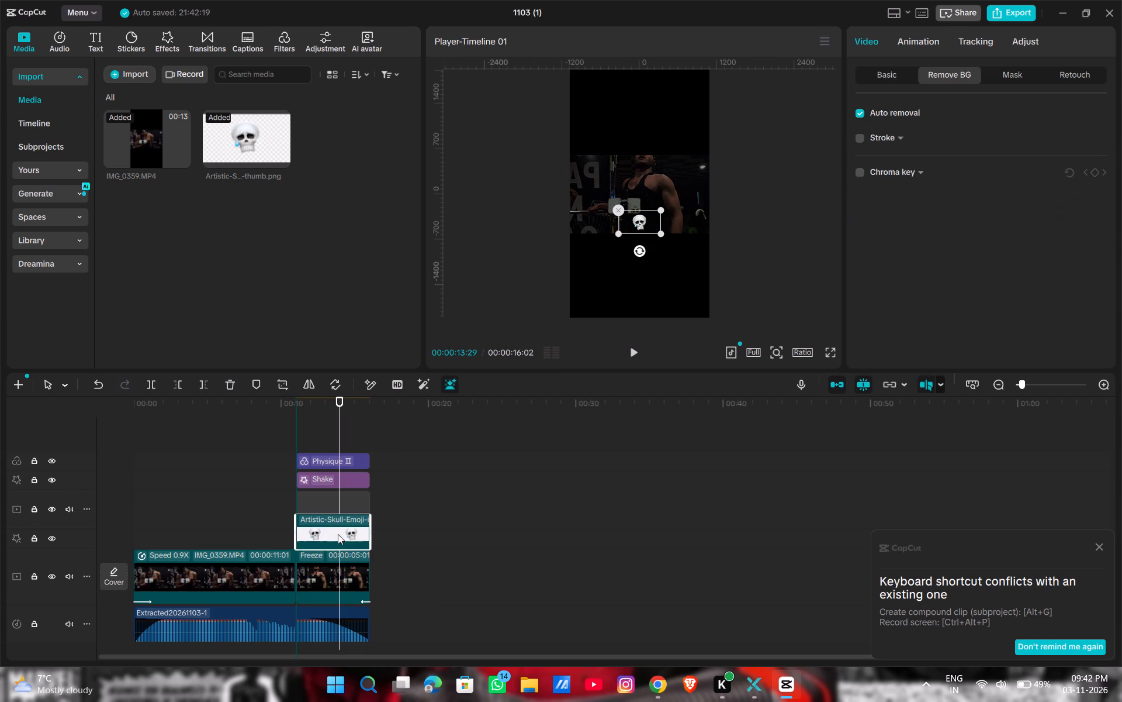
left_click_drag(338, 534, 338, 548)
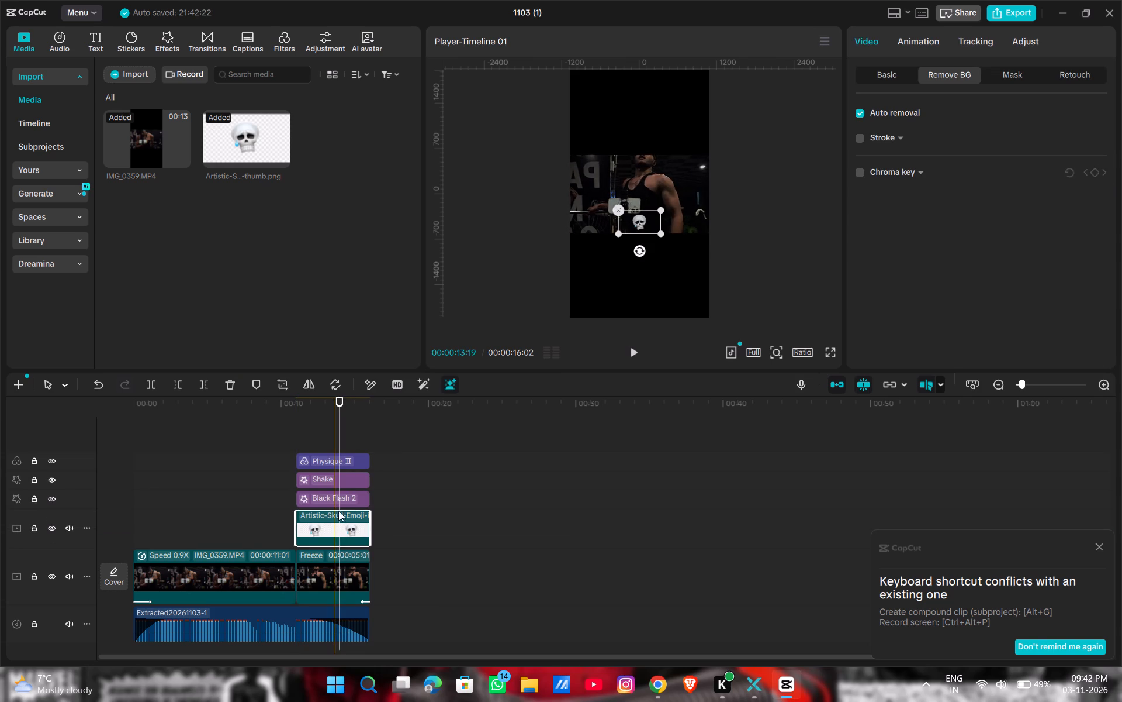
Play the edit full screen from about 9 seconds to check the skull emoji and effects over the freeze frame.
left_click(271, 493)
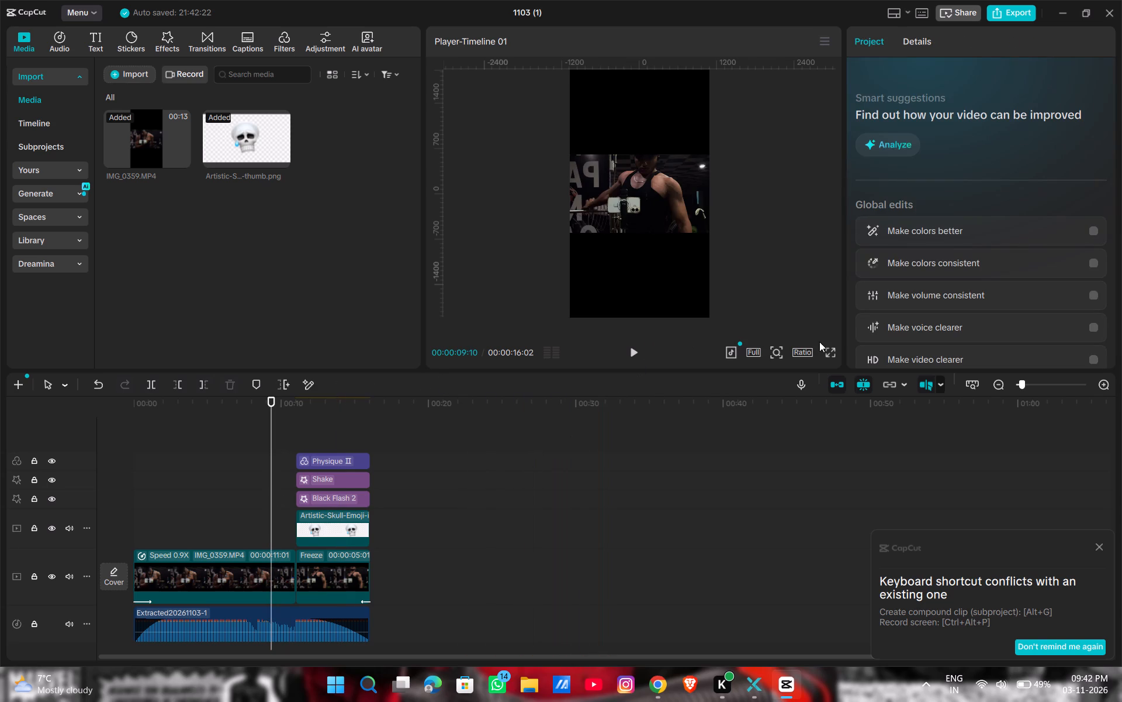
left_click(822, 347)
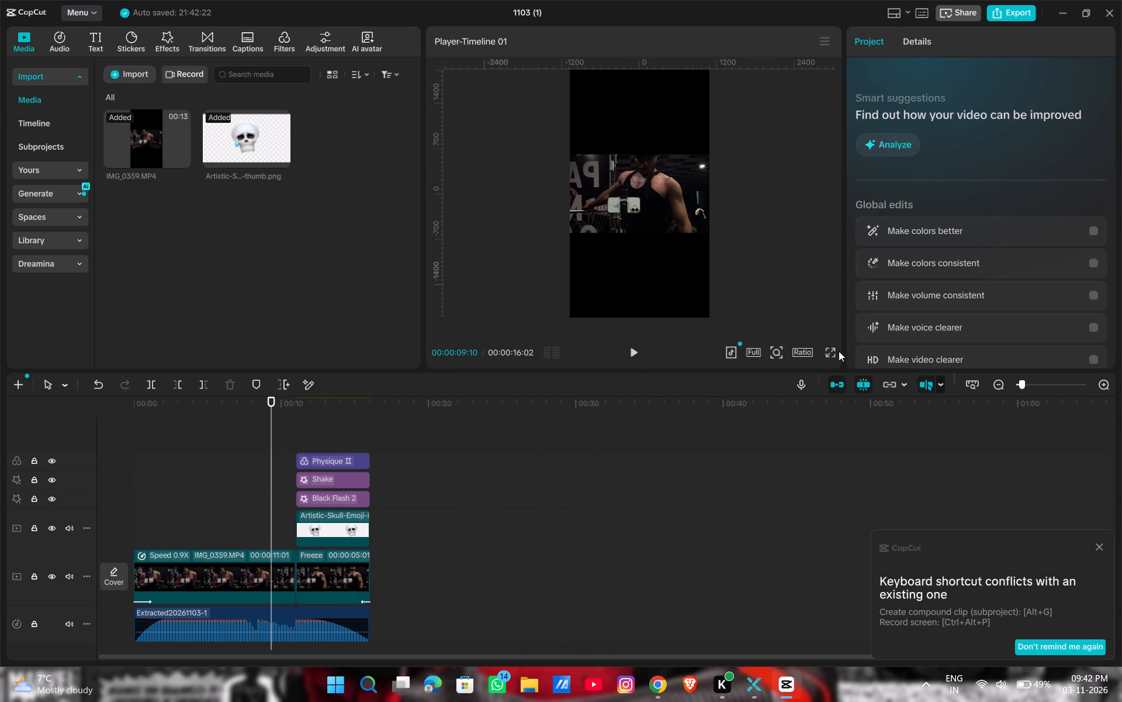
left_click(836, 351)
left_click(829, 358)
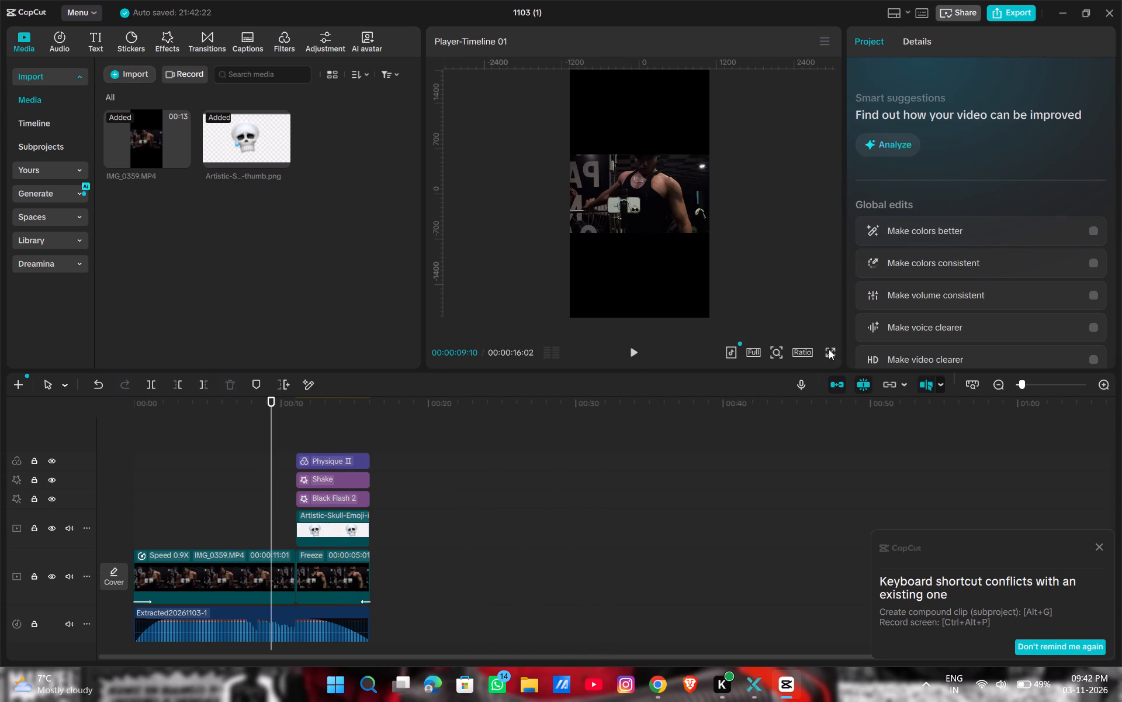
left_click(829, 349)
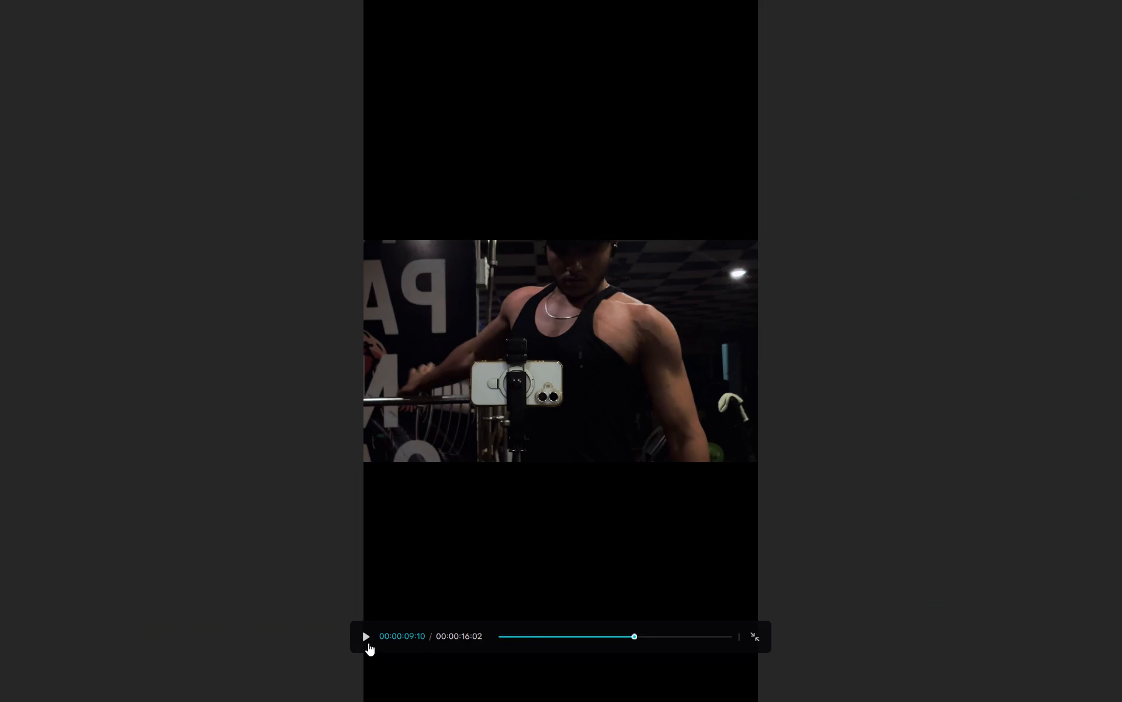
left_click(366, 641)
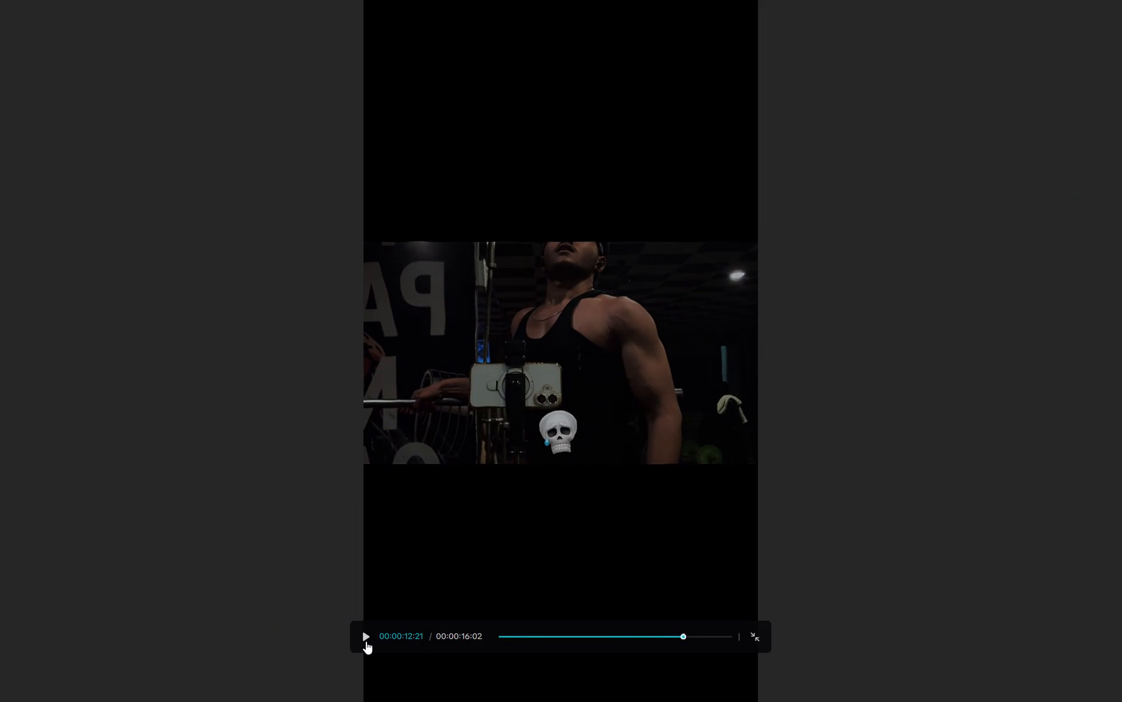
left_click(366, 641)
left_click(366, 641)
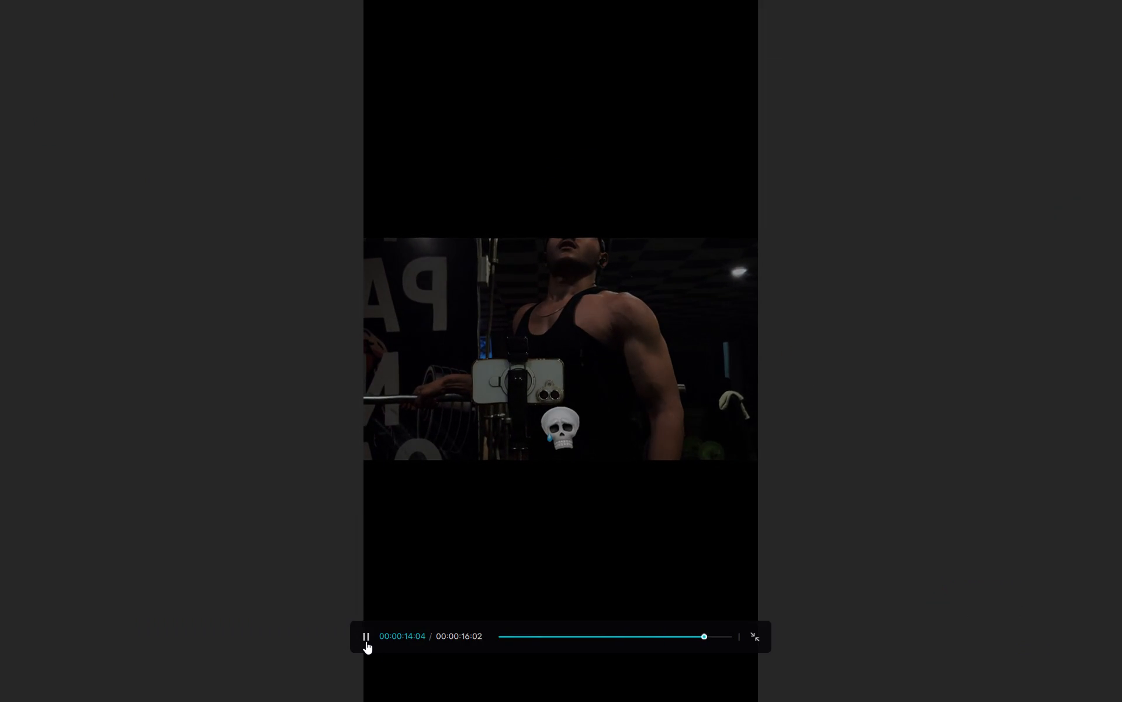
left_click(752, 638)
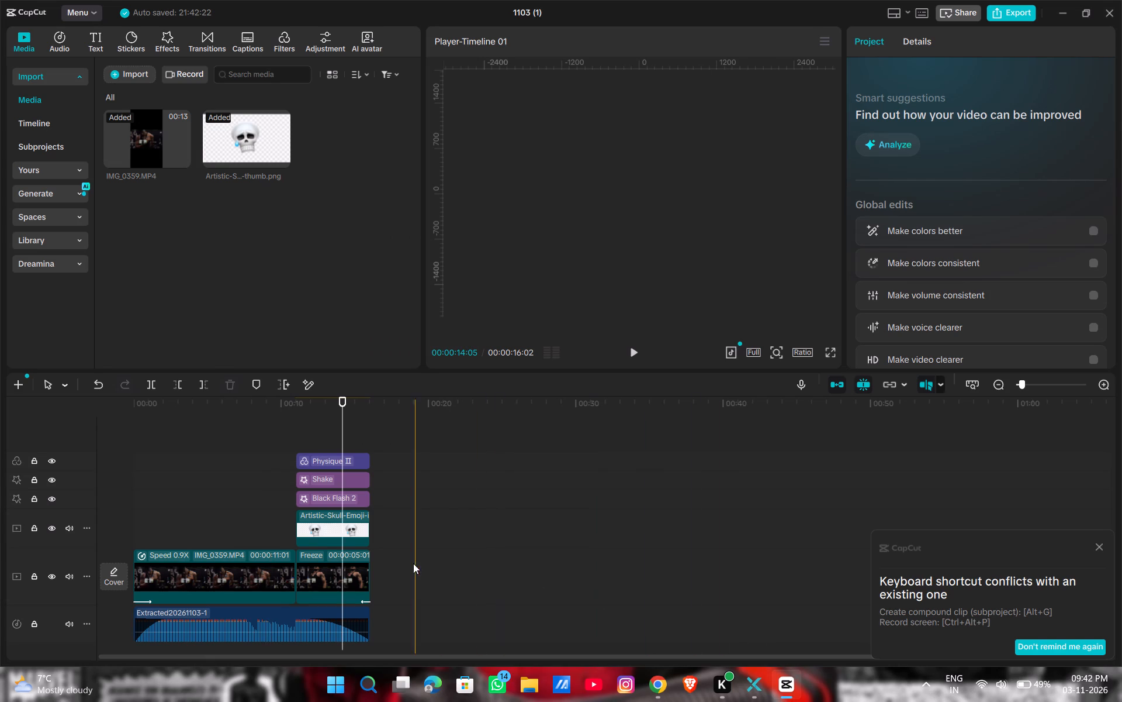
Set the Shake effect's speed to 20 and its strength to 4.
left_click(348, 486)
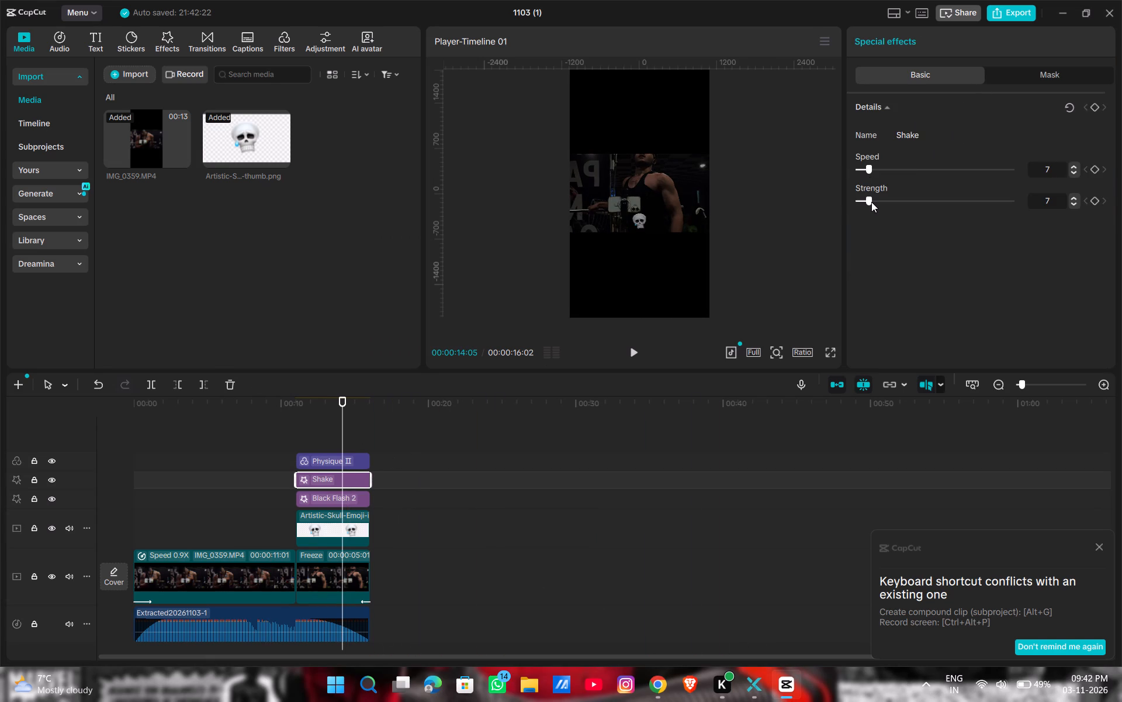
left_click_drag(868, 170, 877, 168)
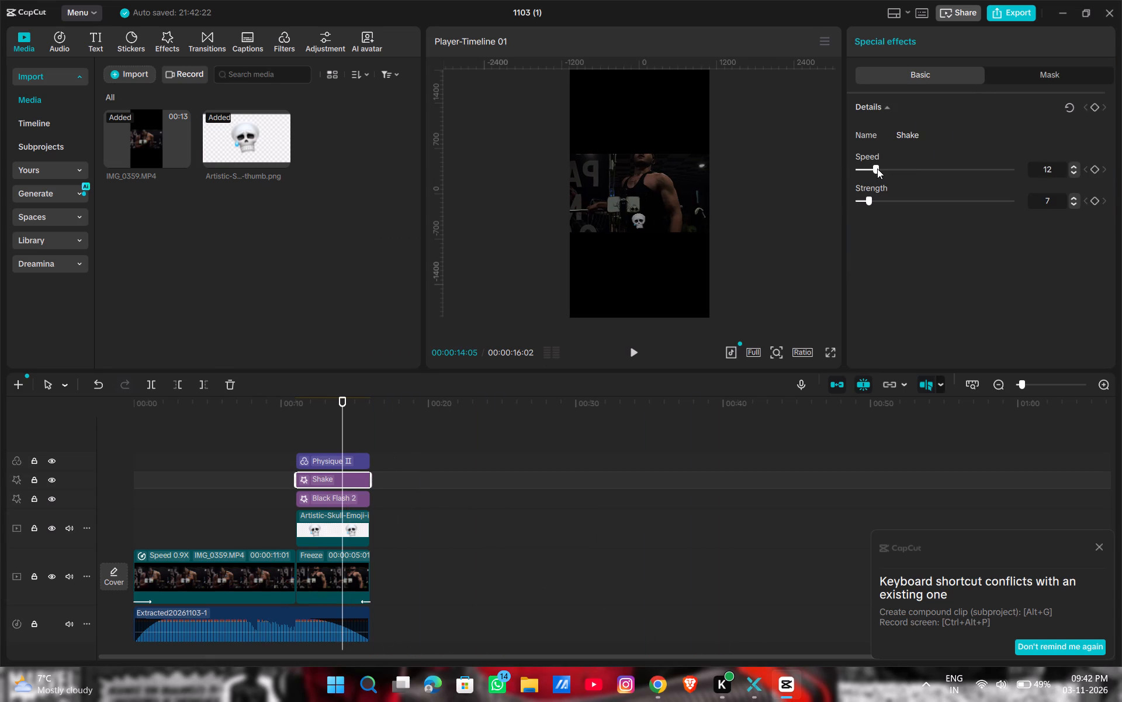
left_click_drag(877, 168, 887, 168)
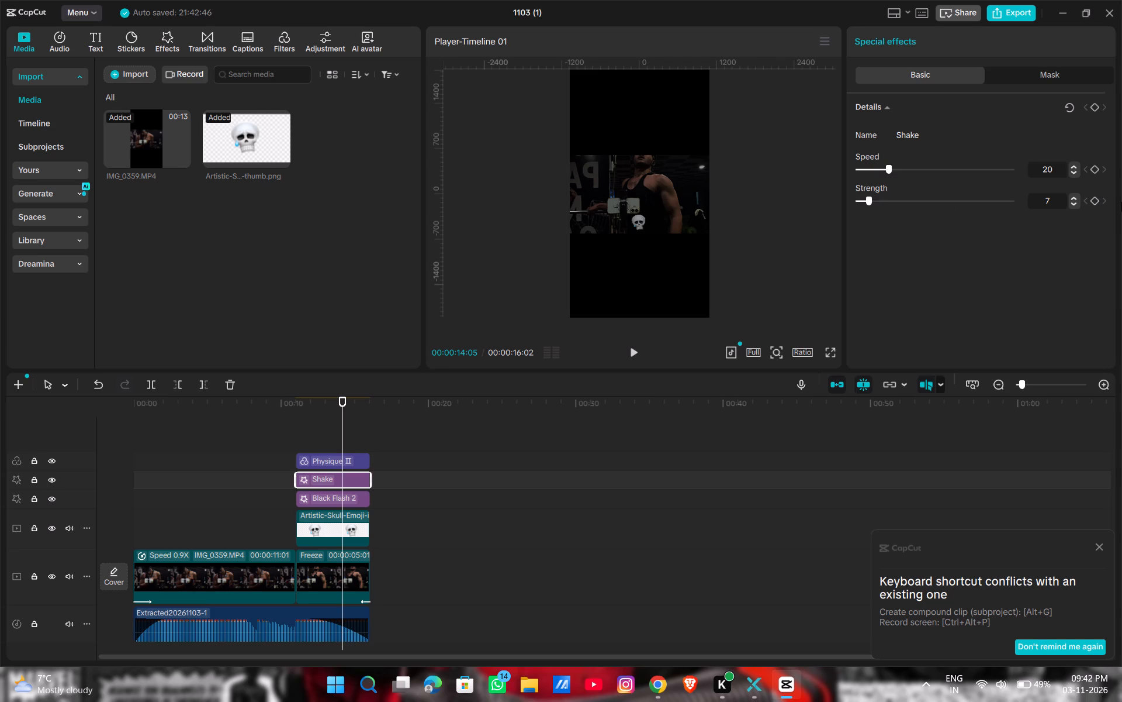
triple_click(1072, 201)
Review the Black Flash 2 settings and play the edit full screen from about 4 seconds to the end.
left_click(321, 504)
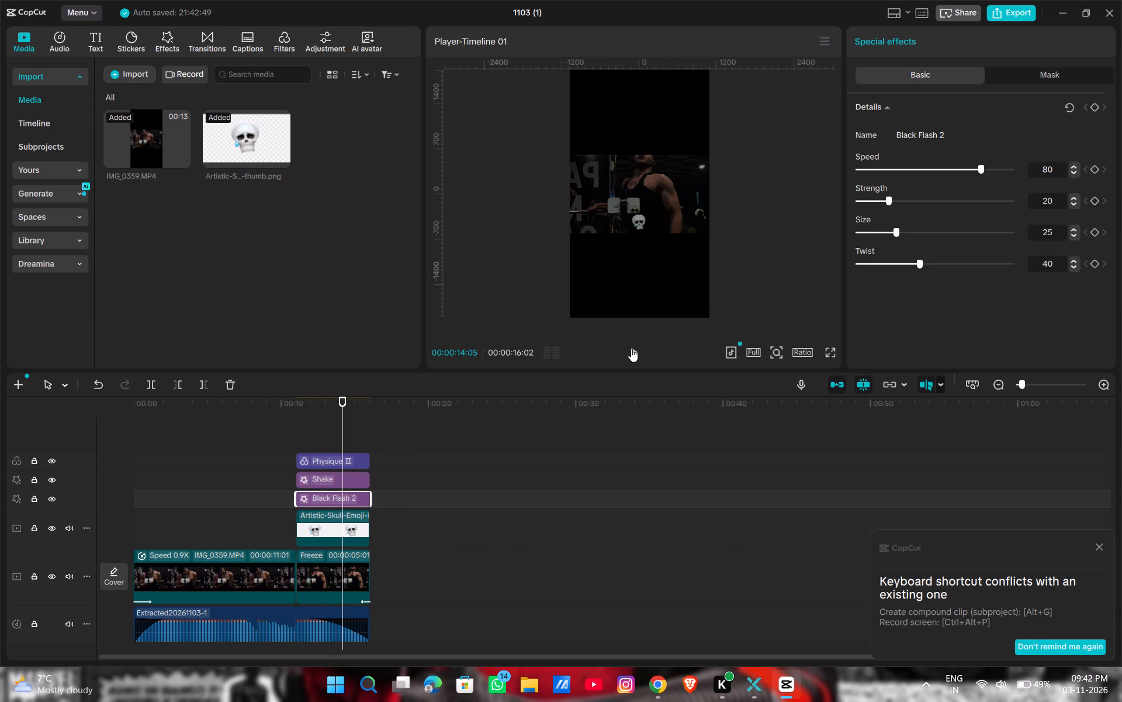
left_click(631, 349)
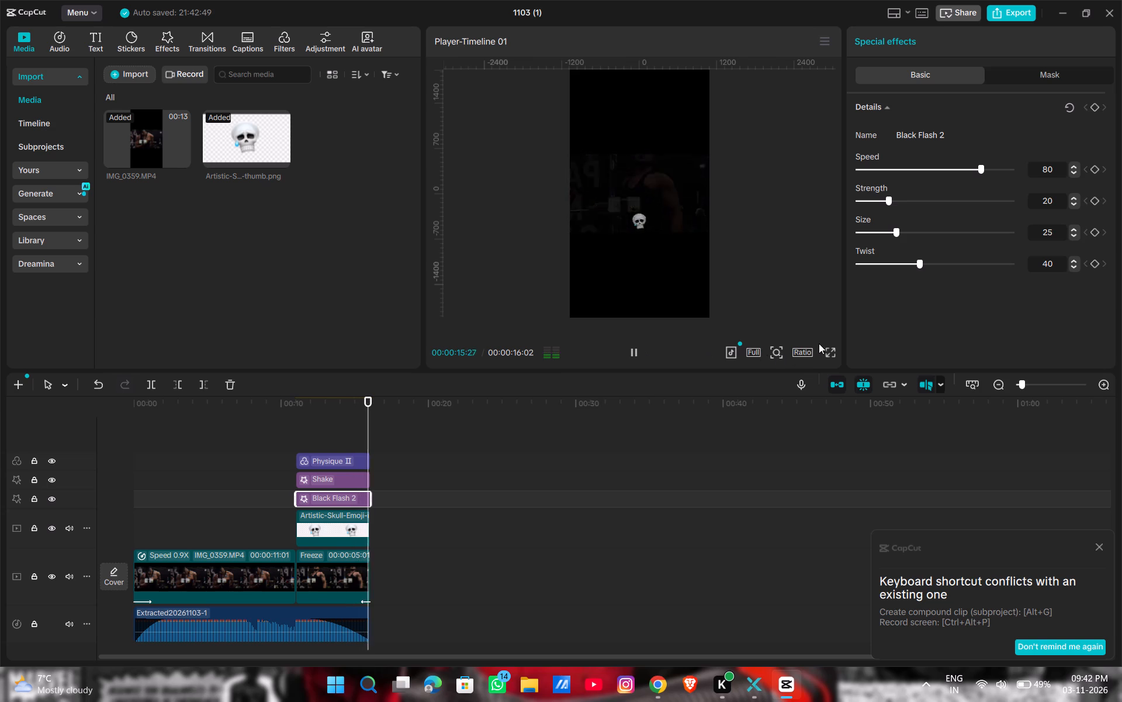
left_click(826, 347)
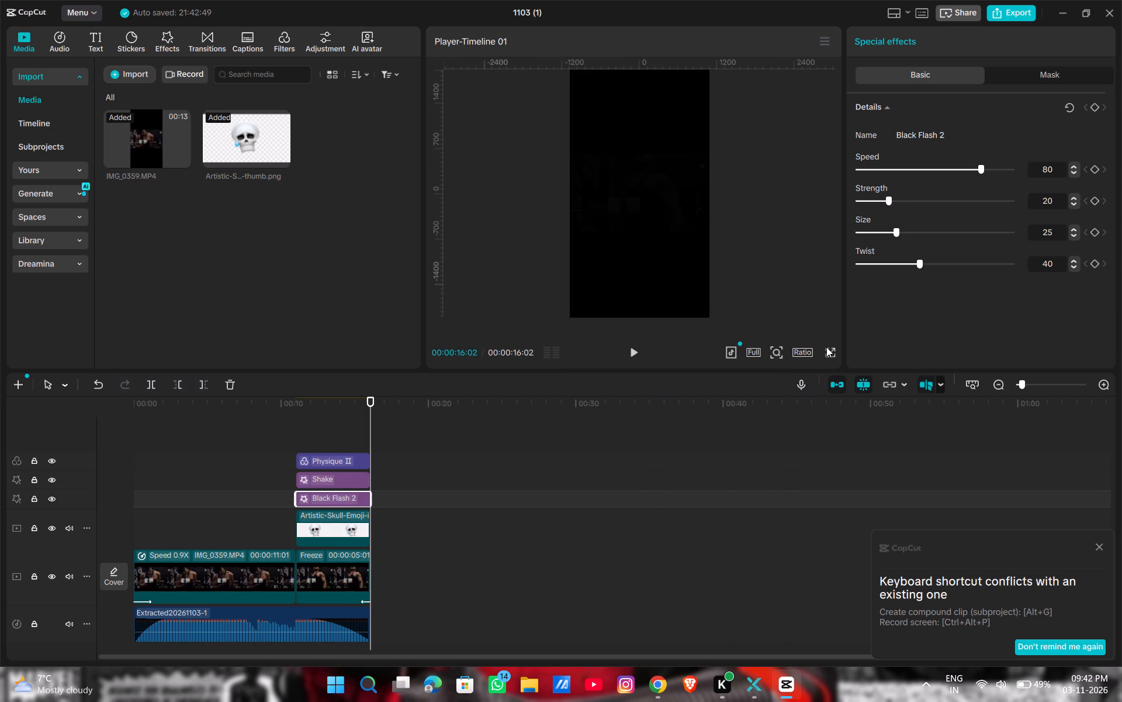
left_click(826, 347)
left_click(830, 352)
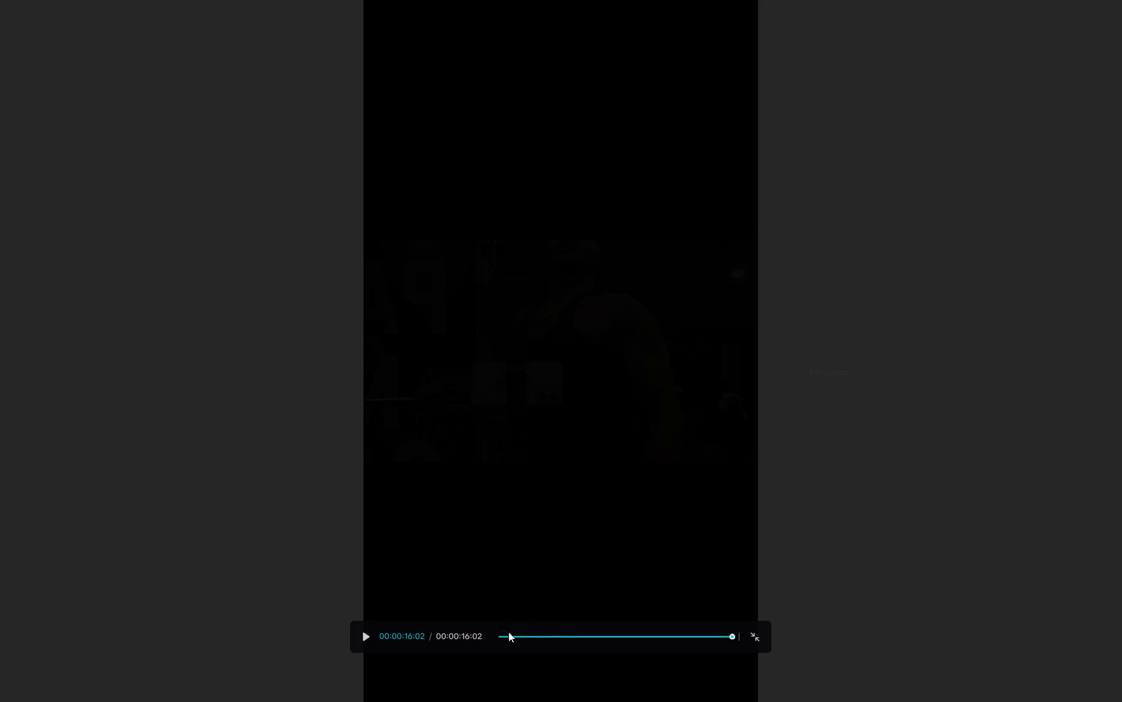
left_click(568, 636)
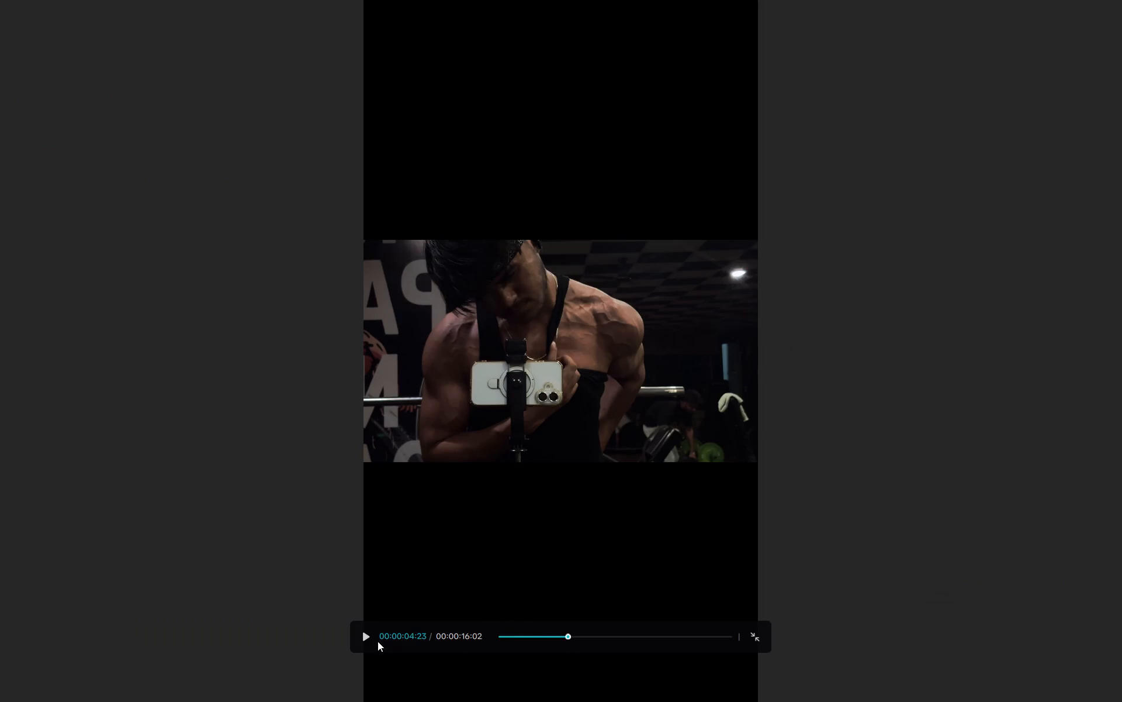
left_click(370, 636)
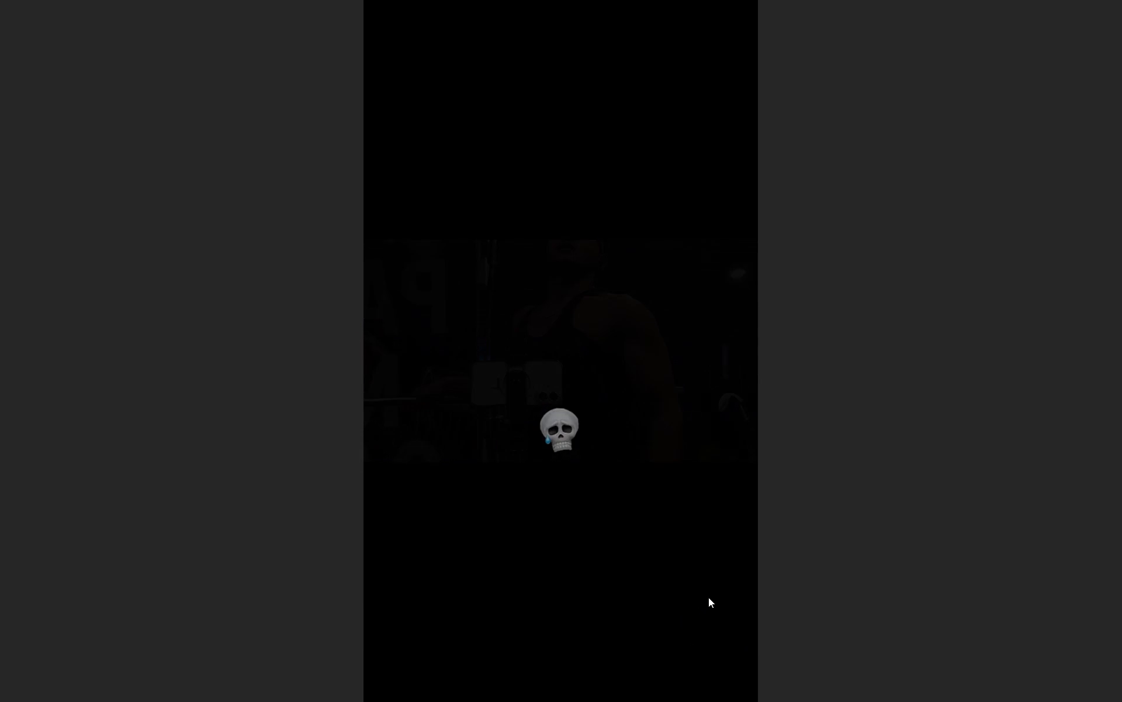
left_click(647, 583)
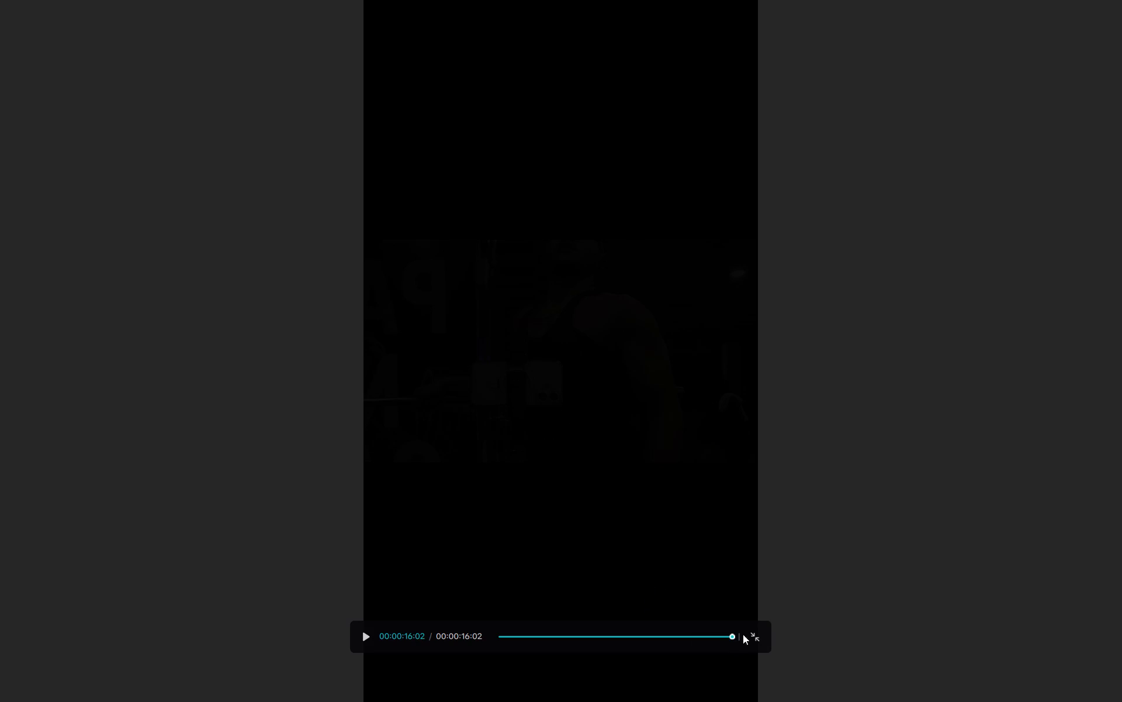
left_click(754, 632)
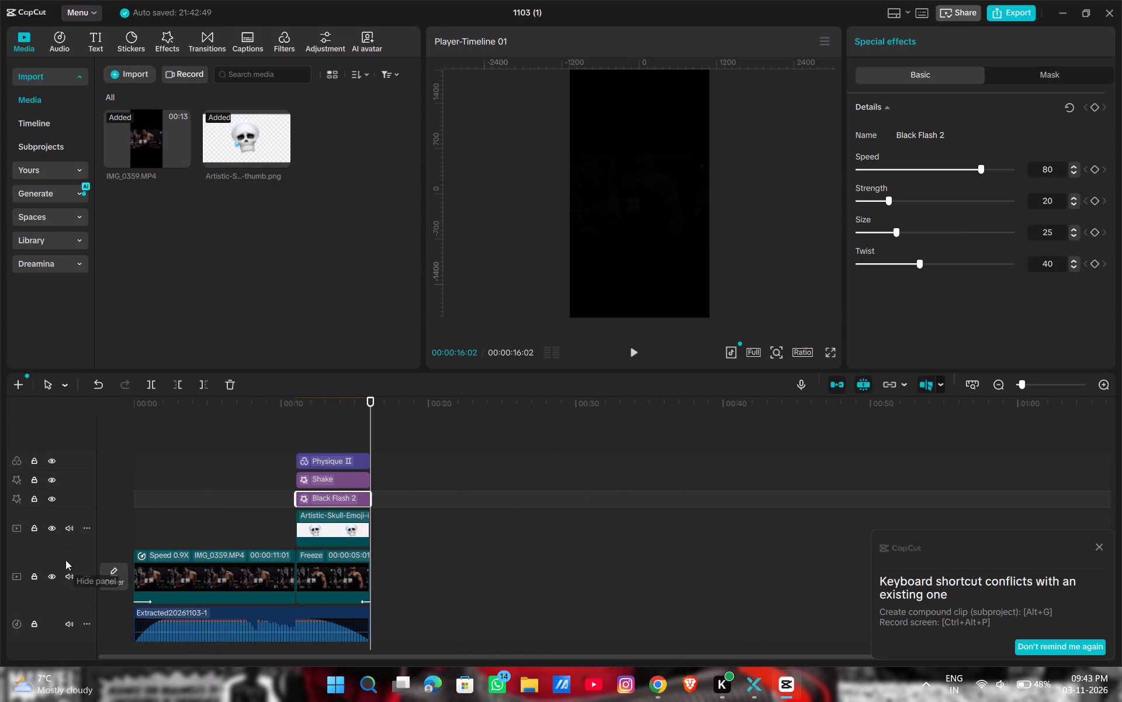
Browse the Featured filters for a look to suit the opening IMG_0359.MP4 clip.
left_click(193, 520)
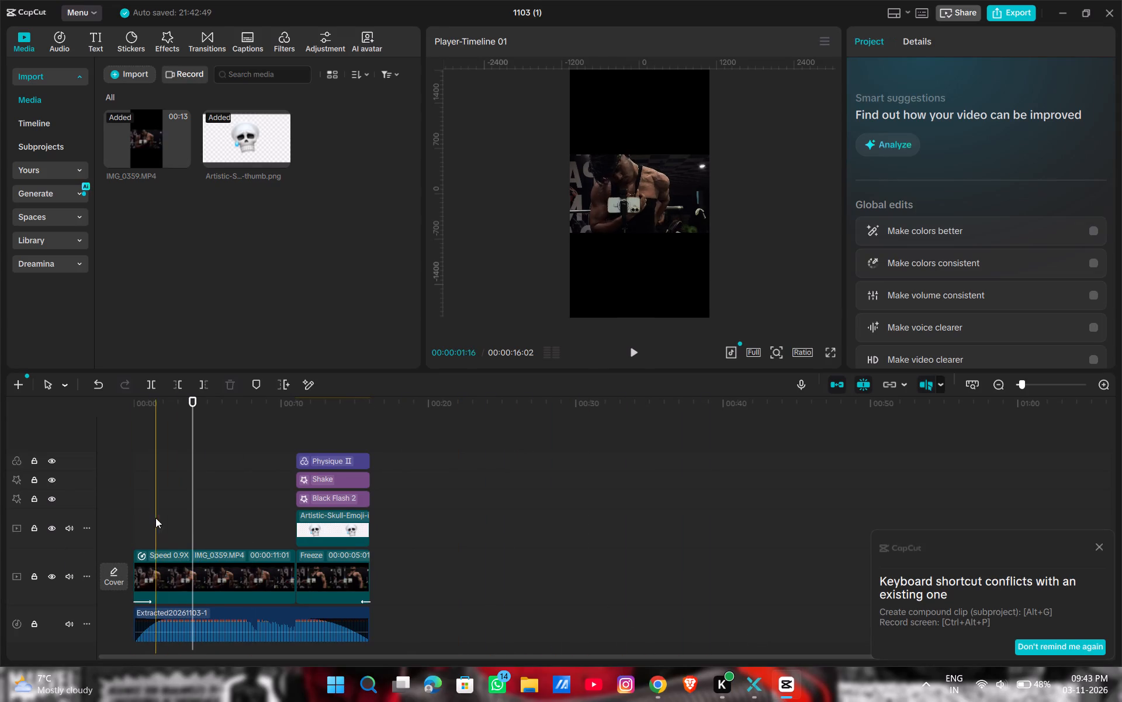
left_click(169, 576)
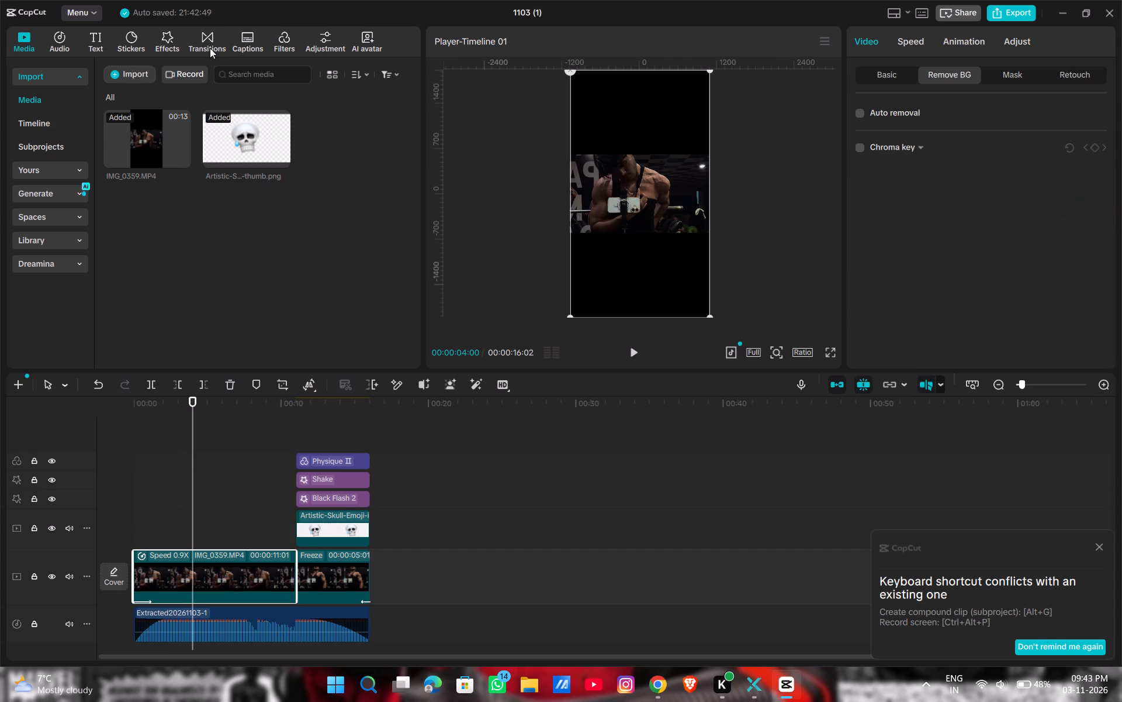
left_click(291, 42)
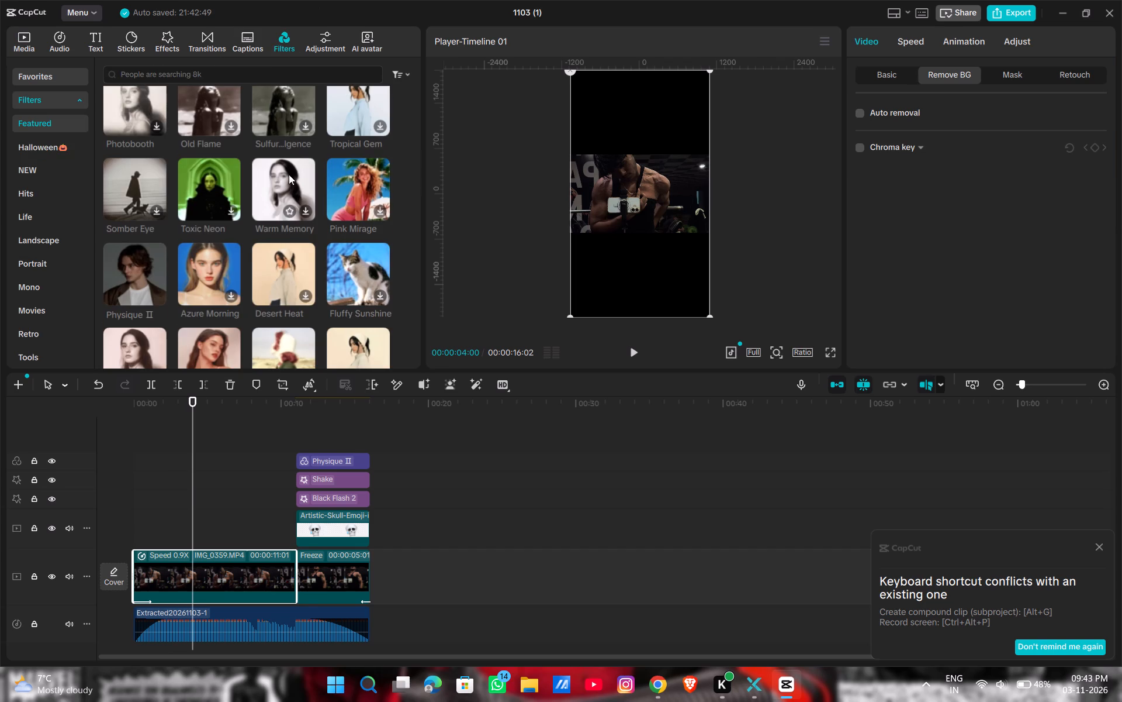
scroll(289, 174, "down", 9)
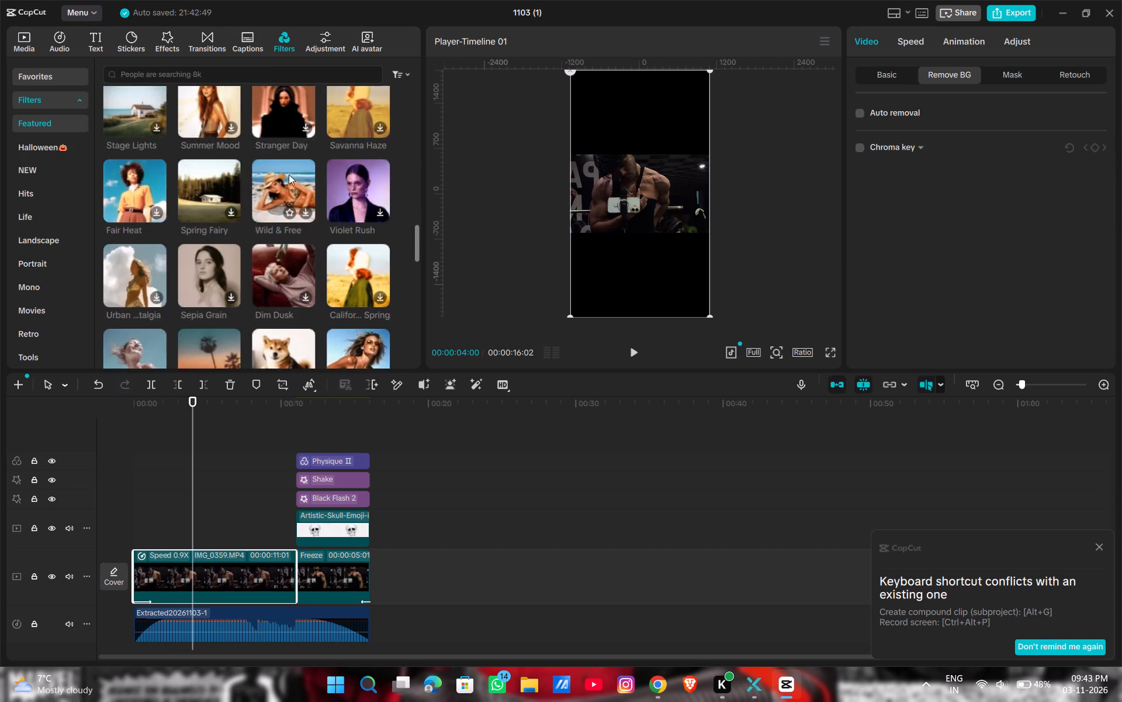
scroll(289, 174, "down", 8)
scroll(289, 174, "up", 2)
scroll(289, 174, "down", 2)
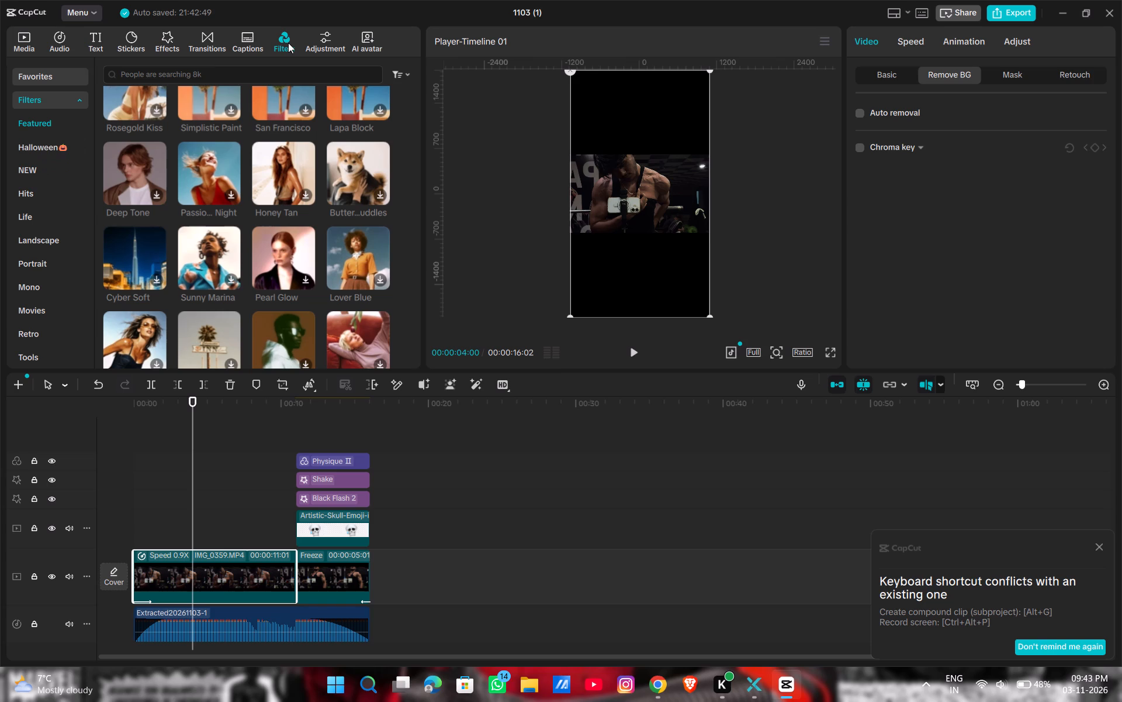
Preview the Neon Glitch, Glam Feast, Quiet Street and Bouquet Love filters from the NEW category on the gym footage.
left_click(68, 167)
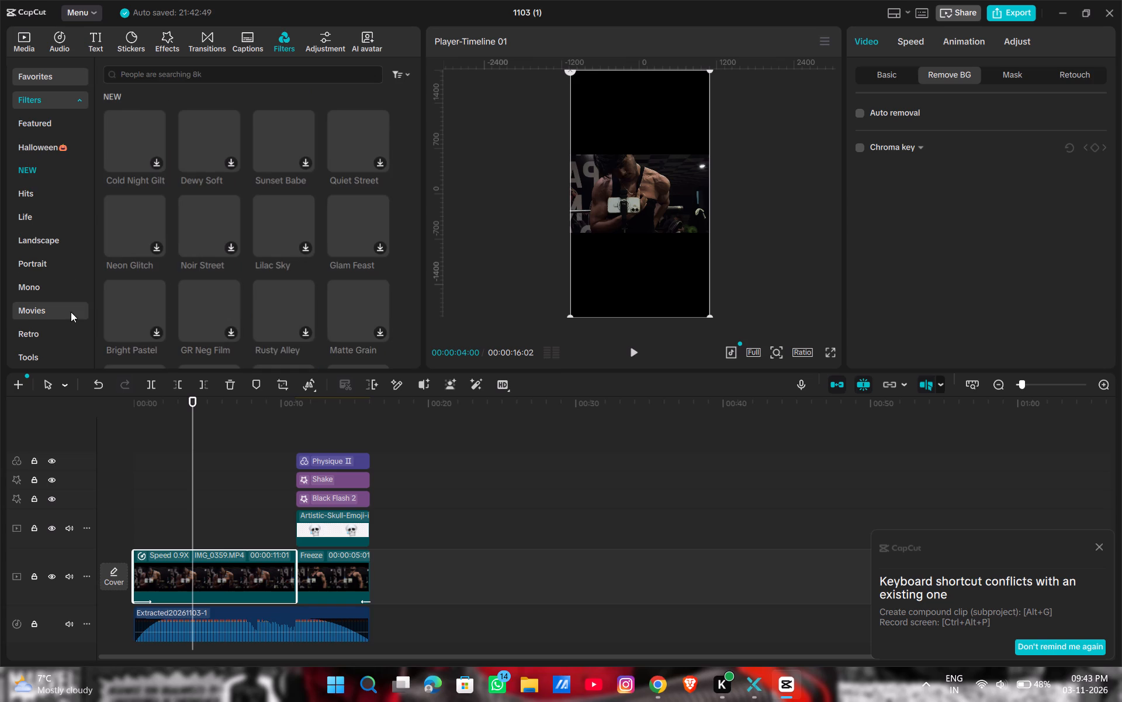
left_click(135, 237)
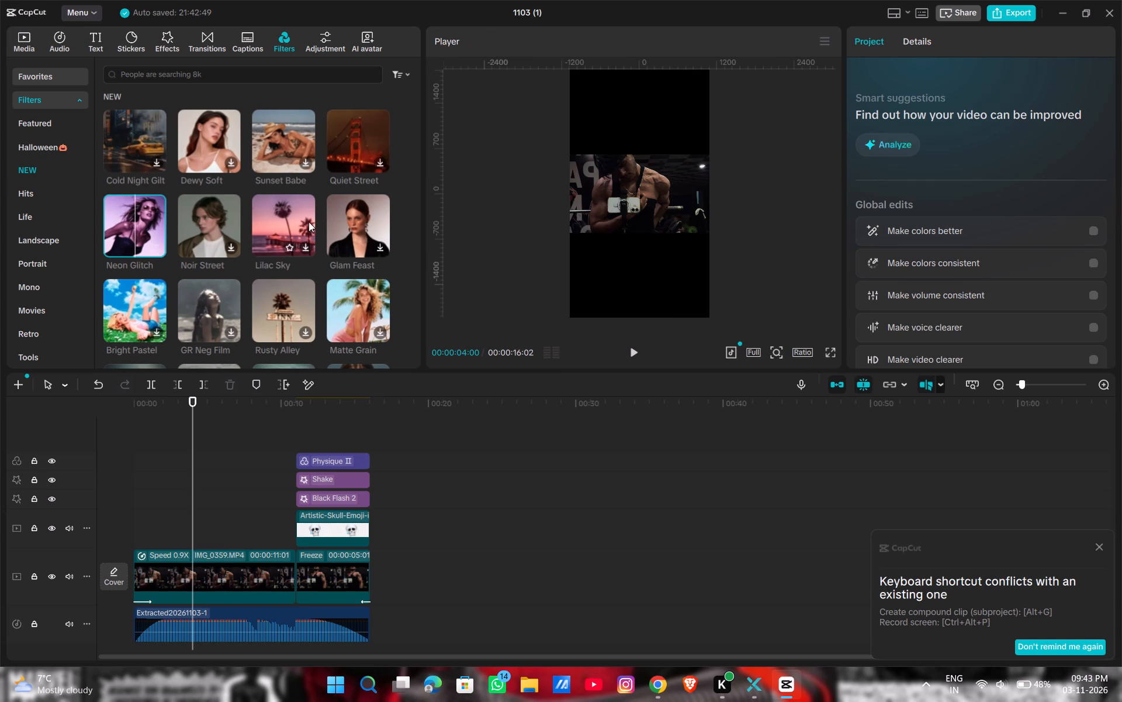
left_click(363, 222)
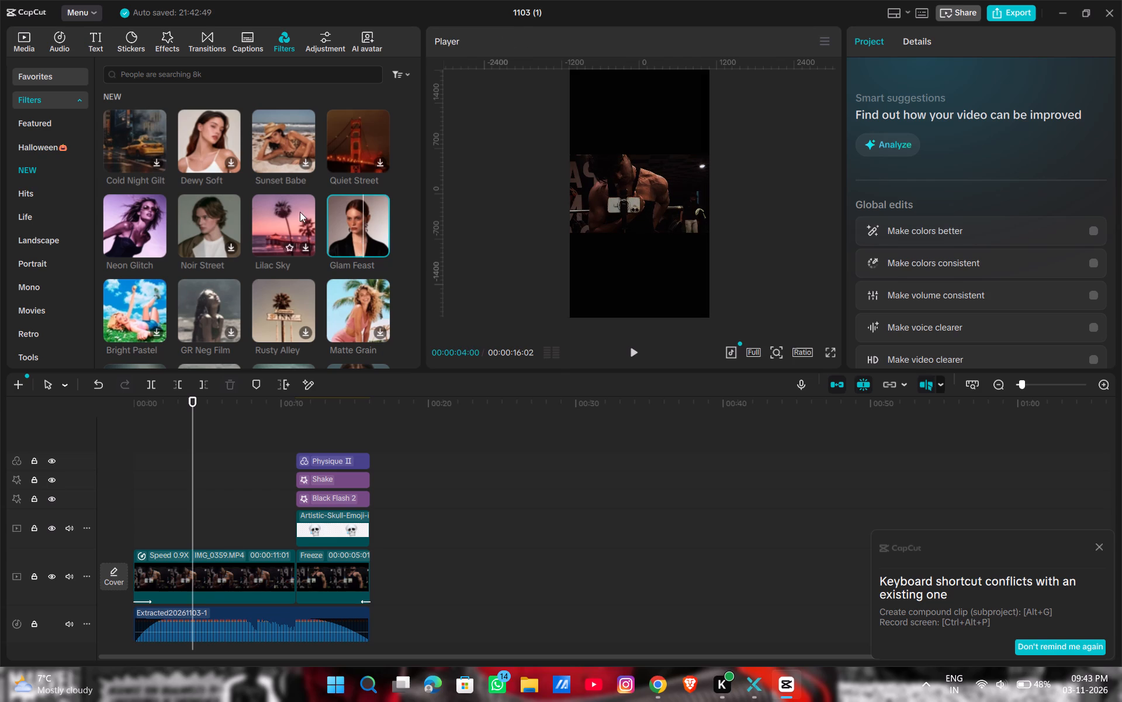
scroll(296, 160, "down", 5)
scroll(296, 160, "up", 5)
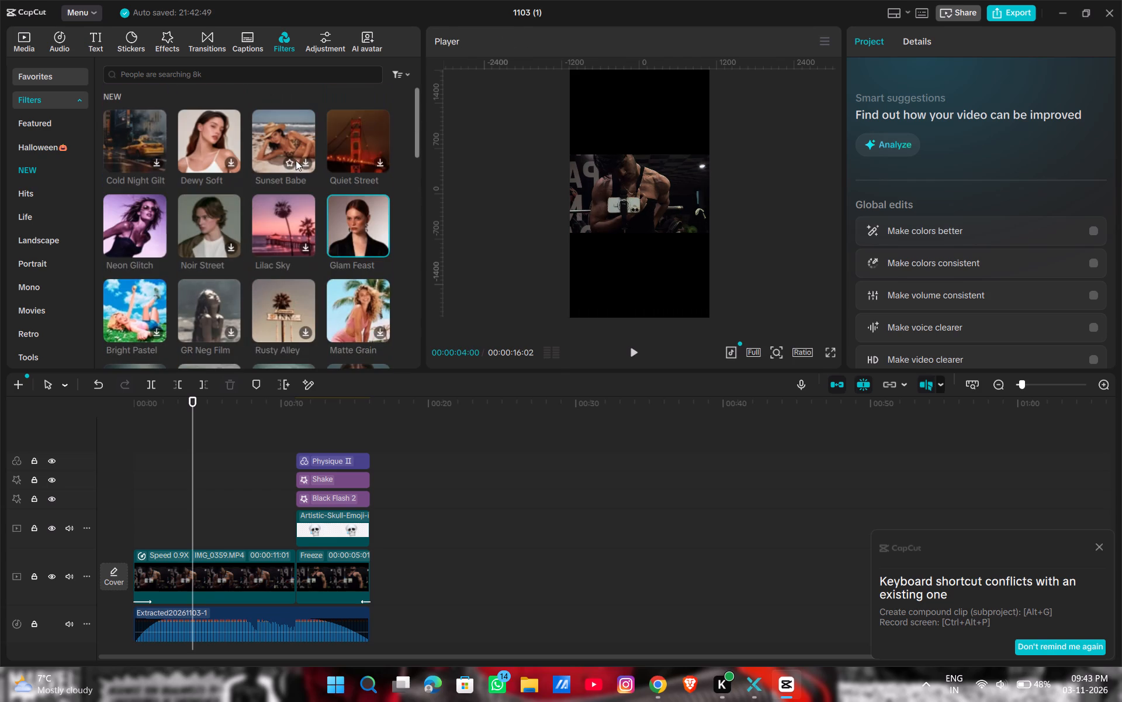
left_click(349, 126)
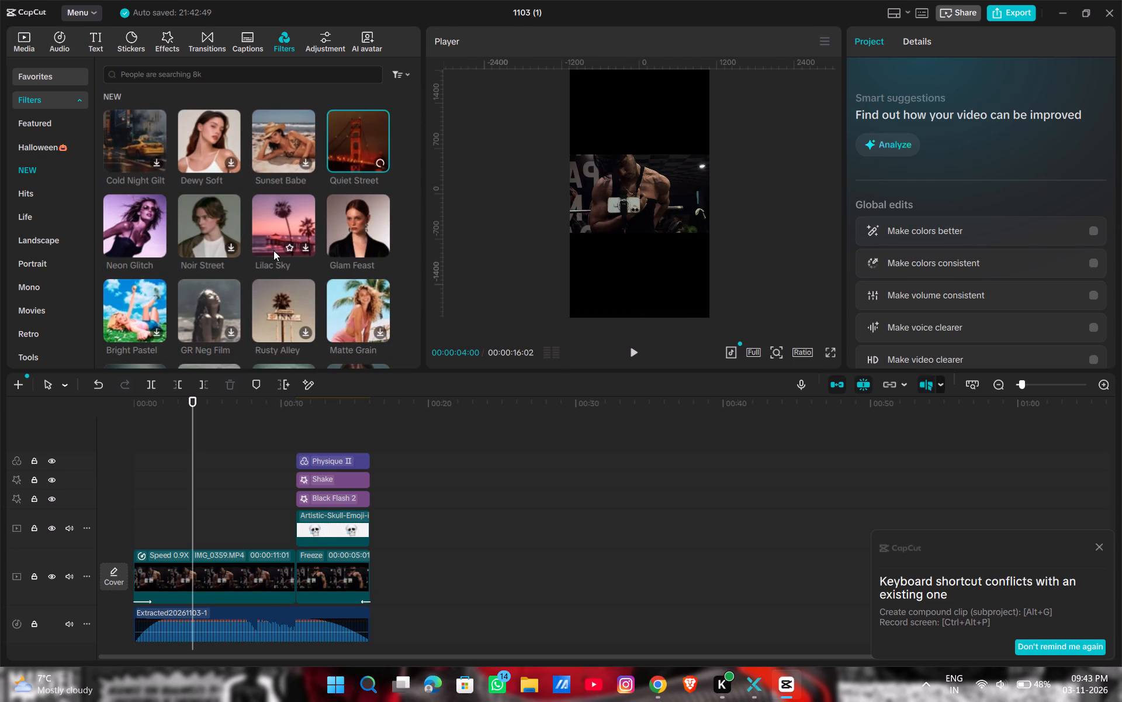
scroll(273, 250, "down", 4)
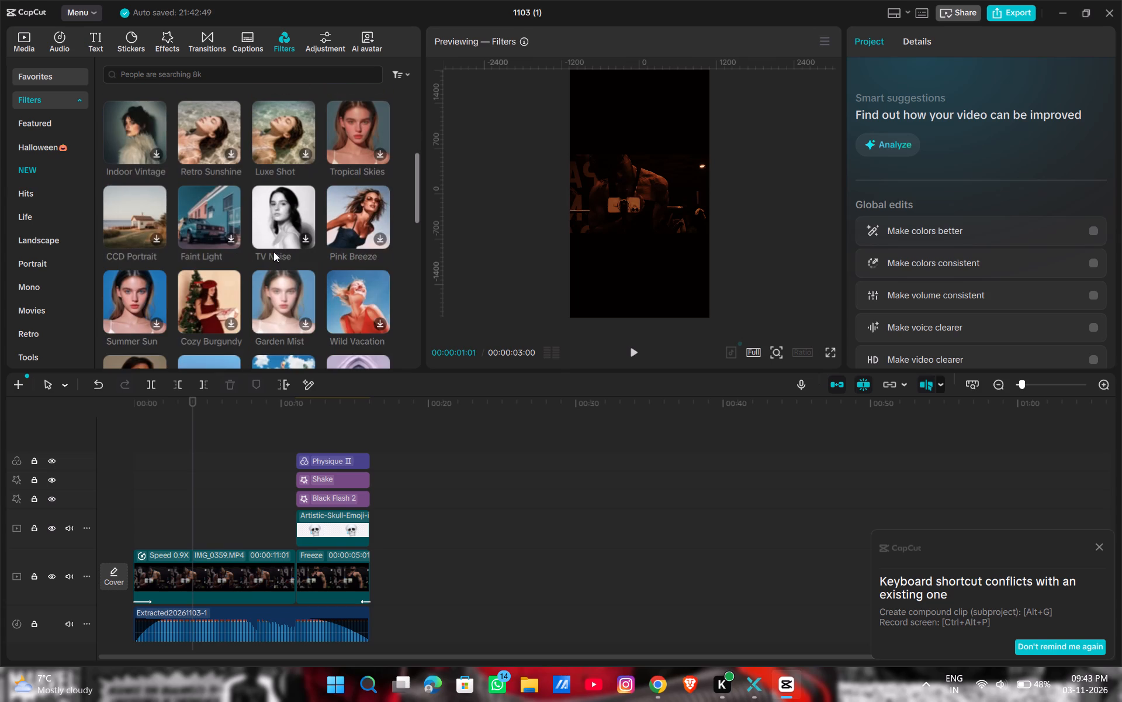
scroll(273, 252, "down", 4)
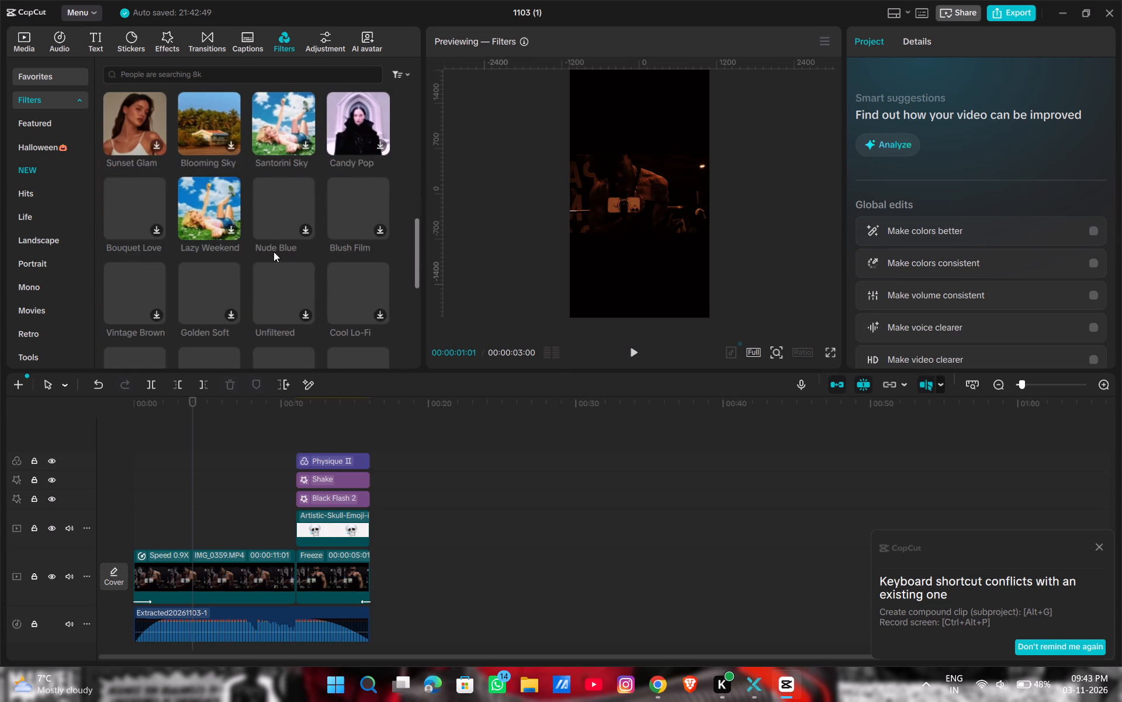
scroll(273, 252, "down", 1)
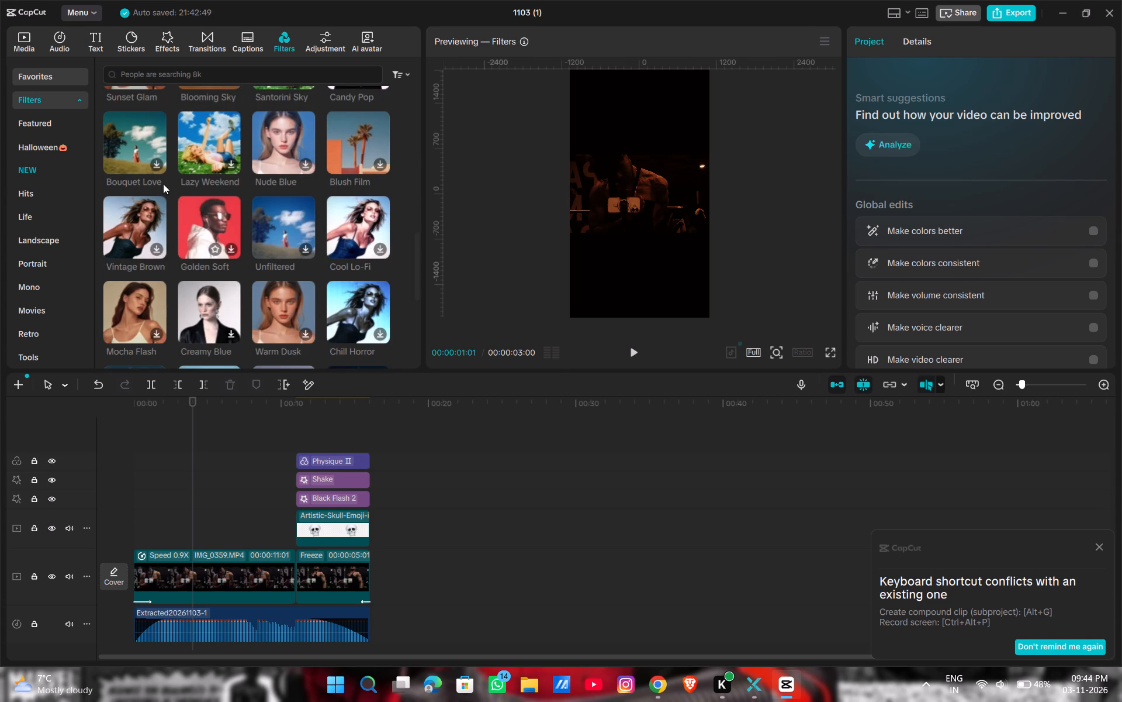
left_click(137, 139)
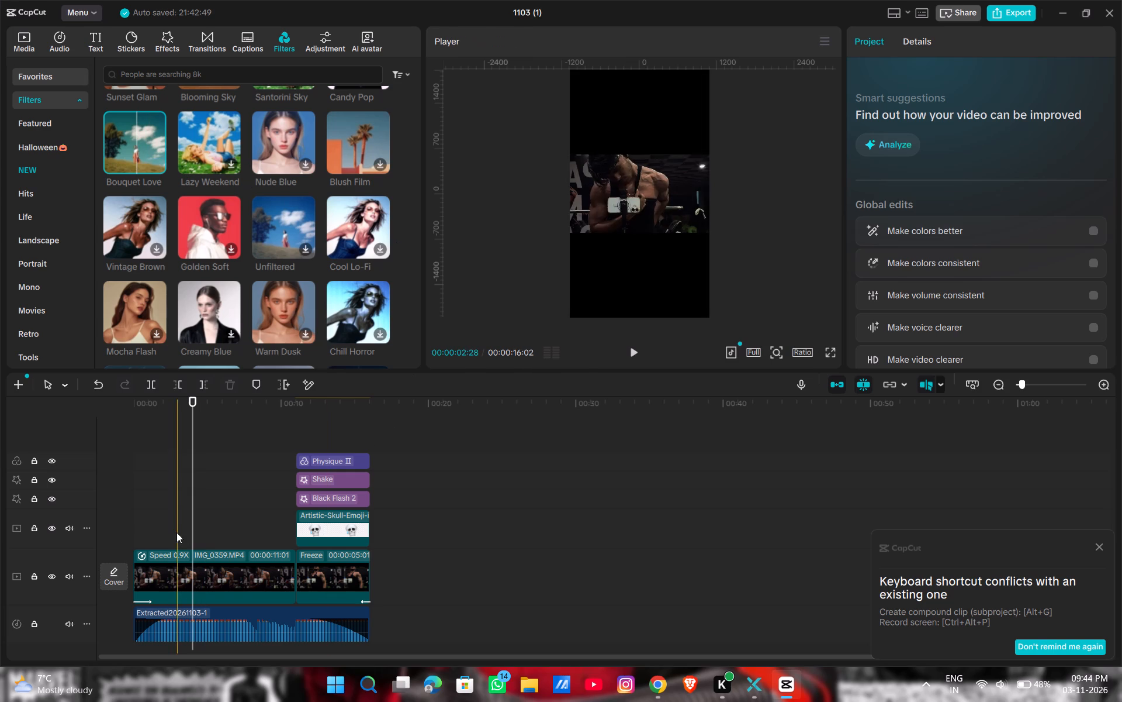
Add the Bouquet Love filter to the timeline and stretch it from the start to the end of the freeze frame.
left_click(129, 153)
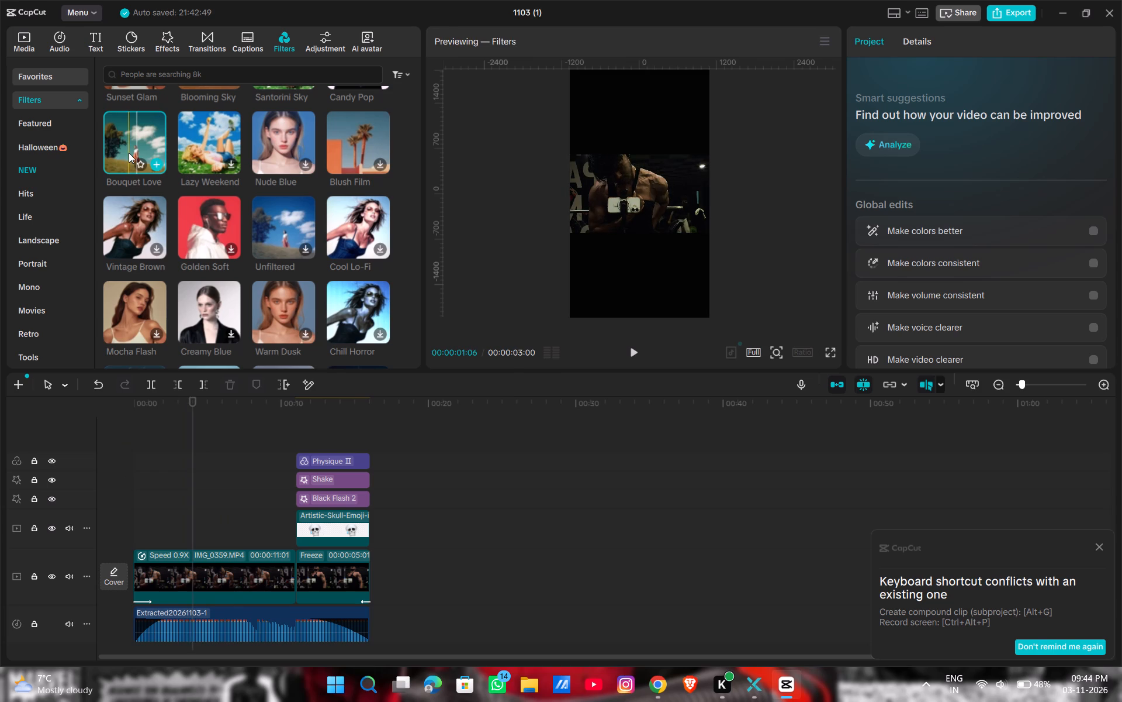
left_click_drag(129, 153, 144, 520)
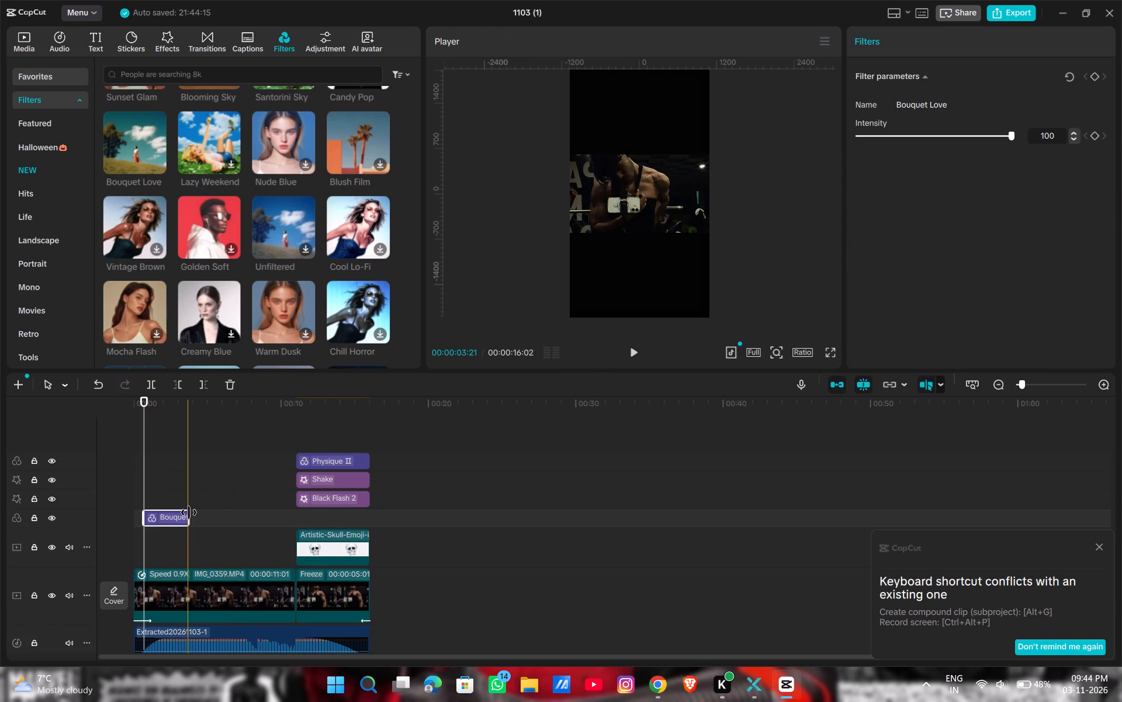
left_click_drag(169, 516, 141, 514)
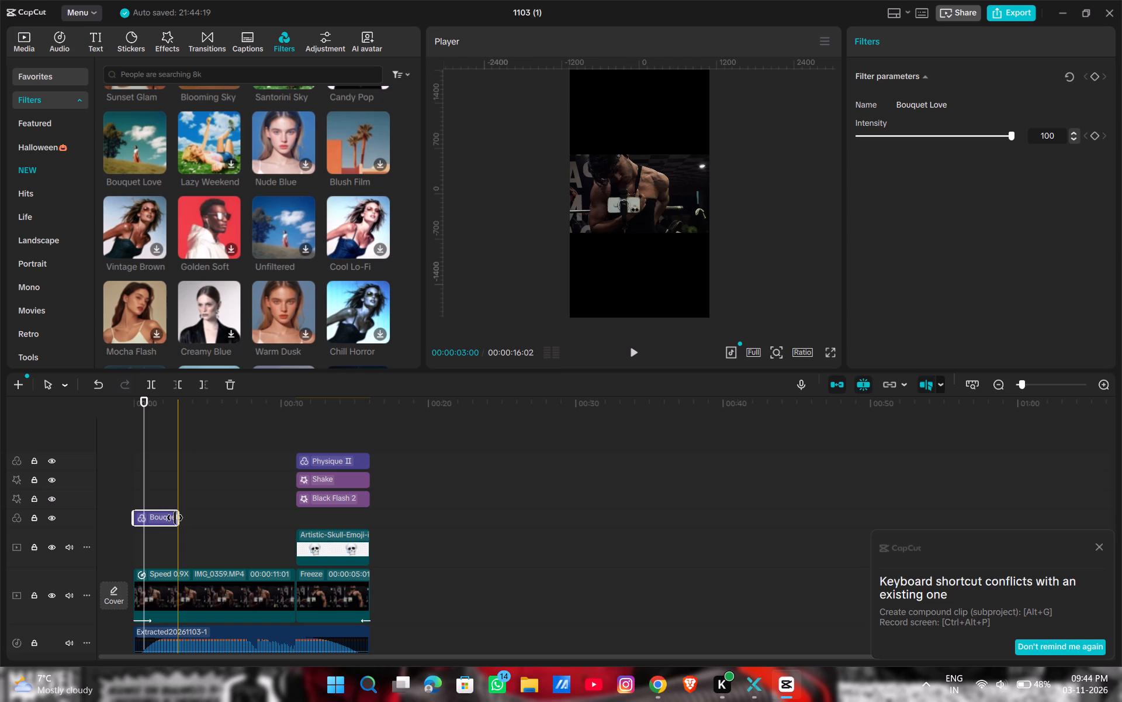
left_click_drag(175, 519, 370, 539)
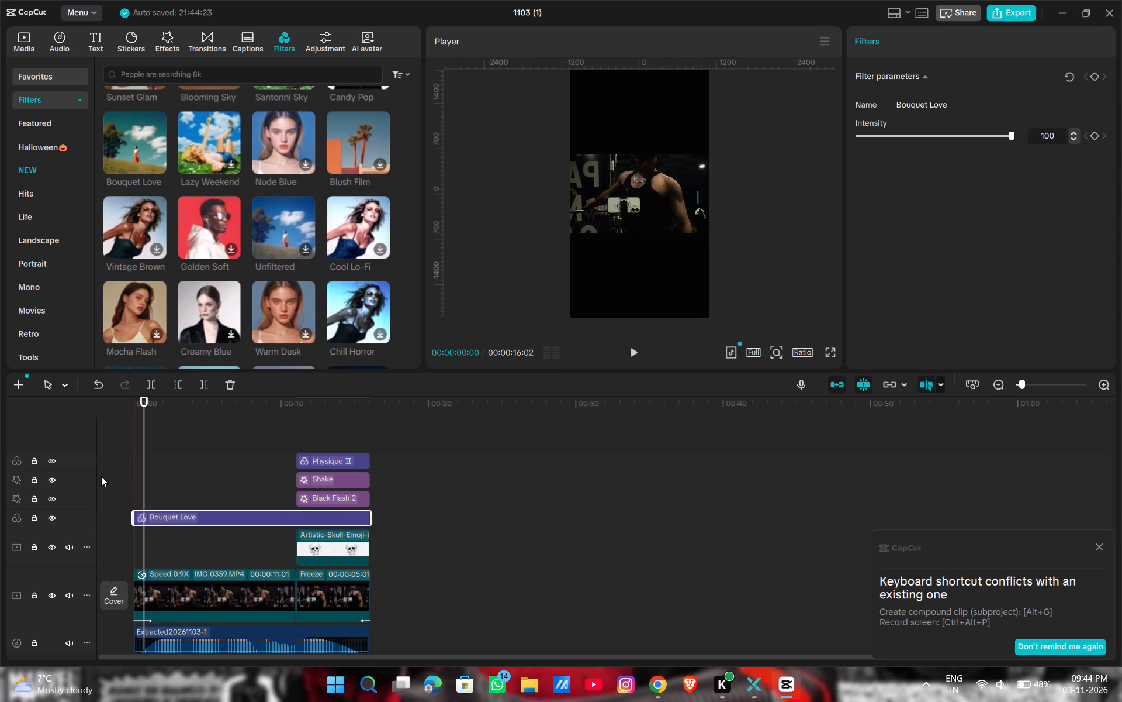
Play the filtered edit full screen from the start until the skull emoji section.
left_click(101, 476)
left_click(835, 352)
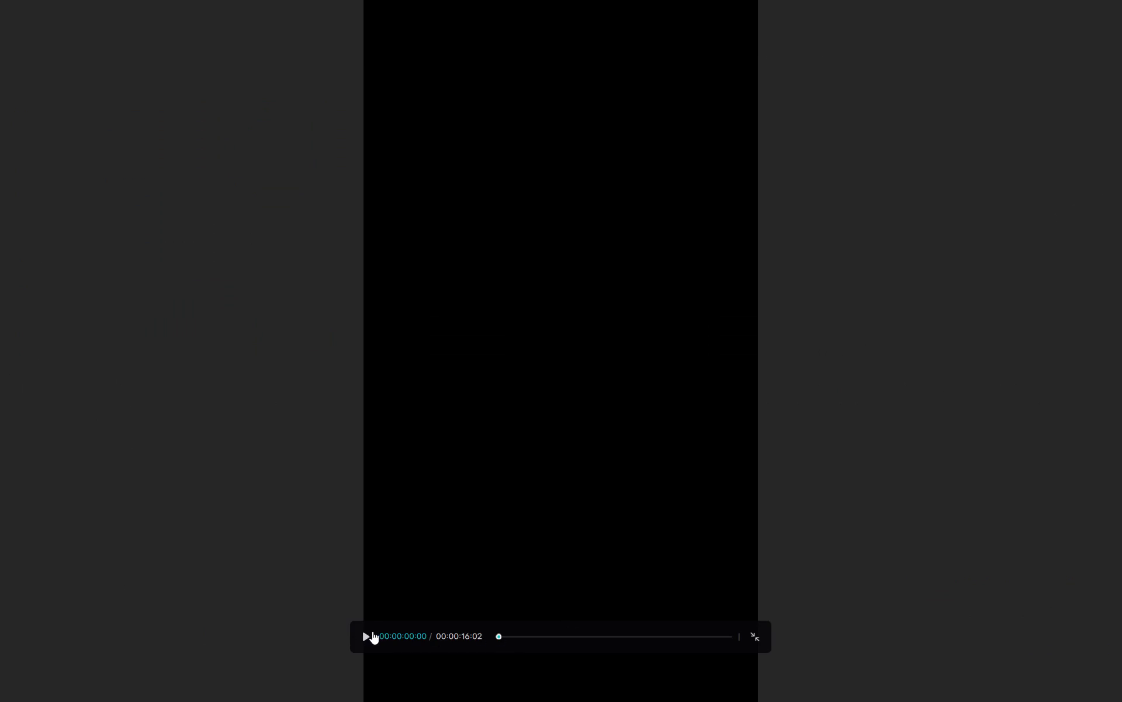
left_click(369, 634)
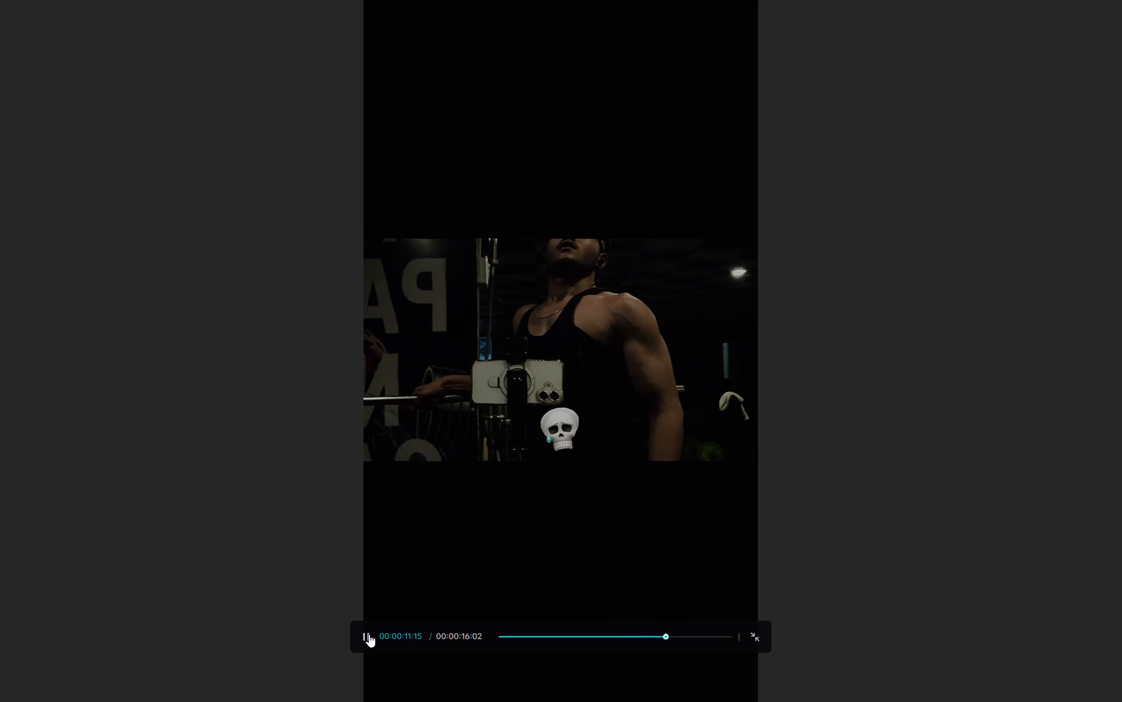
left_click(683, 610)
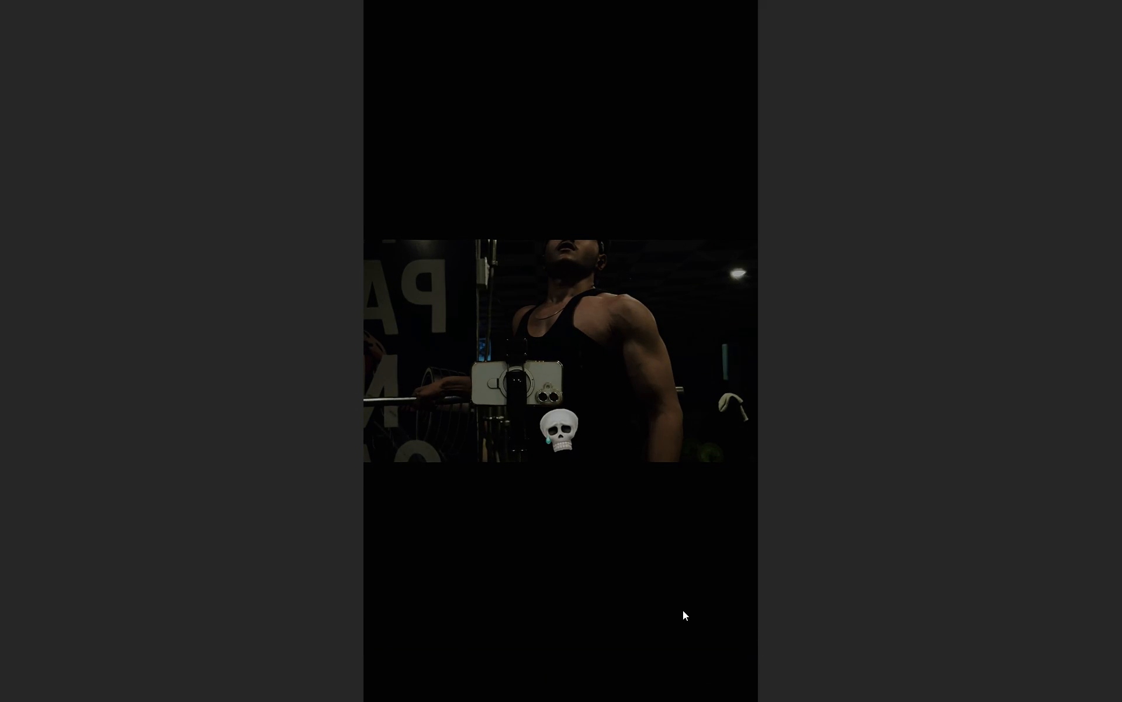
left_click(761, 634)
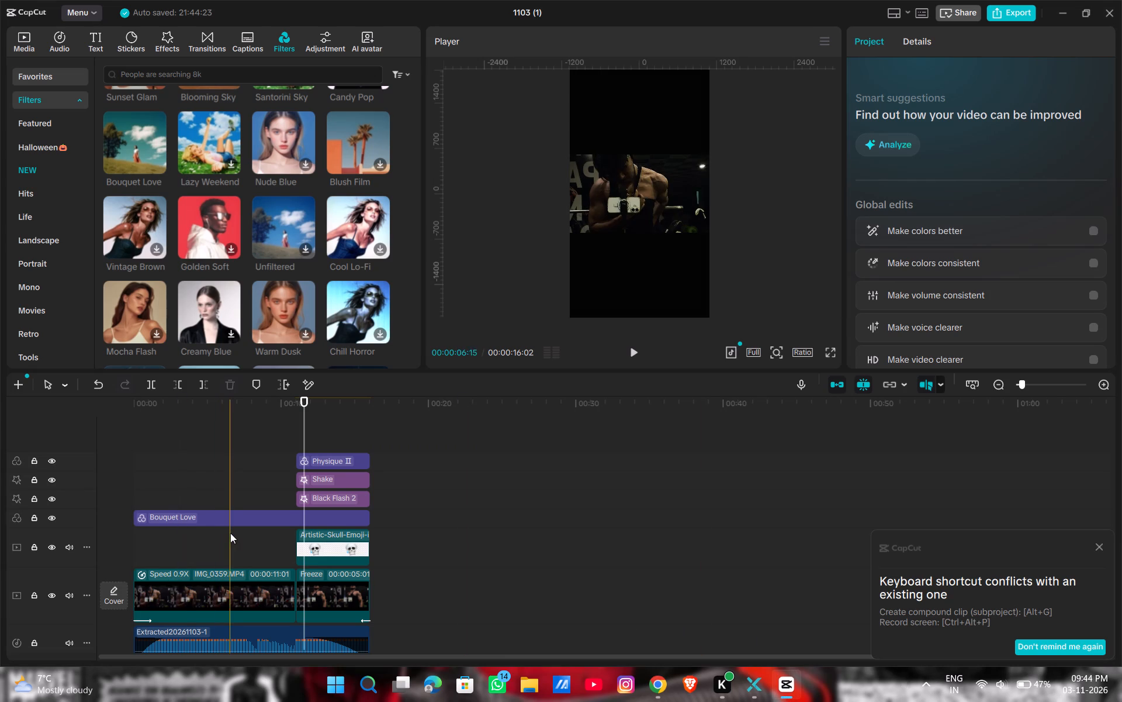
Set the Bouquet Love filter's intensity to 23 and play the ending from about 9 seconds.
left_click(237, 522)
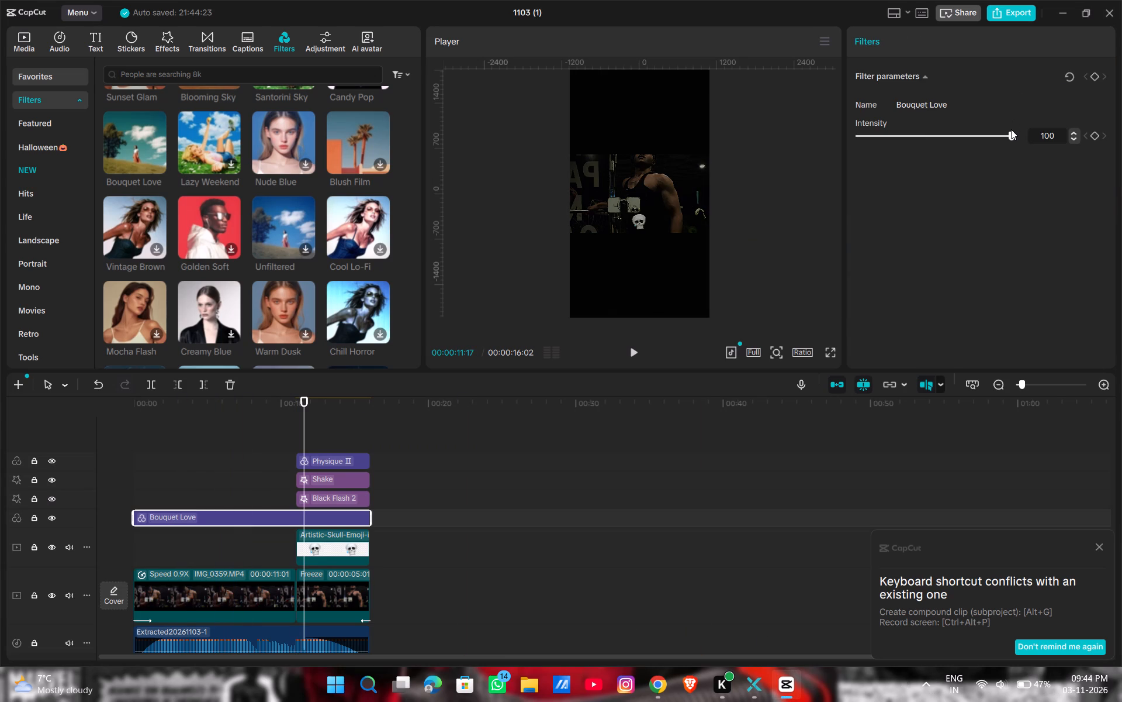
left_click_drag(1011, 129, 894, 172)
left_click(594, 446)
left_click(273, 468)
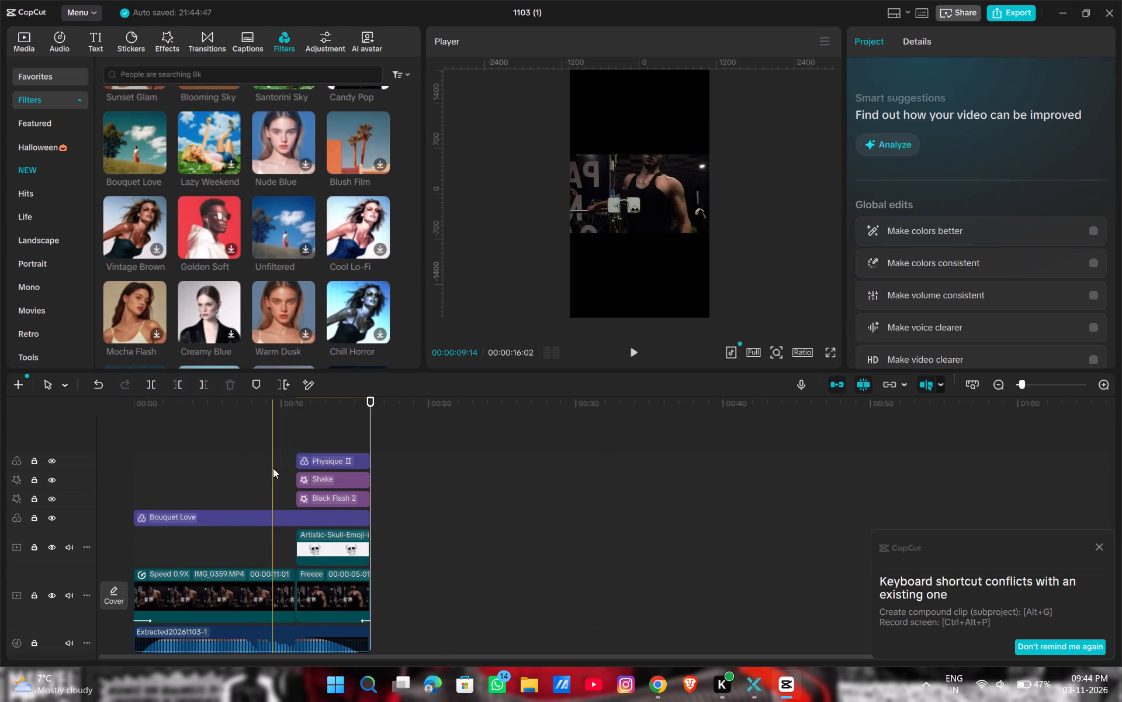
left_click(633, 352)
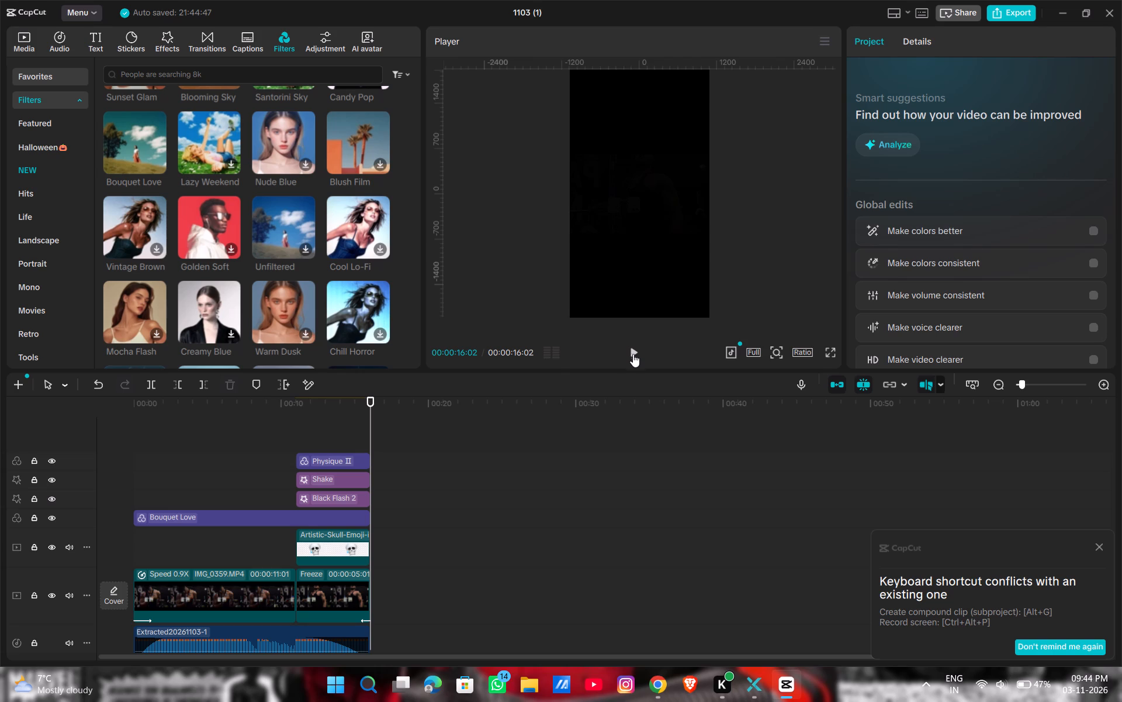
Apply the Fade Out exit animation to the skull emoji overlay and return the playhead to the start.
left_click(340, 533)
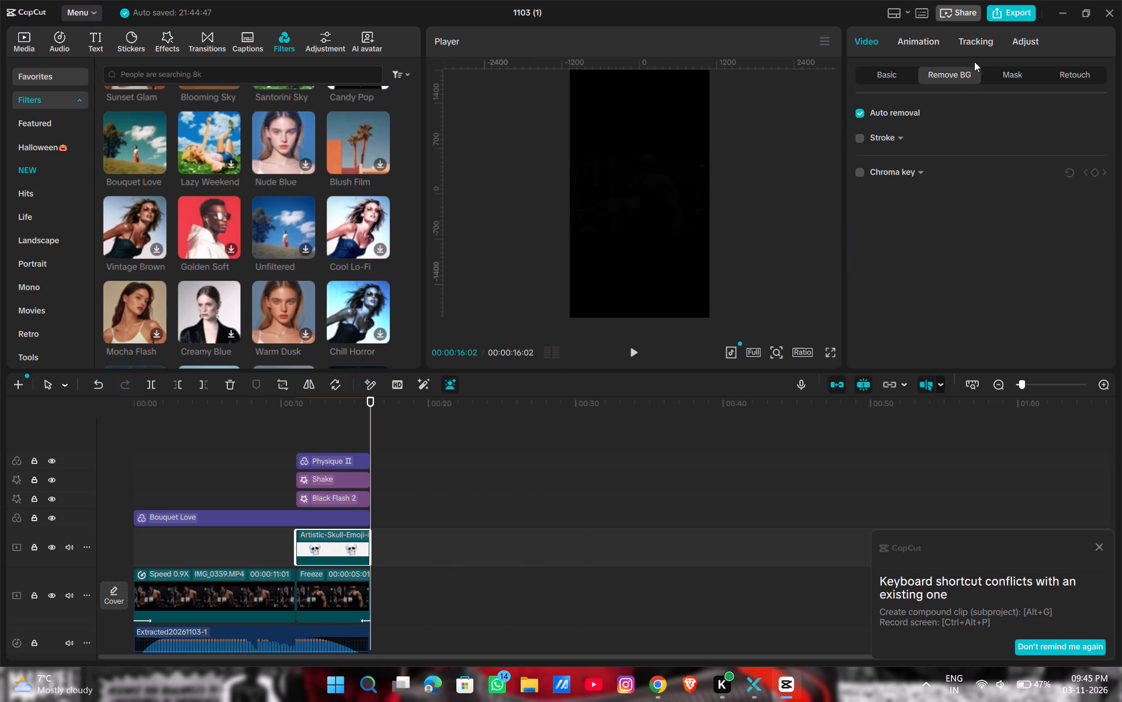
left_click(915, 48)
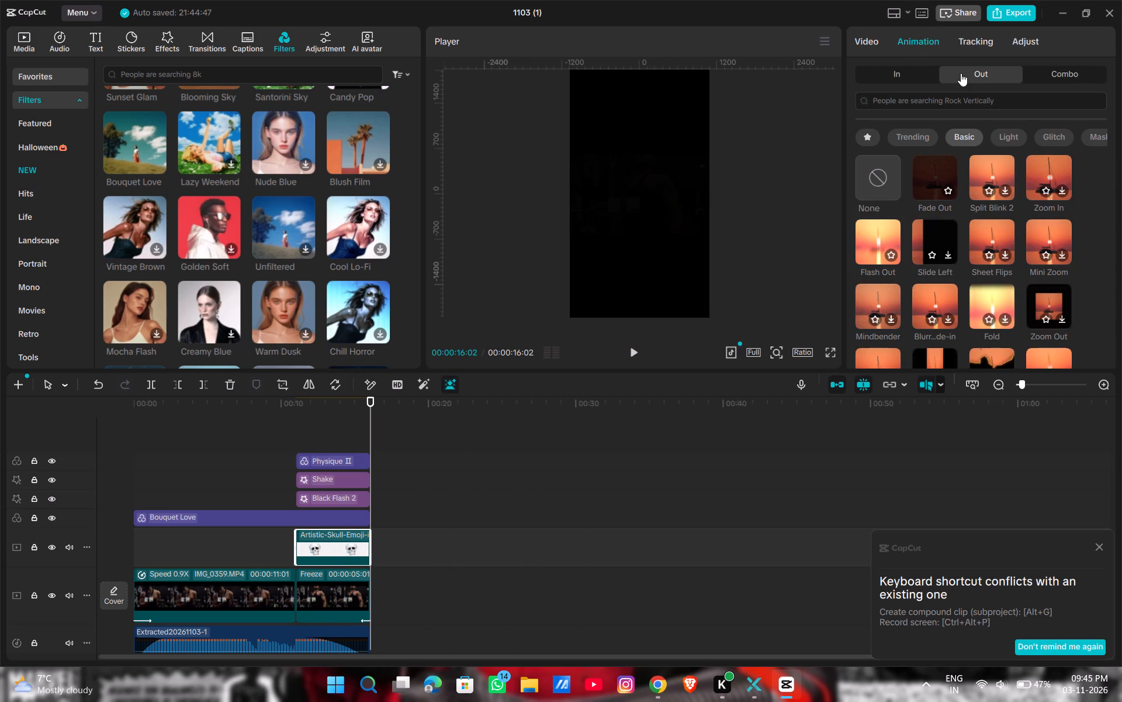
left_click(915, 173)
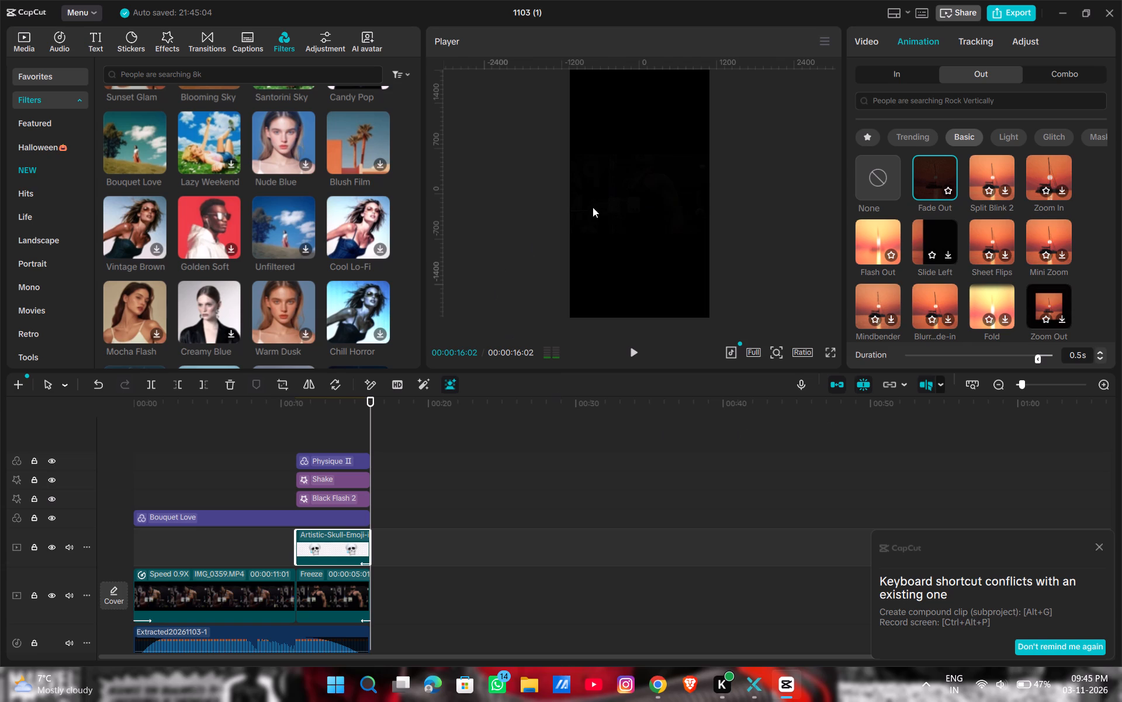
left_click(278, 479)
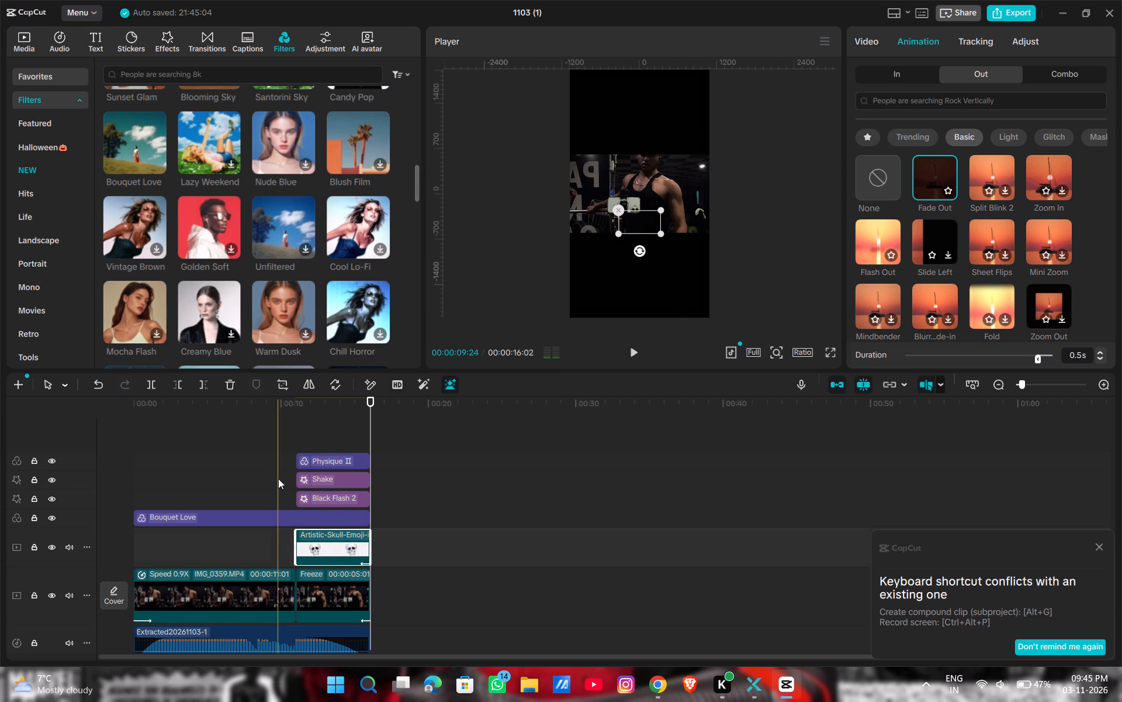
left_click_drag(278, 479, 67, 483)
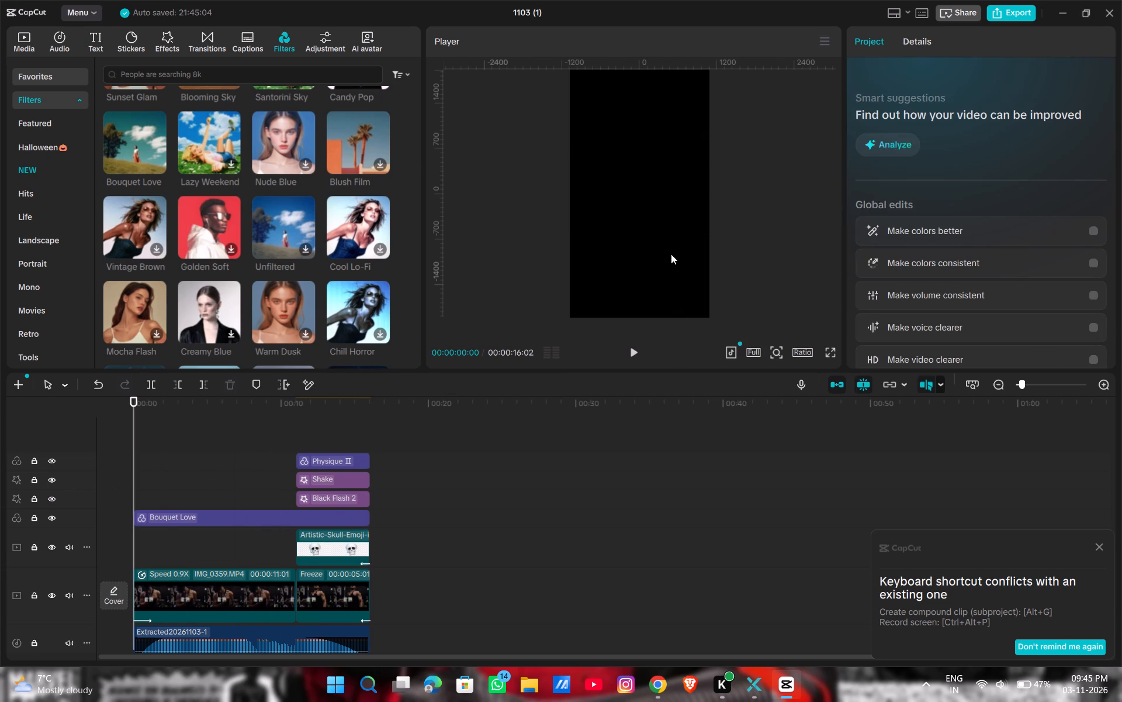
Export the edit as 1103 (1) to D:/capcut in mp4 format at 4K resolution and 60fps.
left_click(1007, 8)
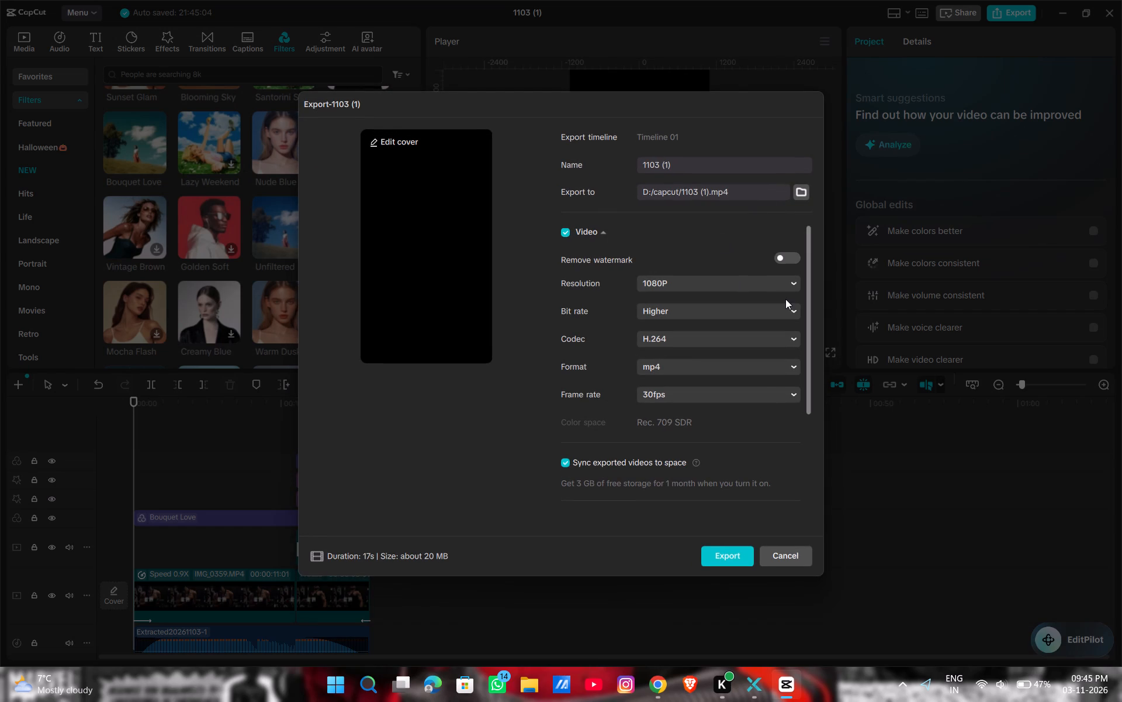
left_click(794, 284)
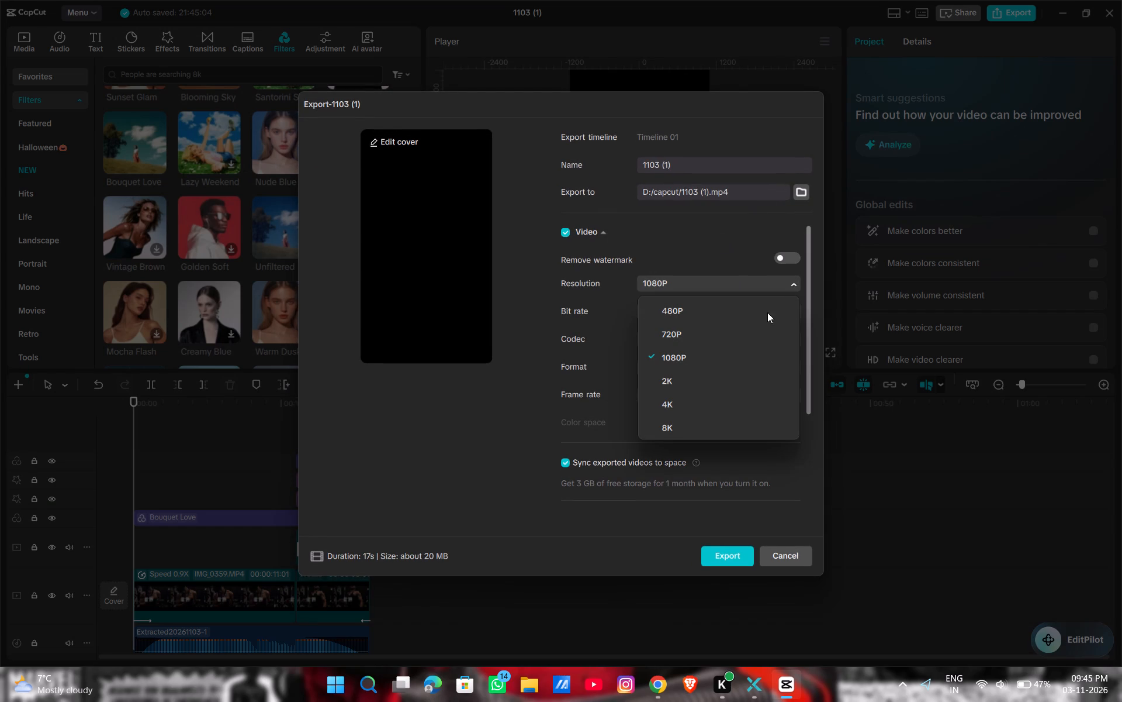
left_click(750, 395)
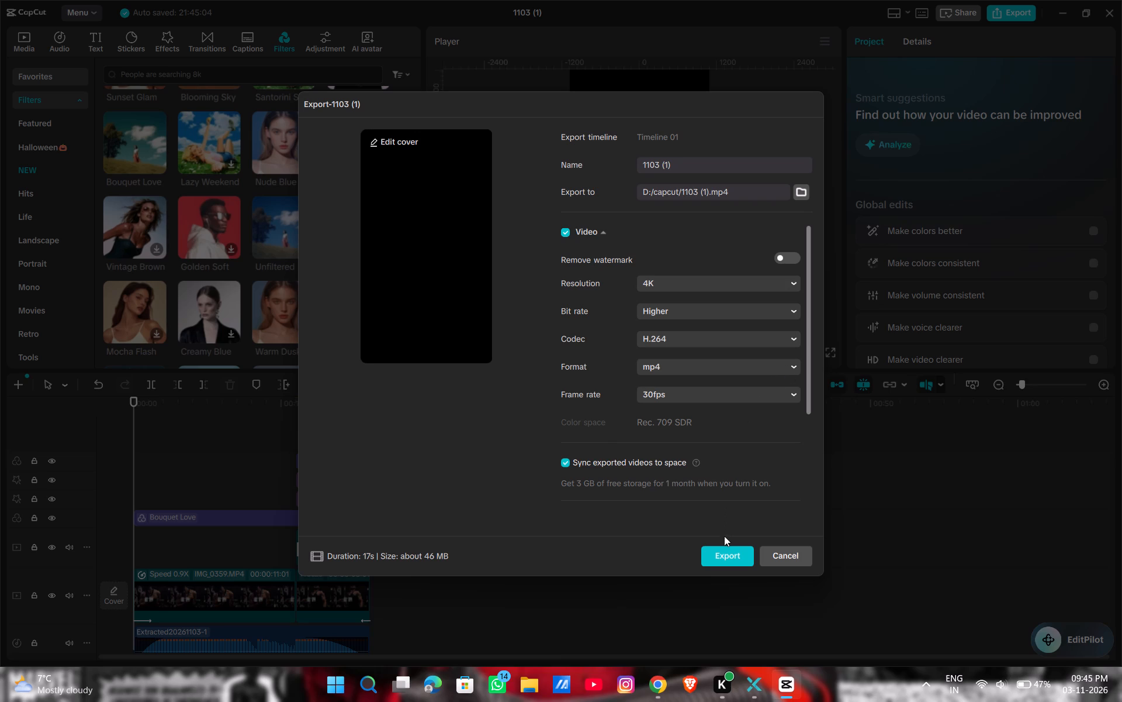
left_click(792, 369)
left_click(766, 417)
left_click(791, 393)
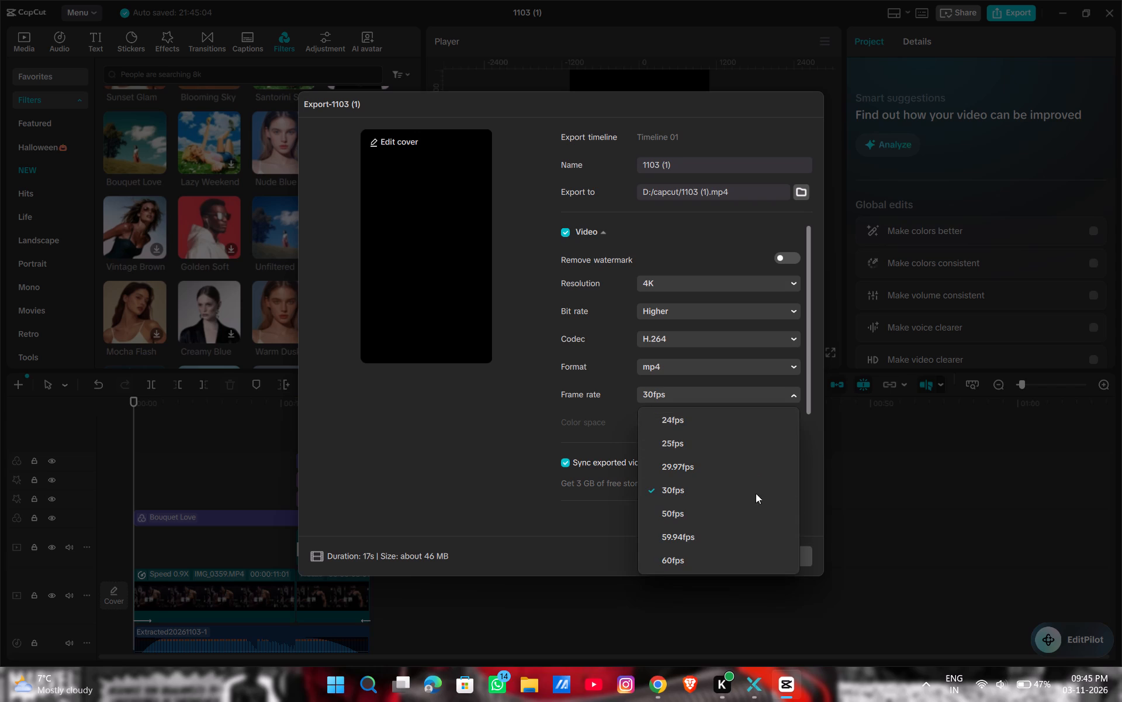
left_click(745, 552)
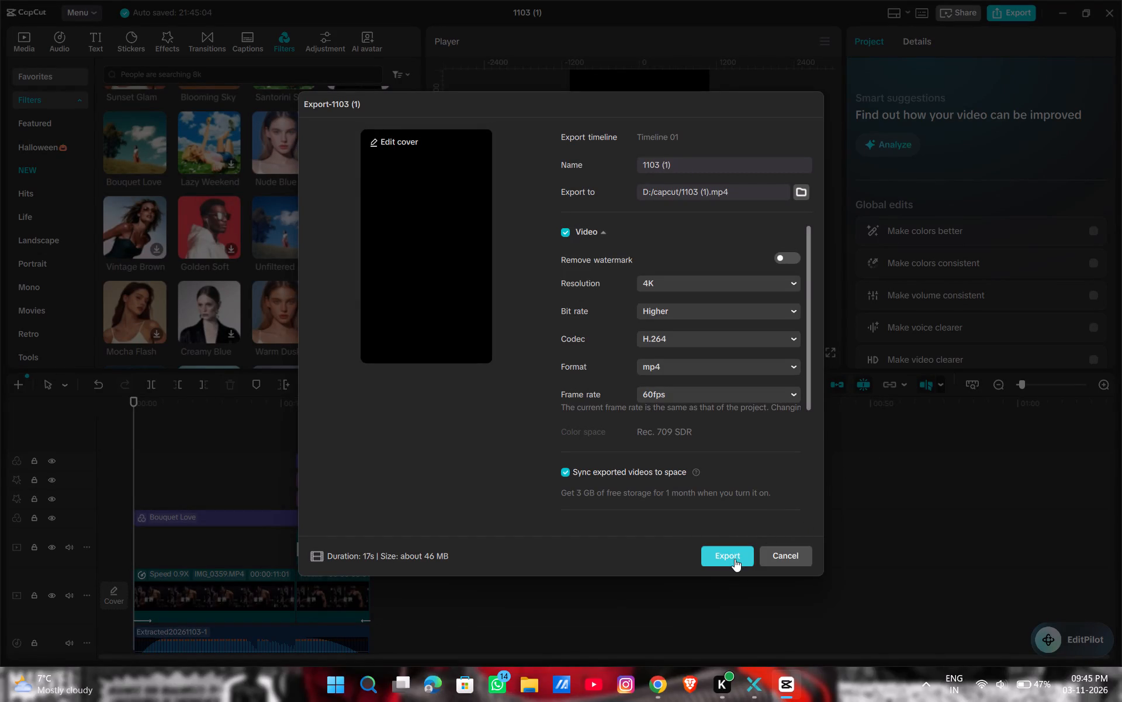
left_click(735, 559)
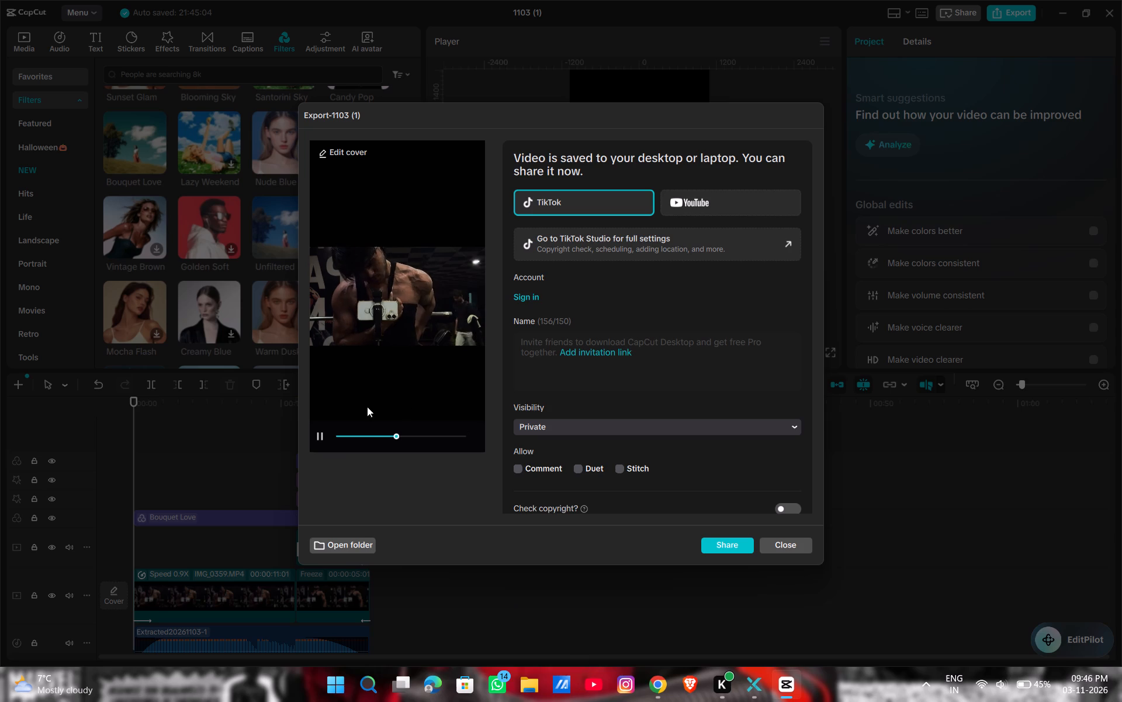
left_click(316, 437)
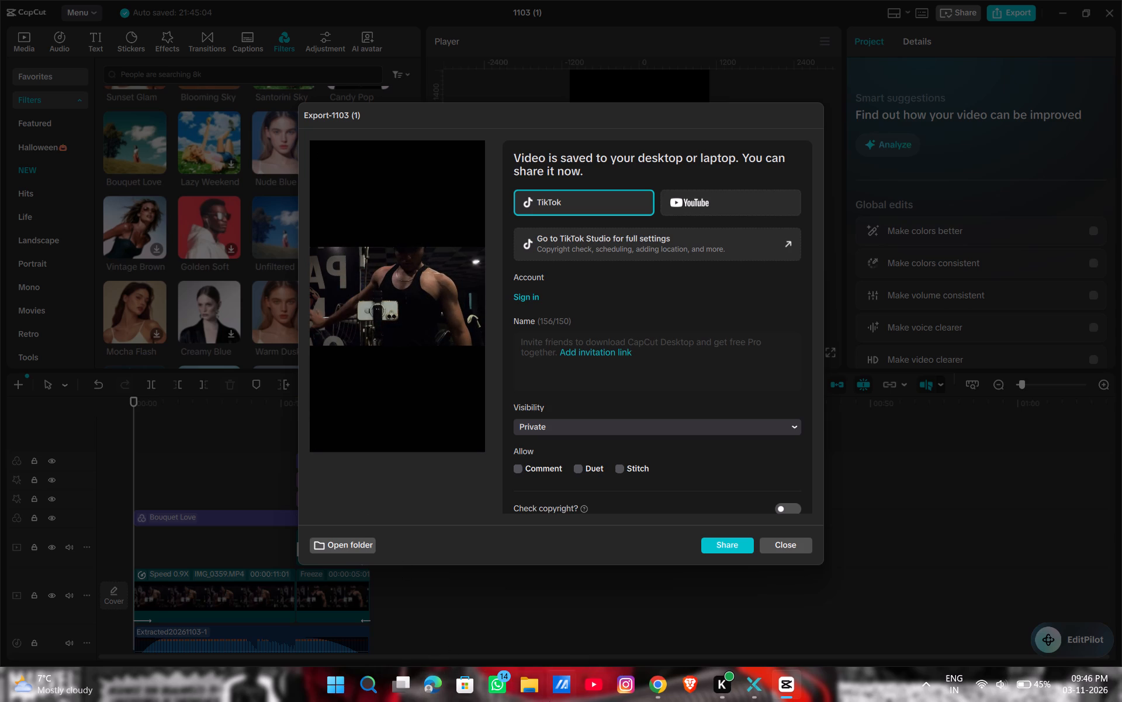
Open the exported 1103 (1).mp4 from the capcut folder on drive D in VLC and watch it, trying different volume levels.
left_click(537, 676)
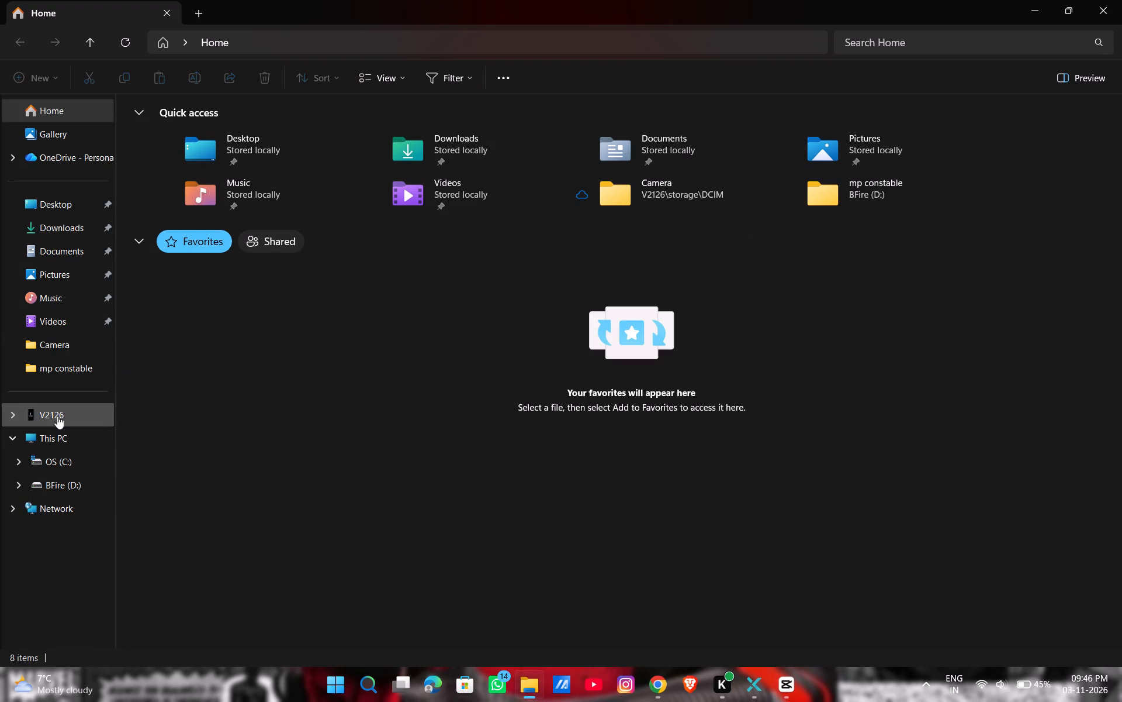
left_click(60, 494)
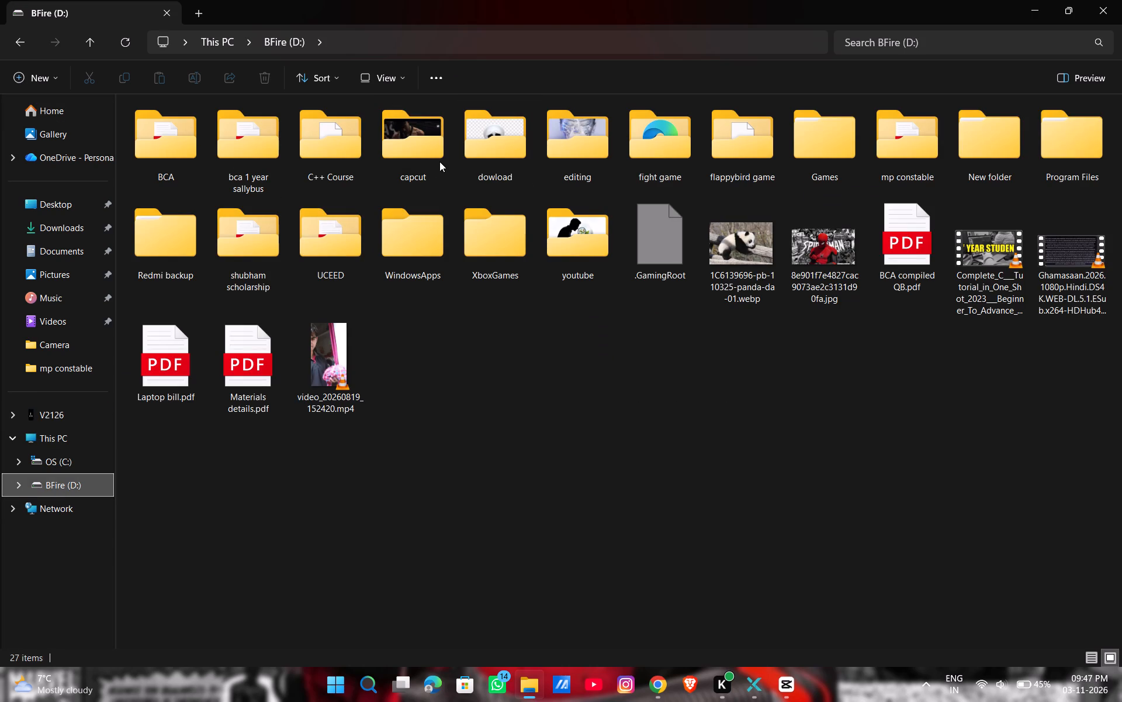
double_click(439, 161)
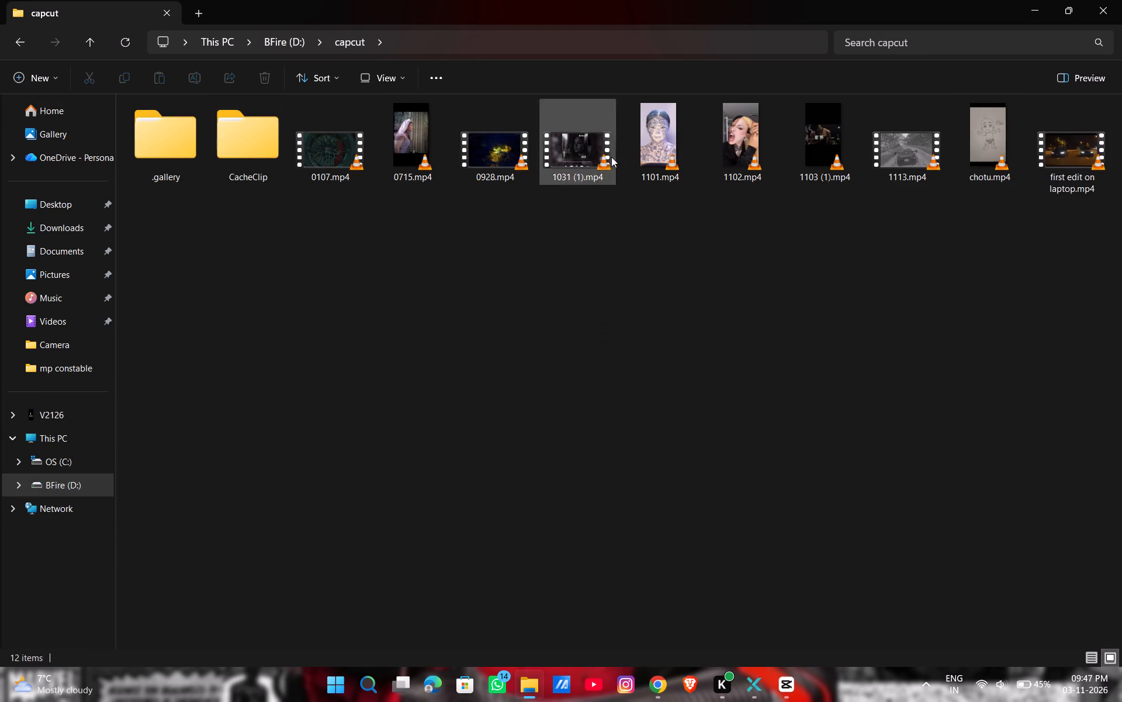
double_click(841, 152)
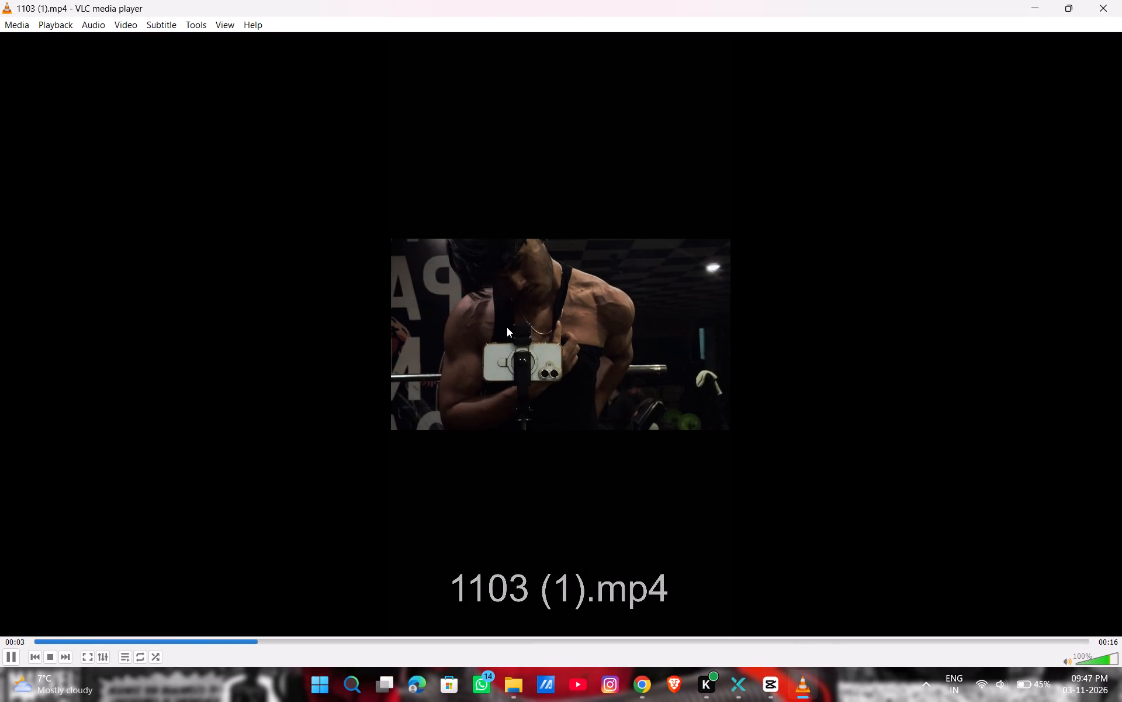
scroll(553, 335, "down", 3)
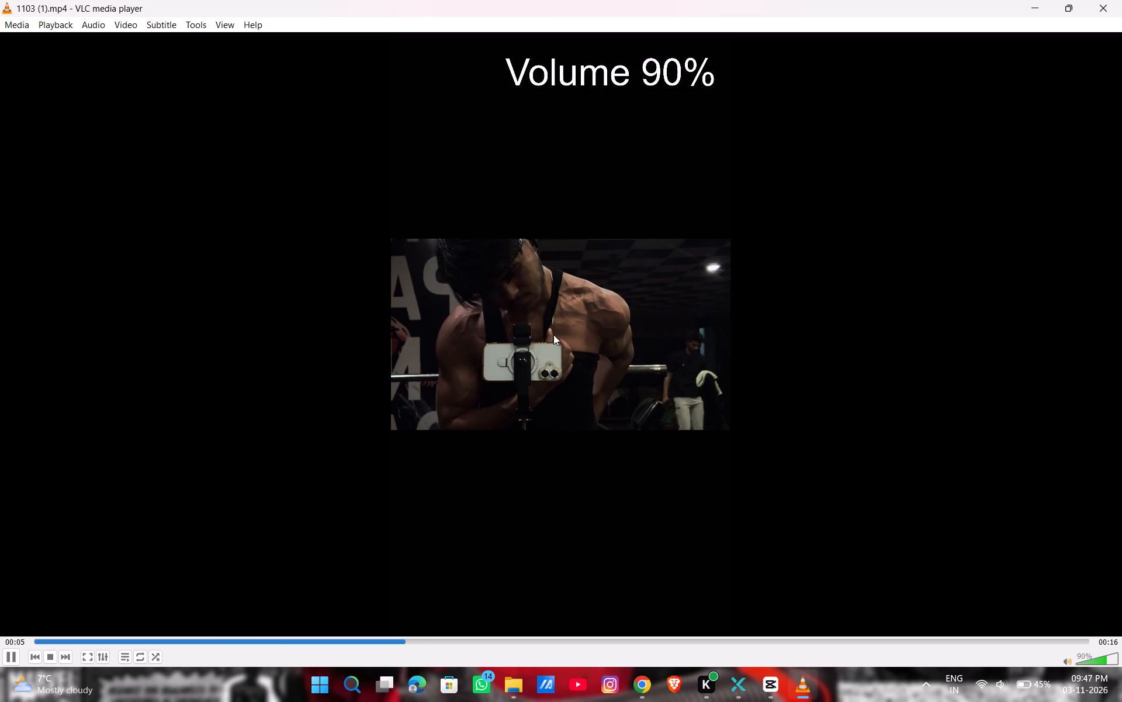
scroll(553, 335, "up", 4)
scroll(553, 335, "down", 5)
scroll(553, 335, "up", 8)
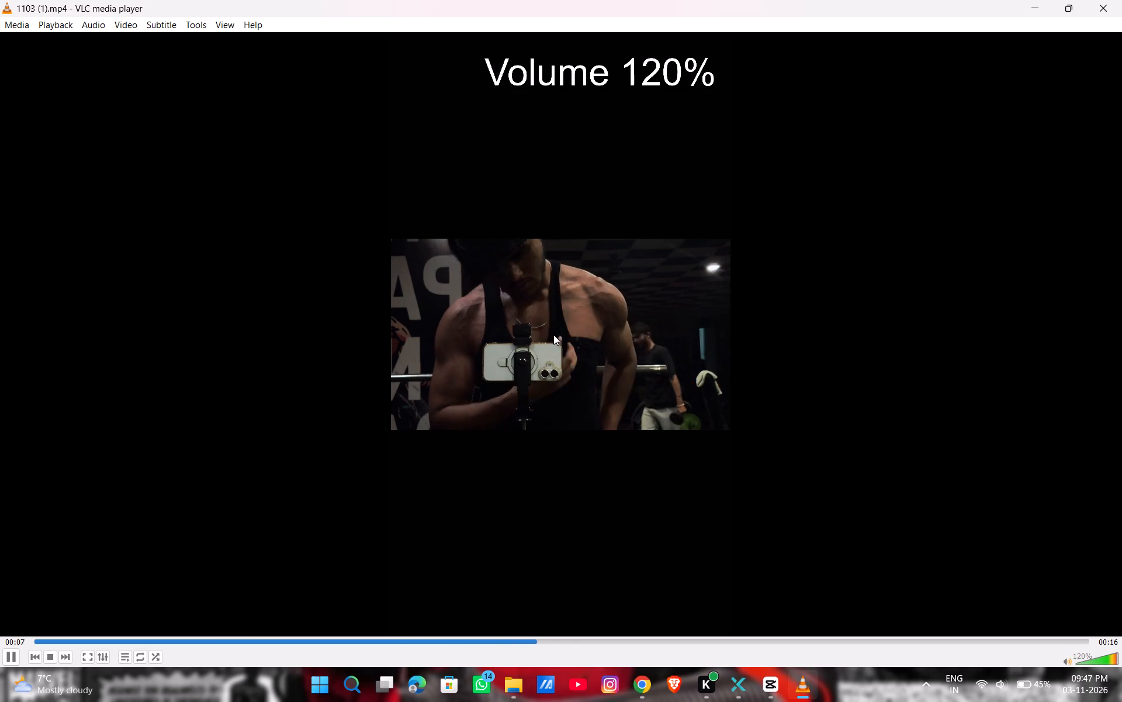
scroll(553, 335, "up", 7)
scroll(553, 335, "down", 15)
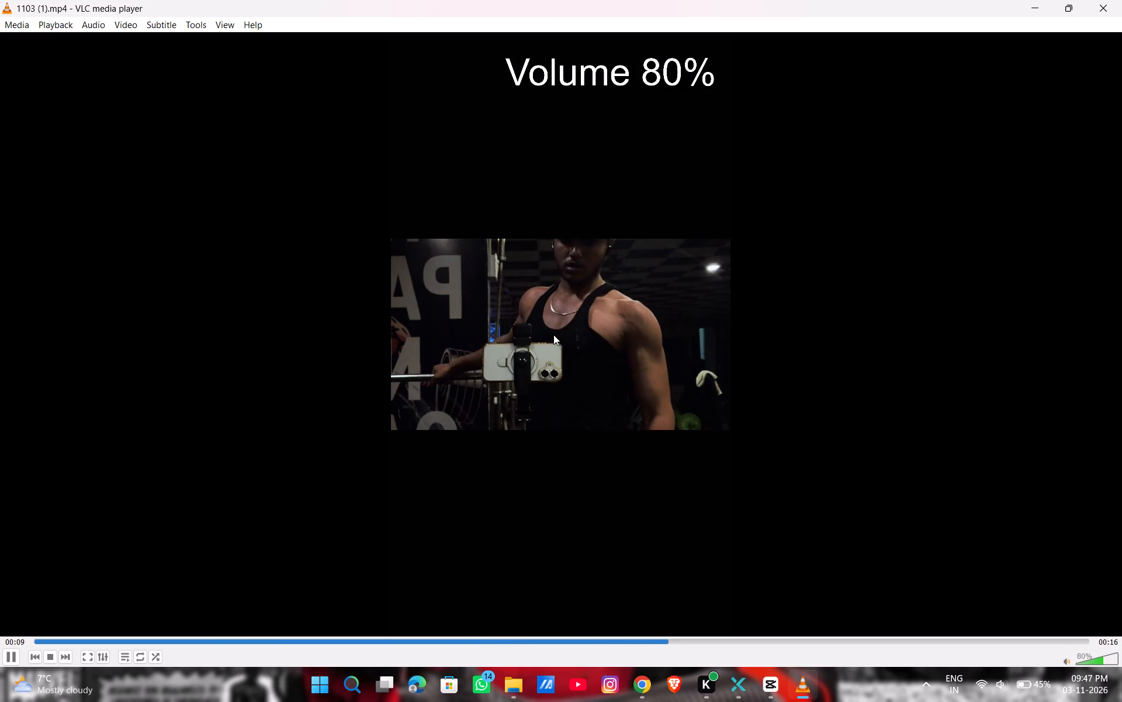
scroll(553, 335, "up", 14, "ctrl")
scroll(553, 335, "down", 14, "ctrl")
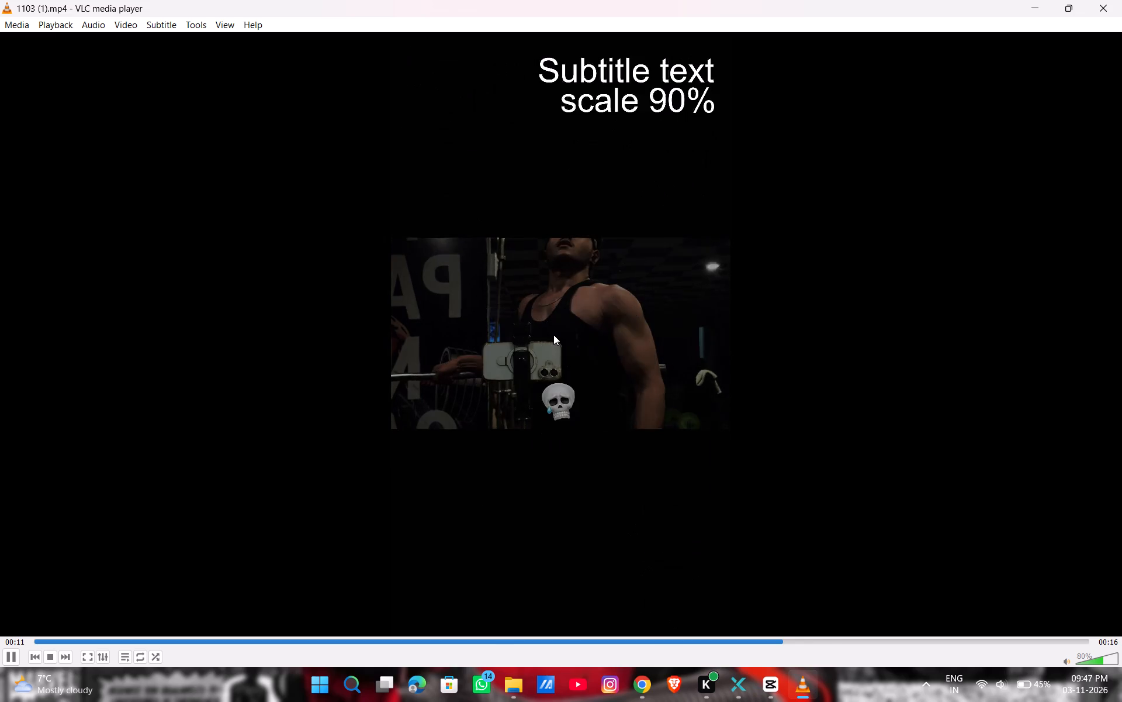
scroll(553, 335, "down", 4, "ctrl")
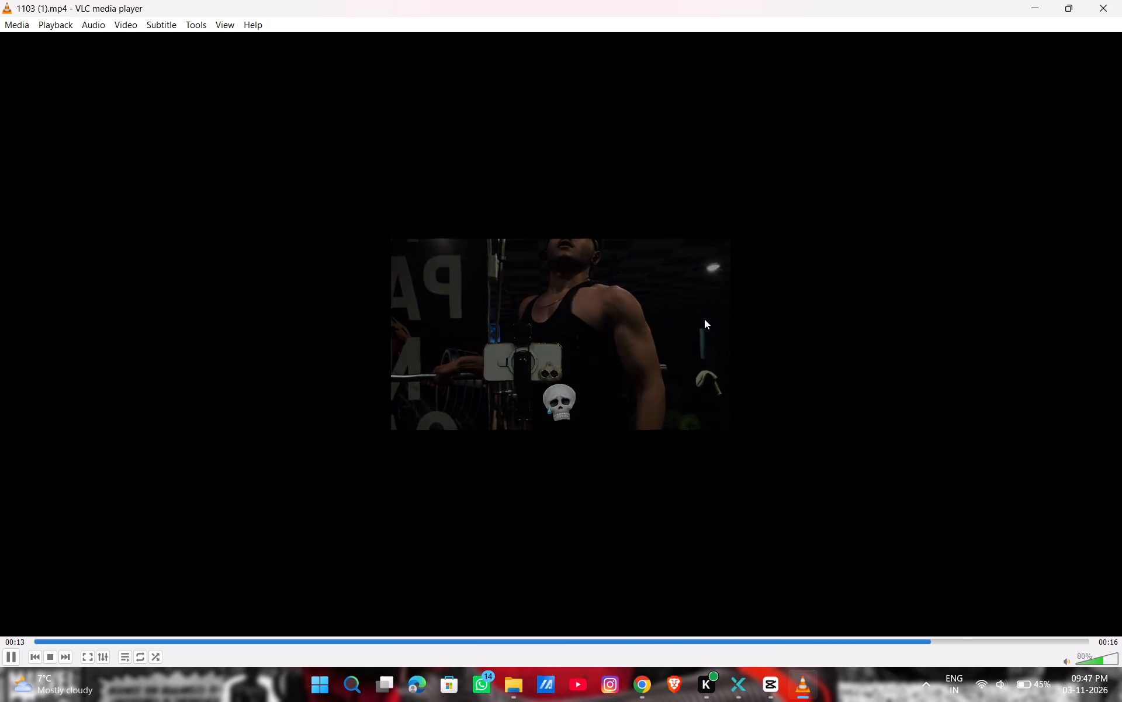
left_click(1117, 0)
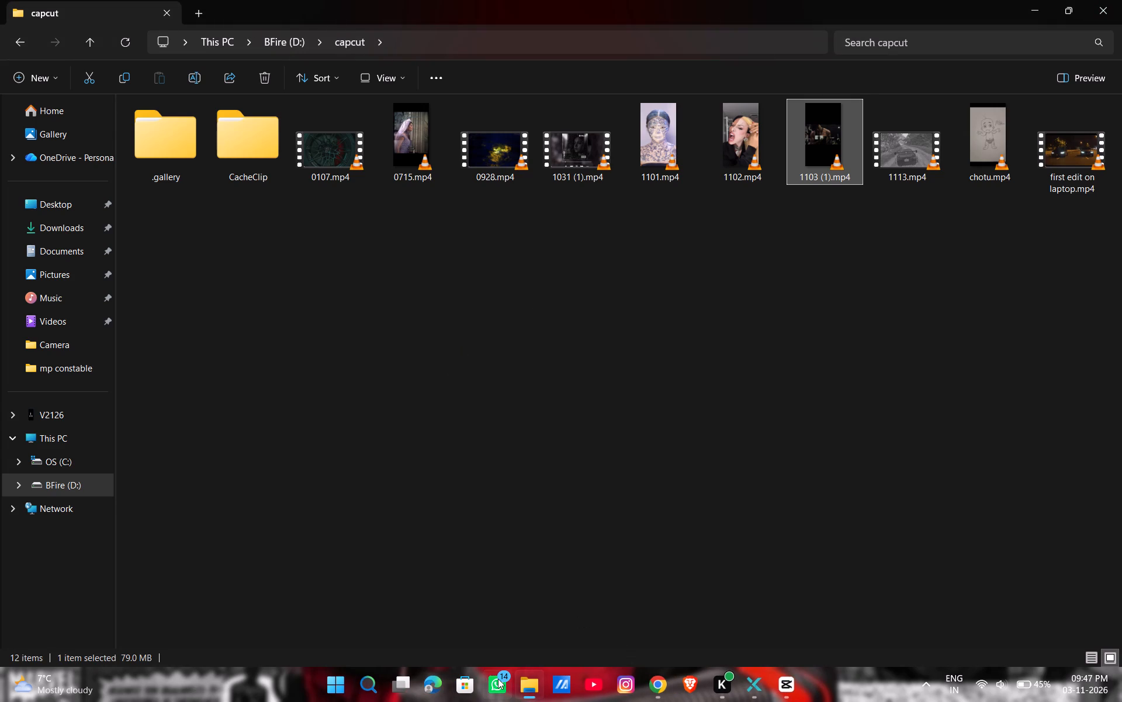
Switch to WhatsApp.
left_click(498, 679)
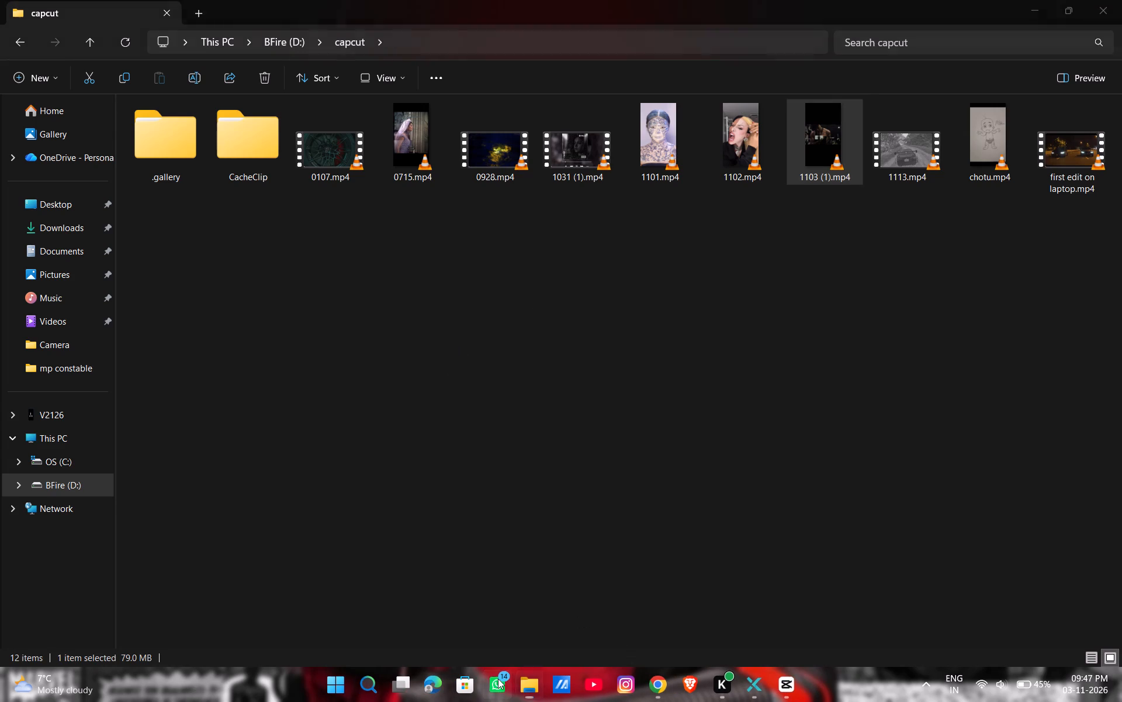